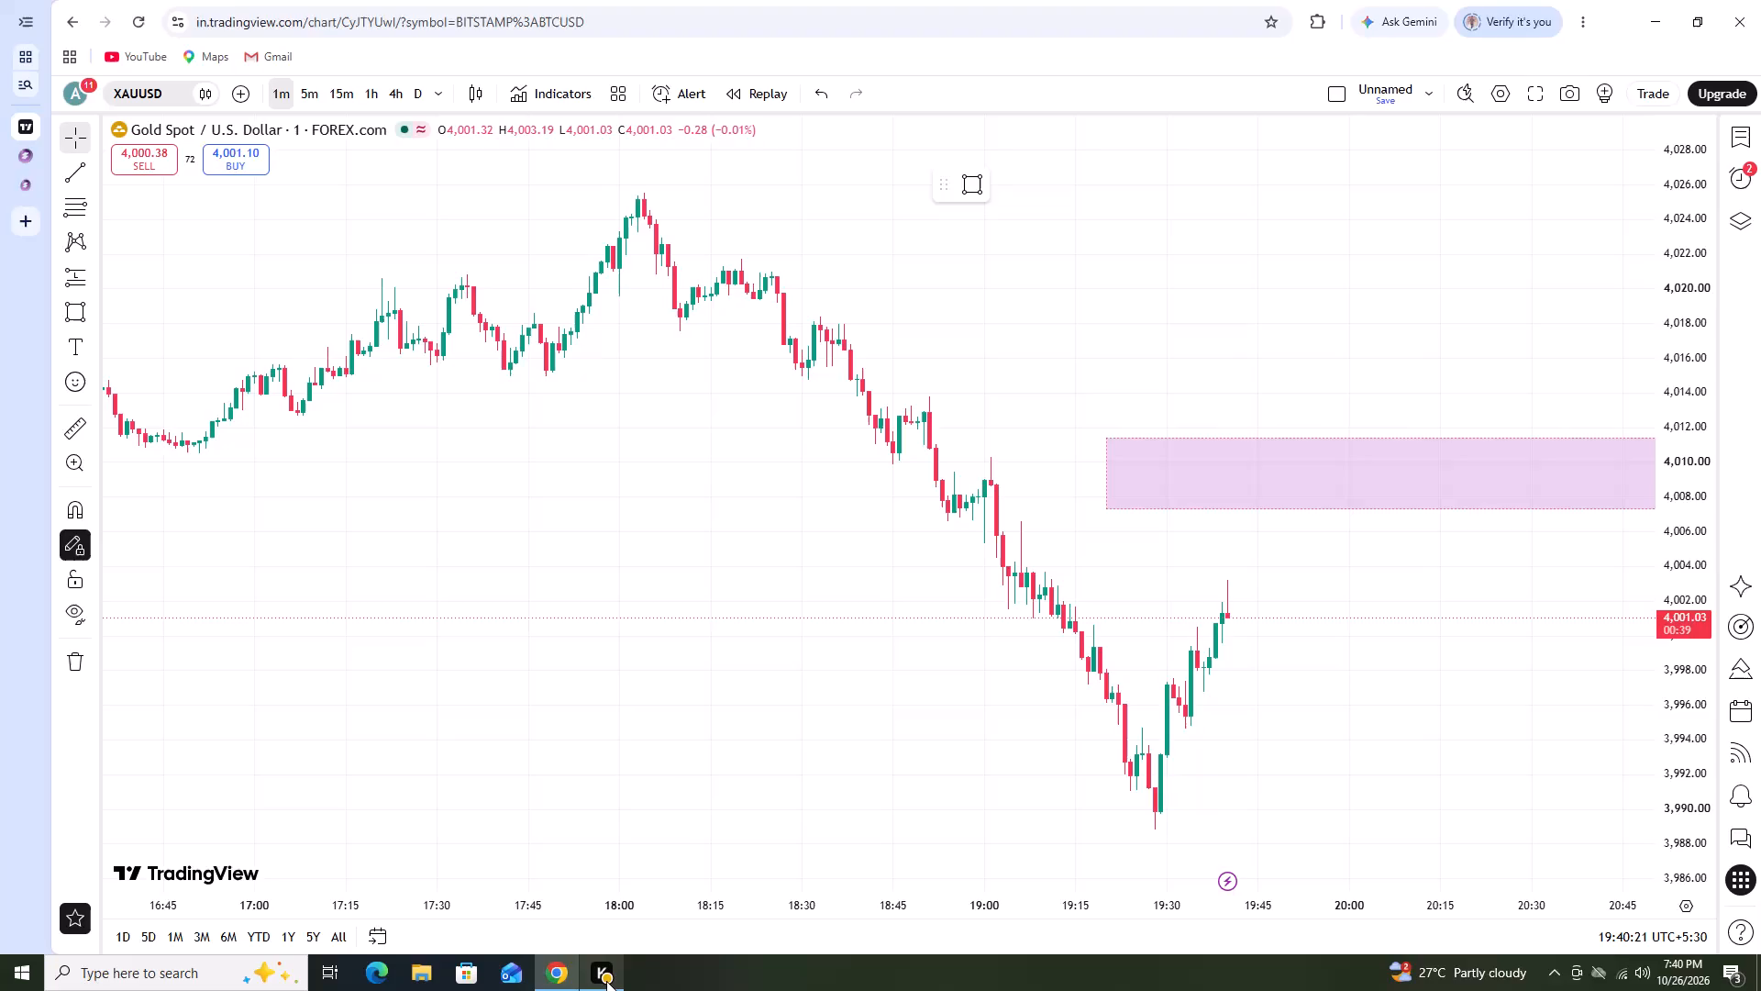
Switch the XAUUSD chart to the 5-minute timeframe and compress its price scale for a wider price range.
{"action": "left_click", "coordinate": [797, 743]}
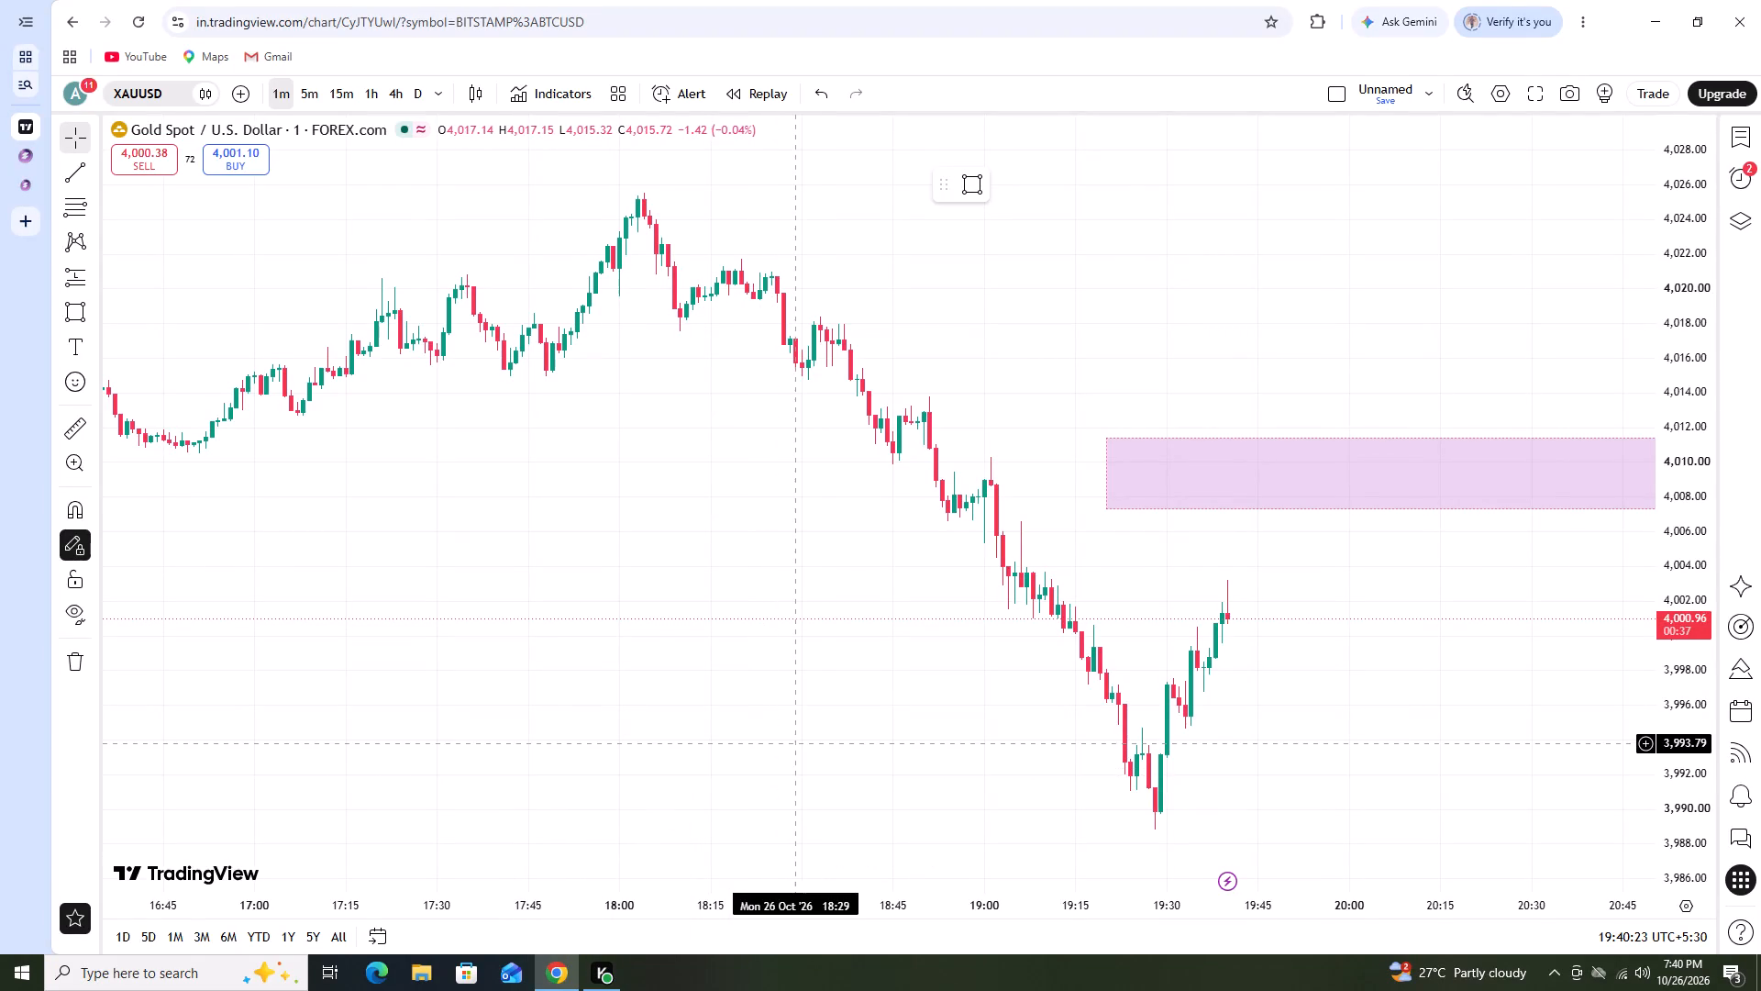
{"action": "scroll", "coordinate": [896, 689], "scroll_direction": "up", "scroll_amount": 1}
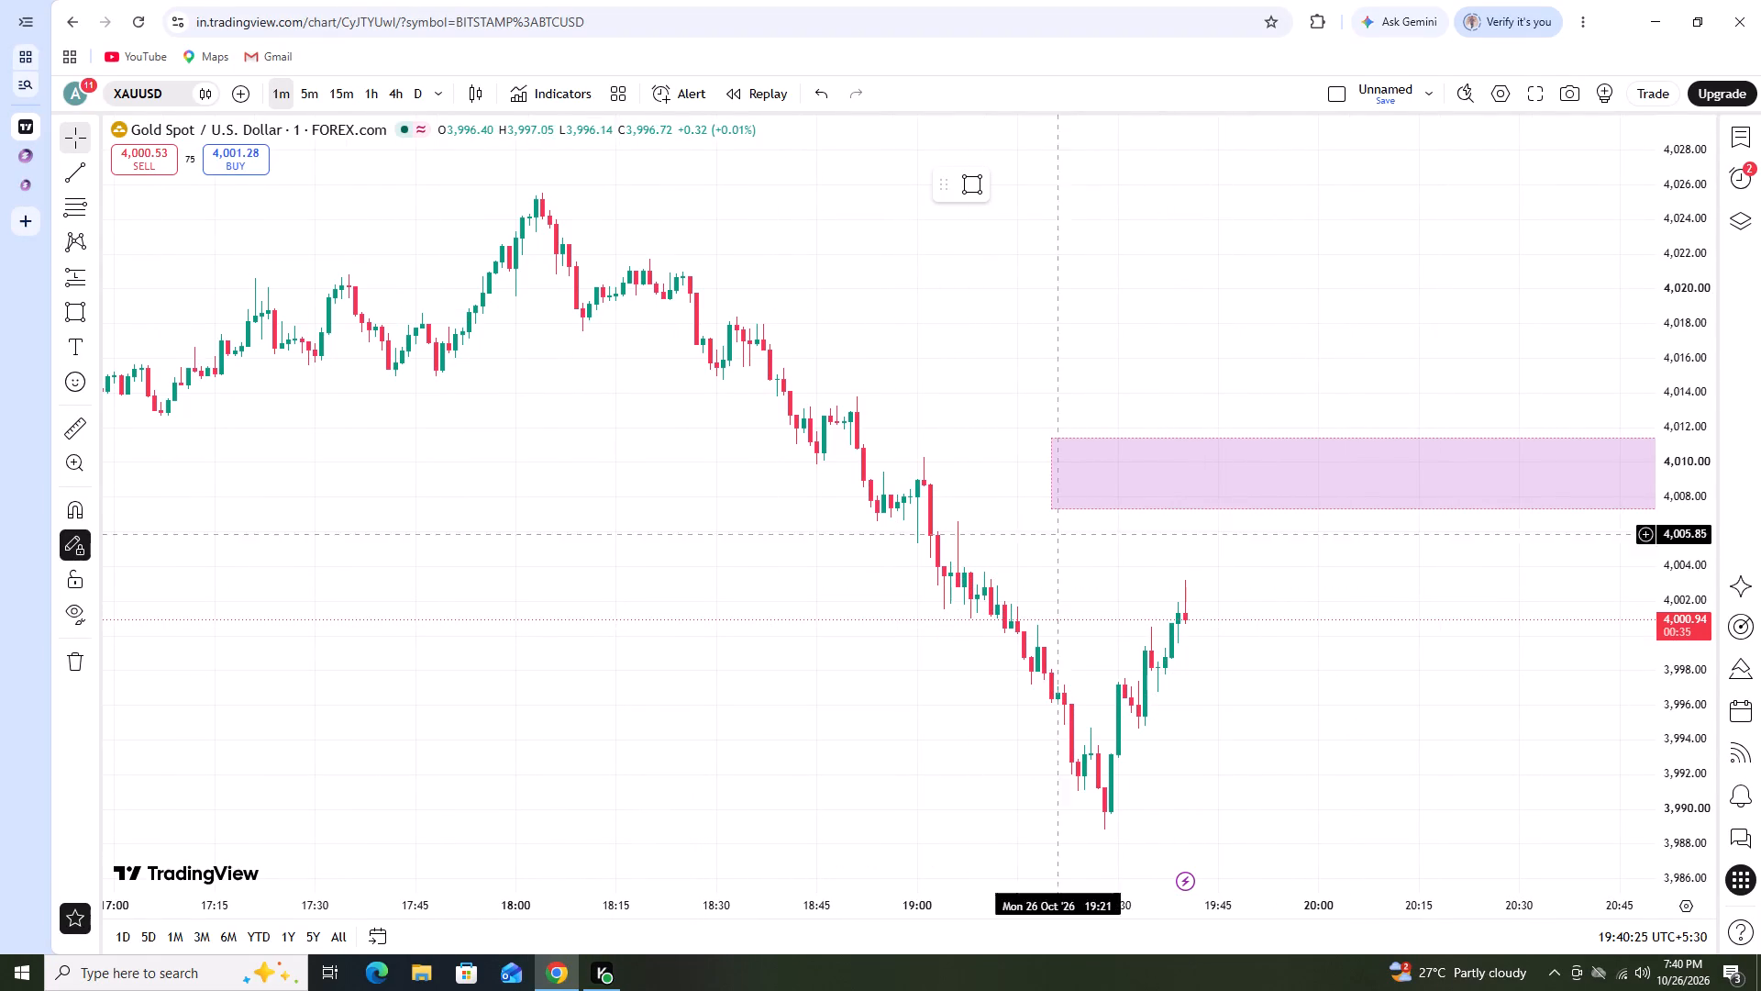
{"action": "left_click", "coordinate": [305, 86]}
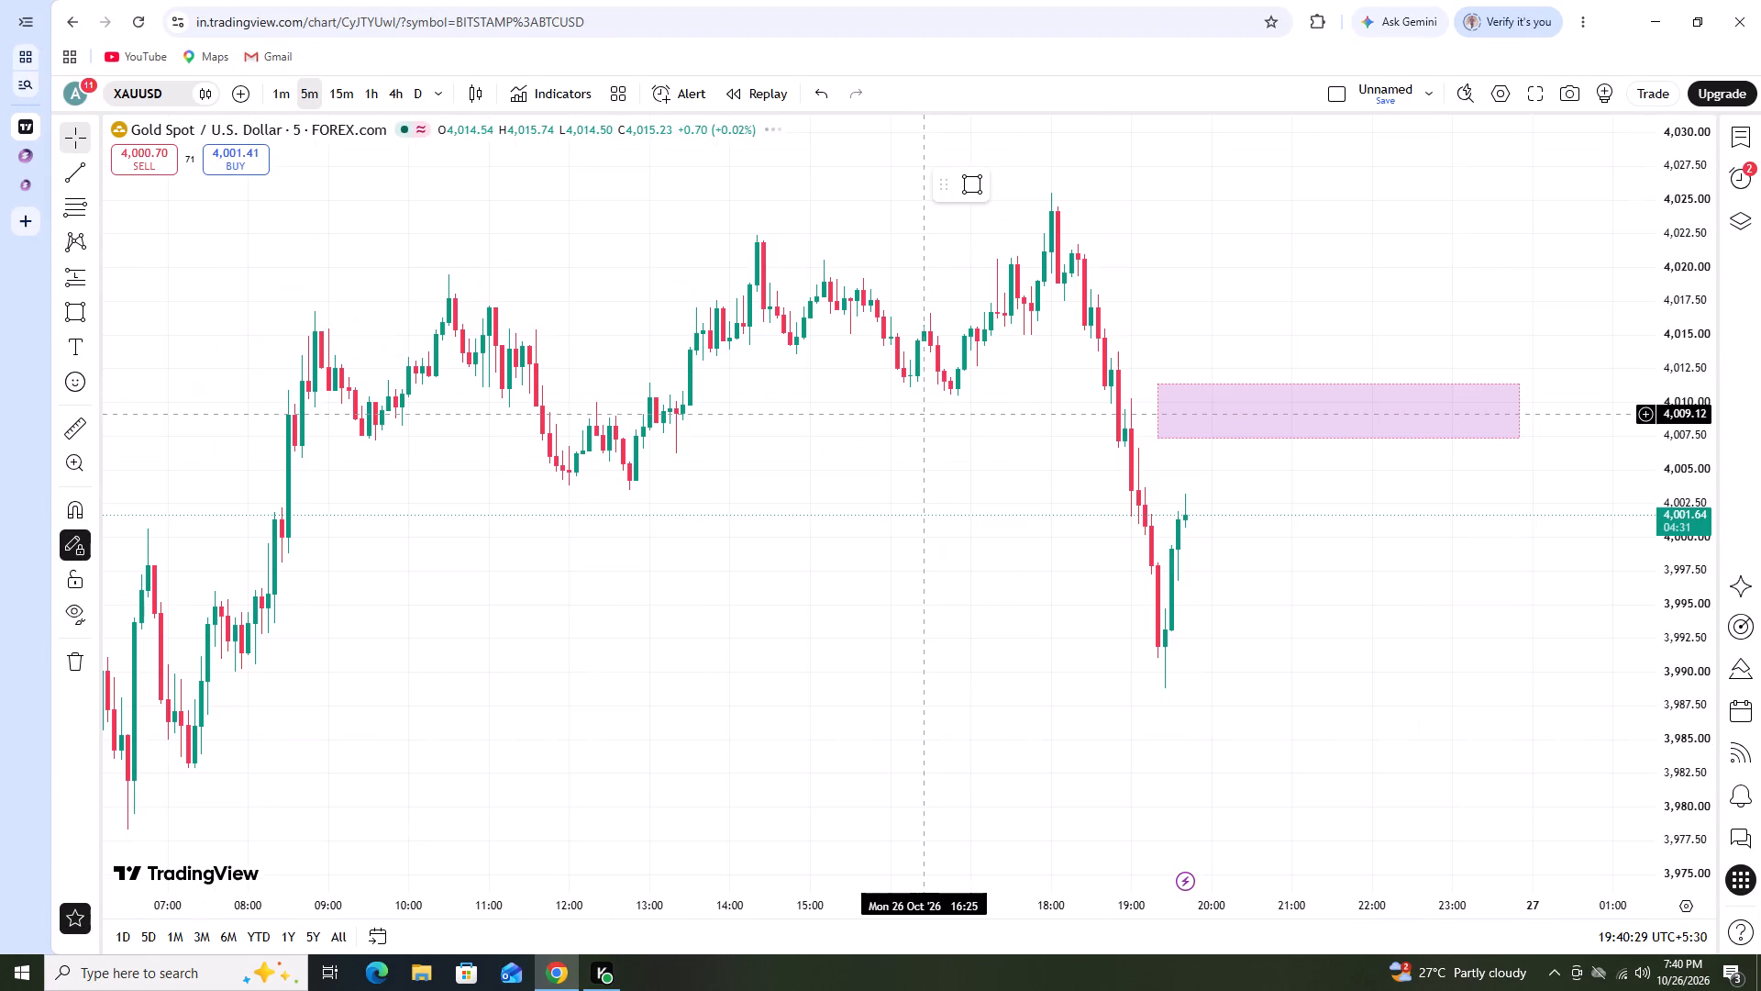
{"action": "scroll", "coordinate": [1684, 487], "scroll_direction": "down", "scroll_amount": 5}
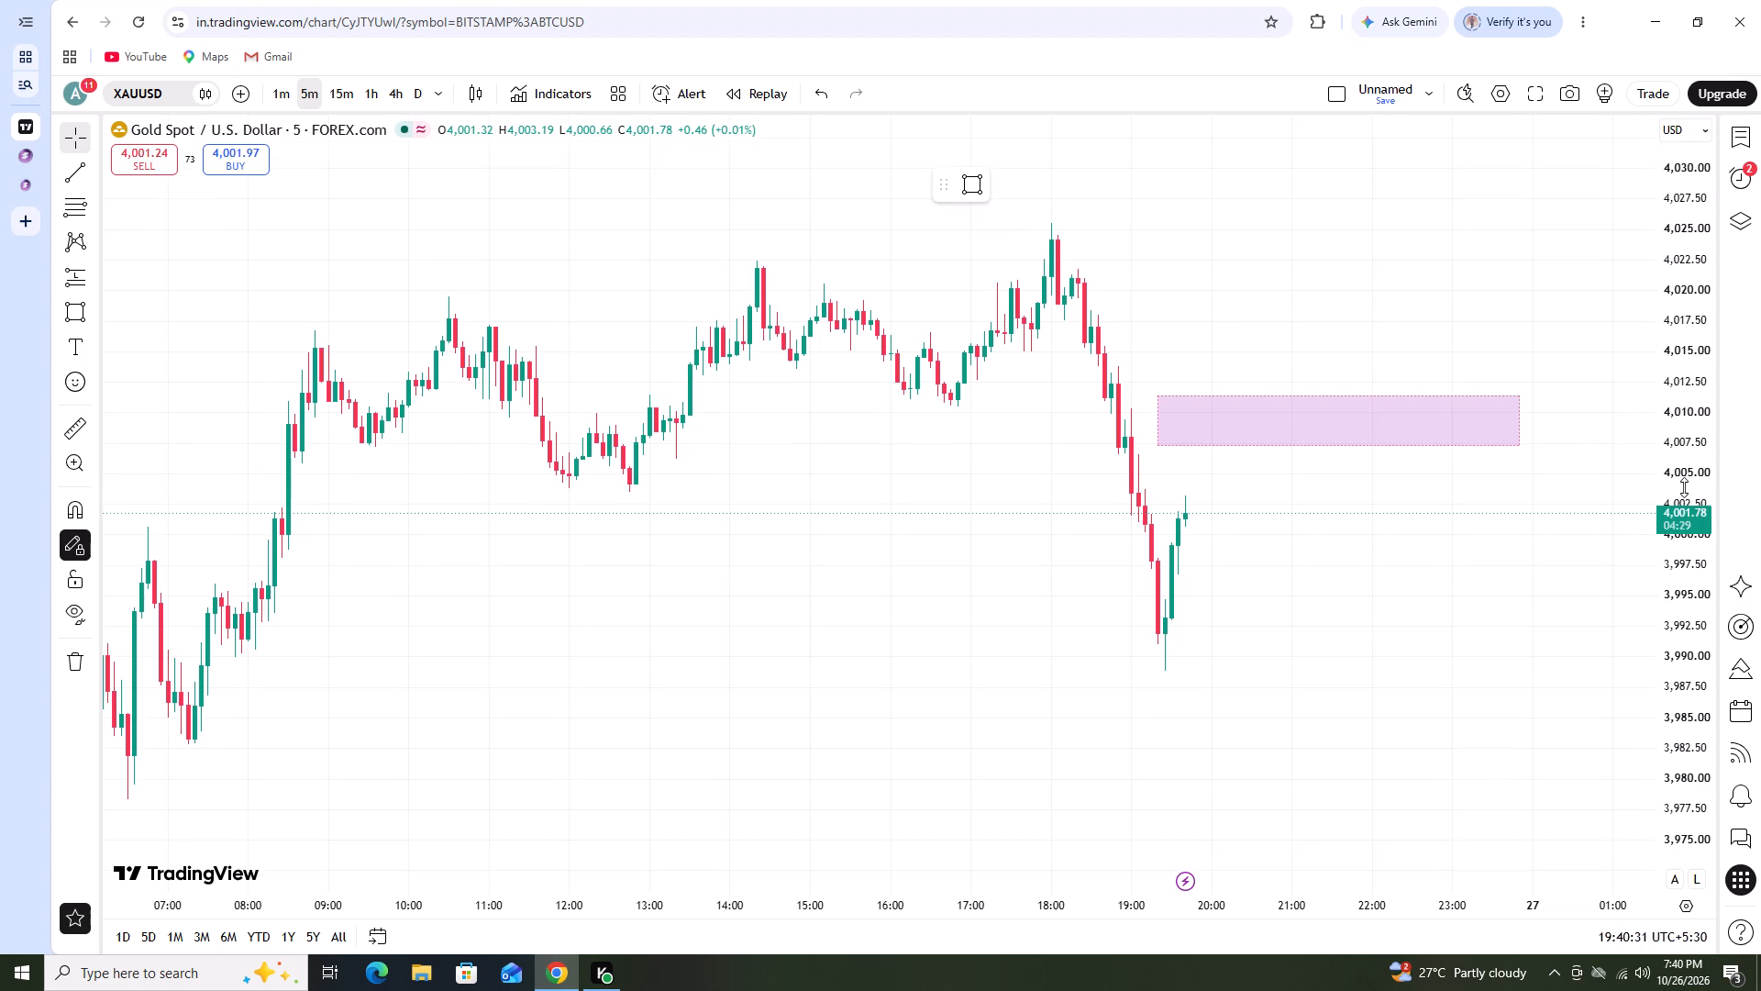
{"action": "scroll", "coordinate": [1684, 487], "scroll_direction": "down", "scroll_amount": 1}
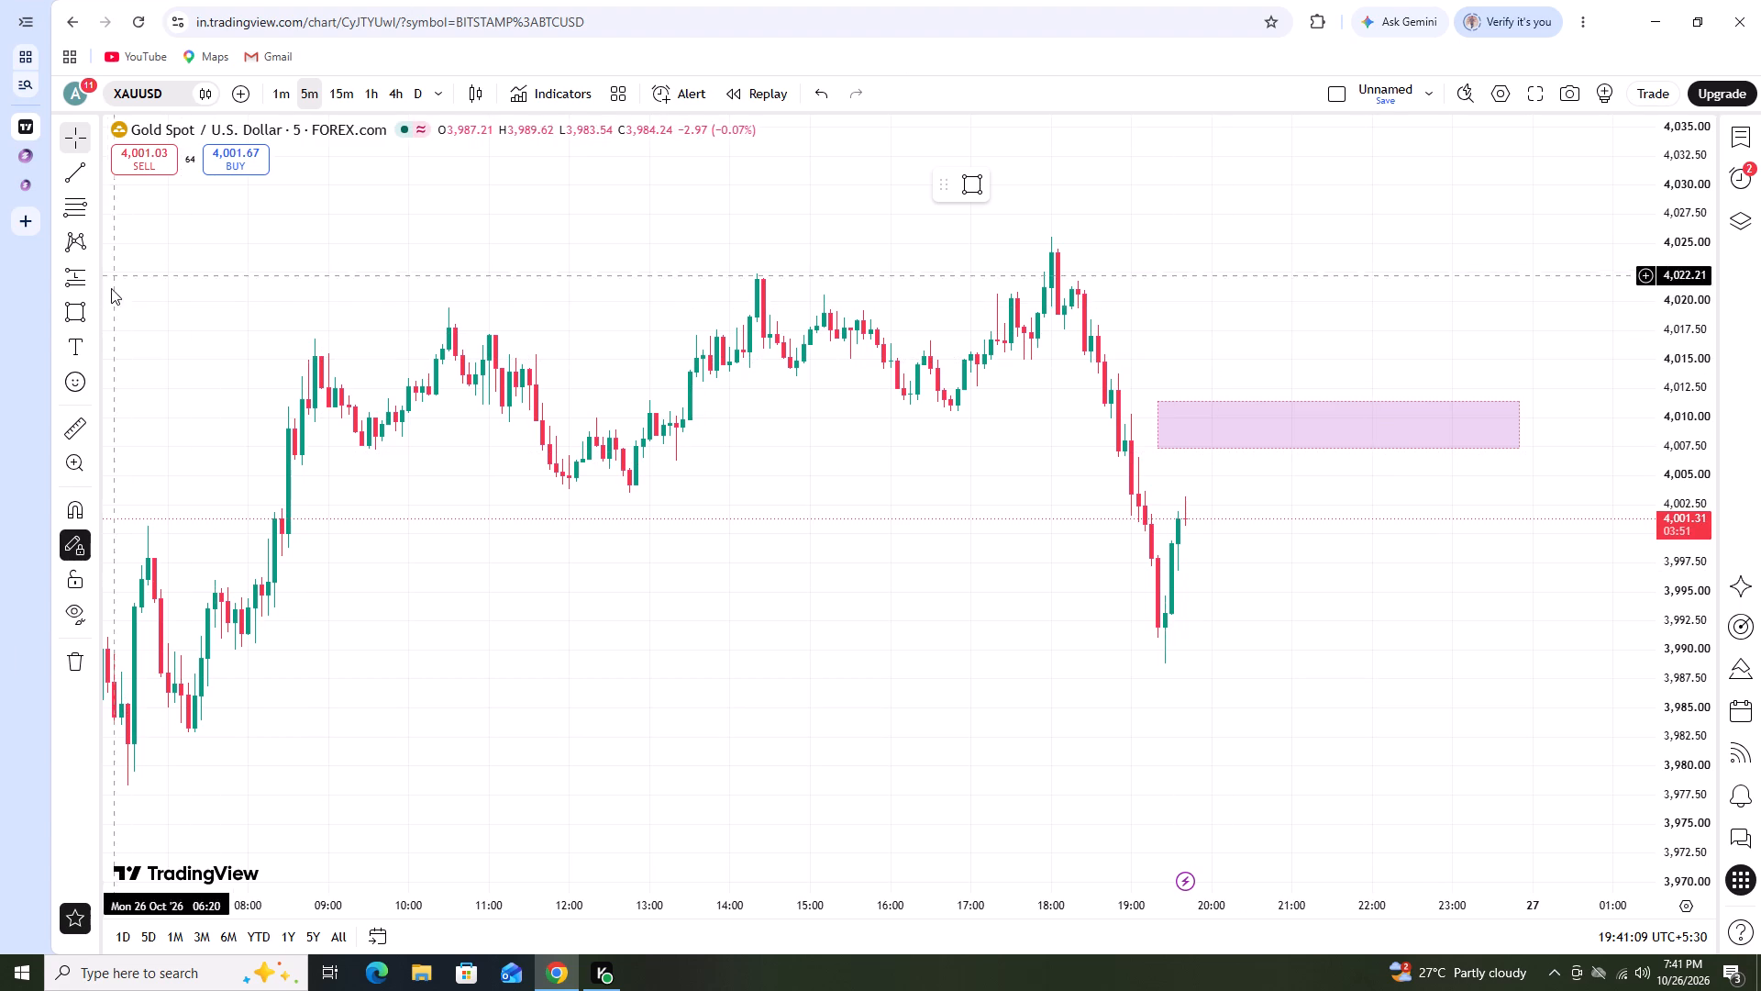
Place a Short position forecast over the purple supply zone with its entry at about 4,007.9.
{"action": "left_click", "coordinate": [95, 313]}
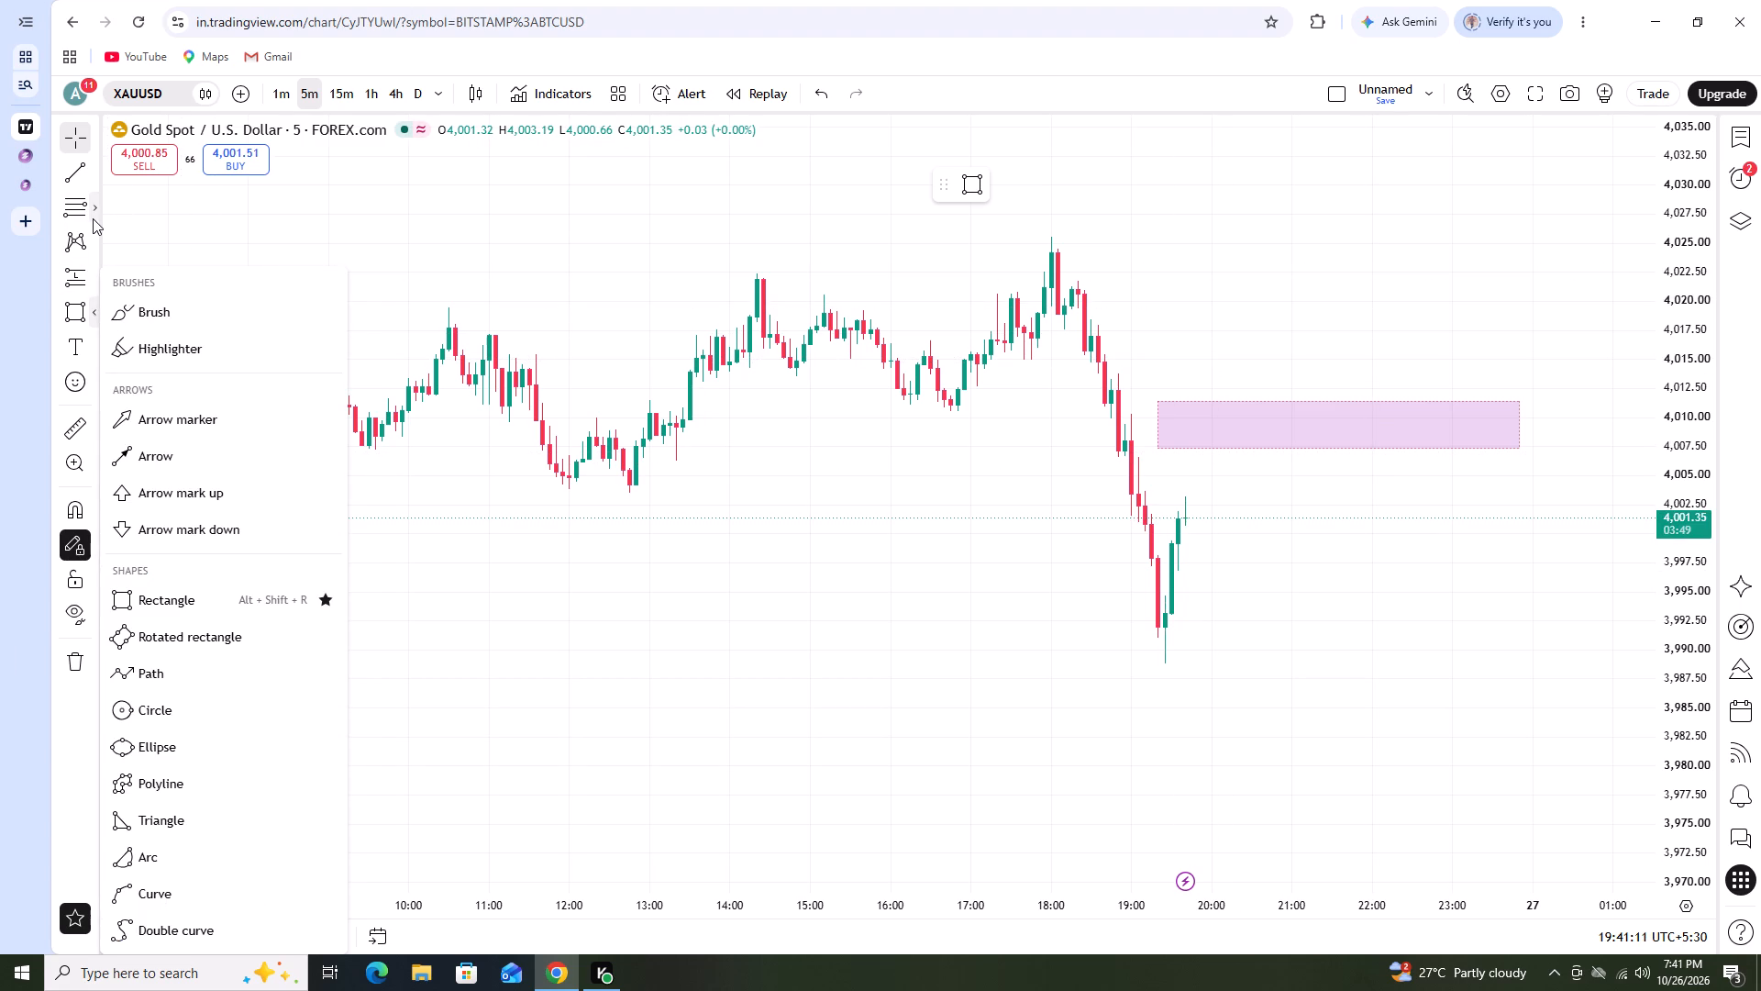
{"action": "left_click", "coordinate": [93, 218]}
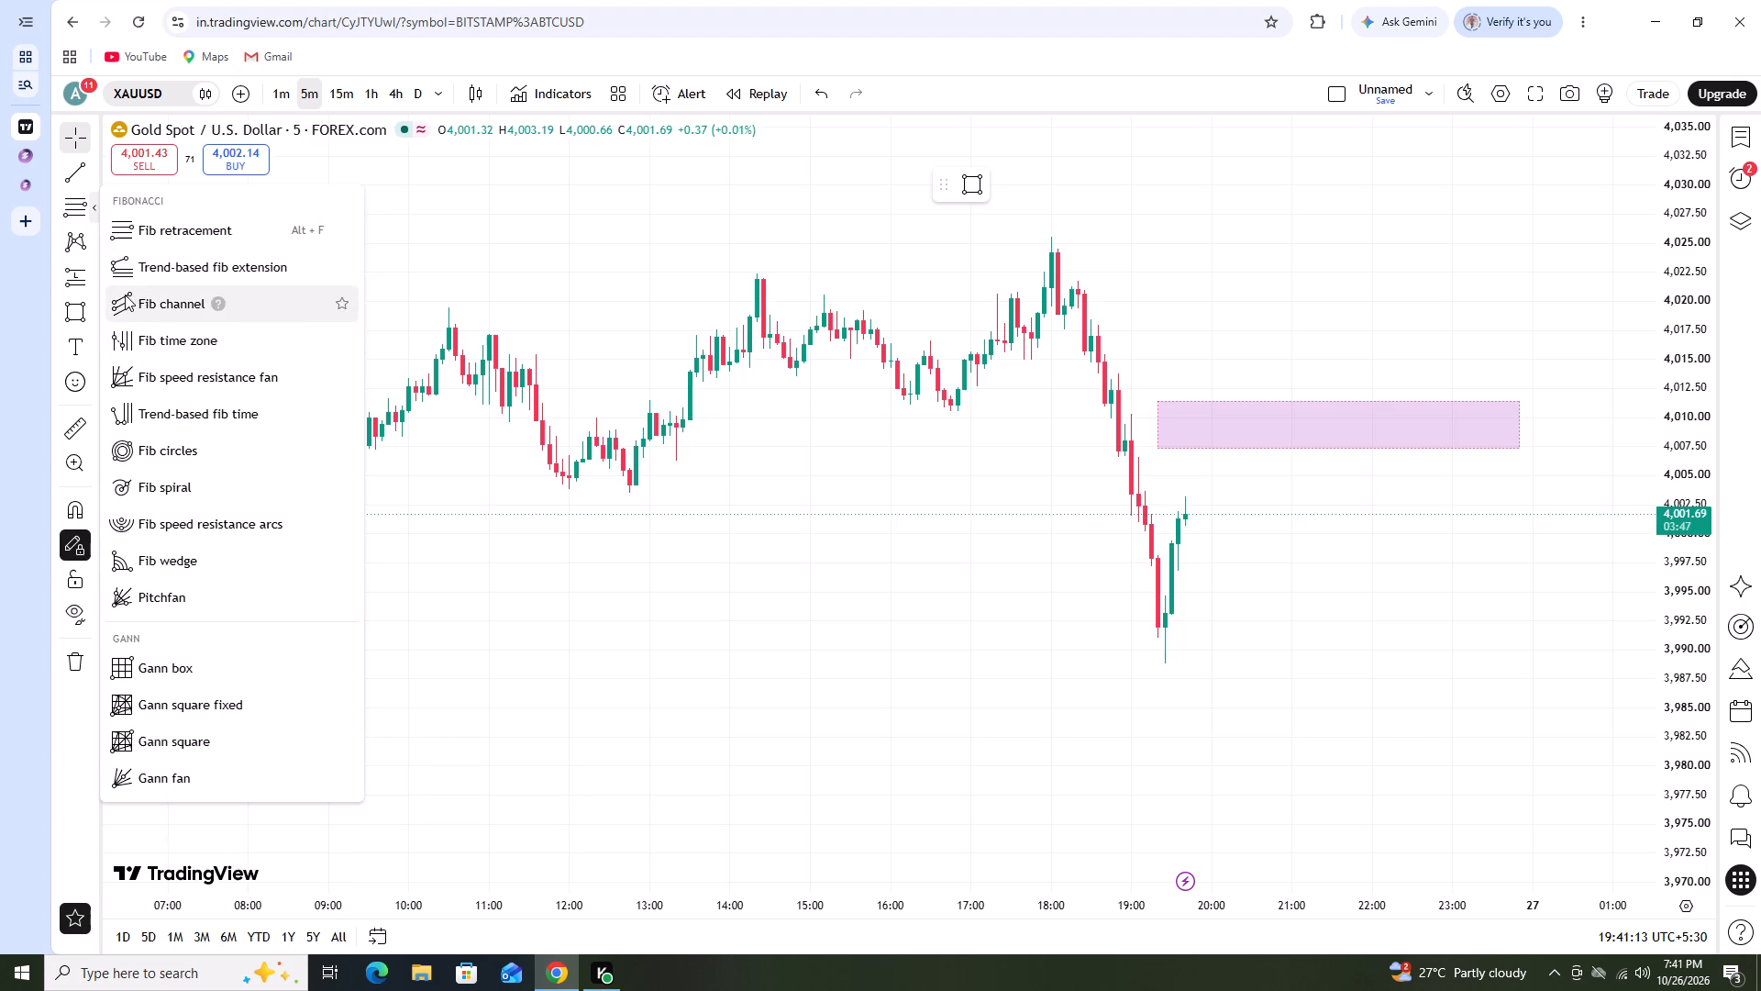
{"action": "left_click", "coordinate": [90, 279]}
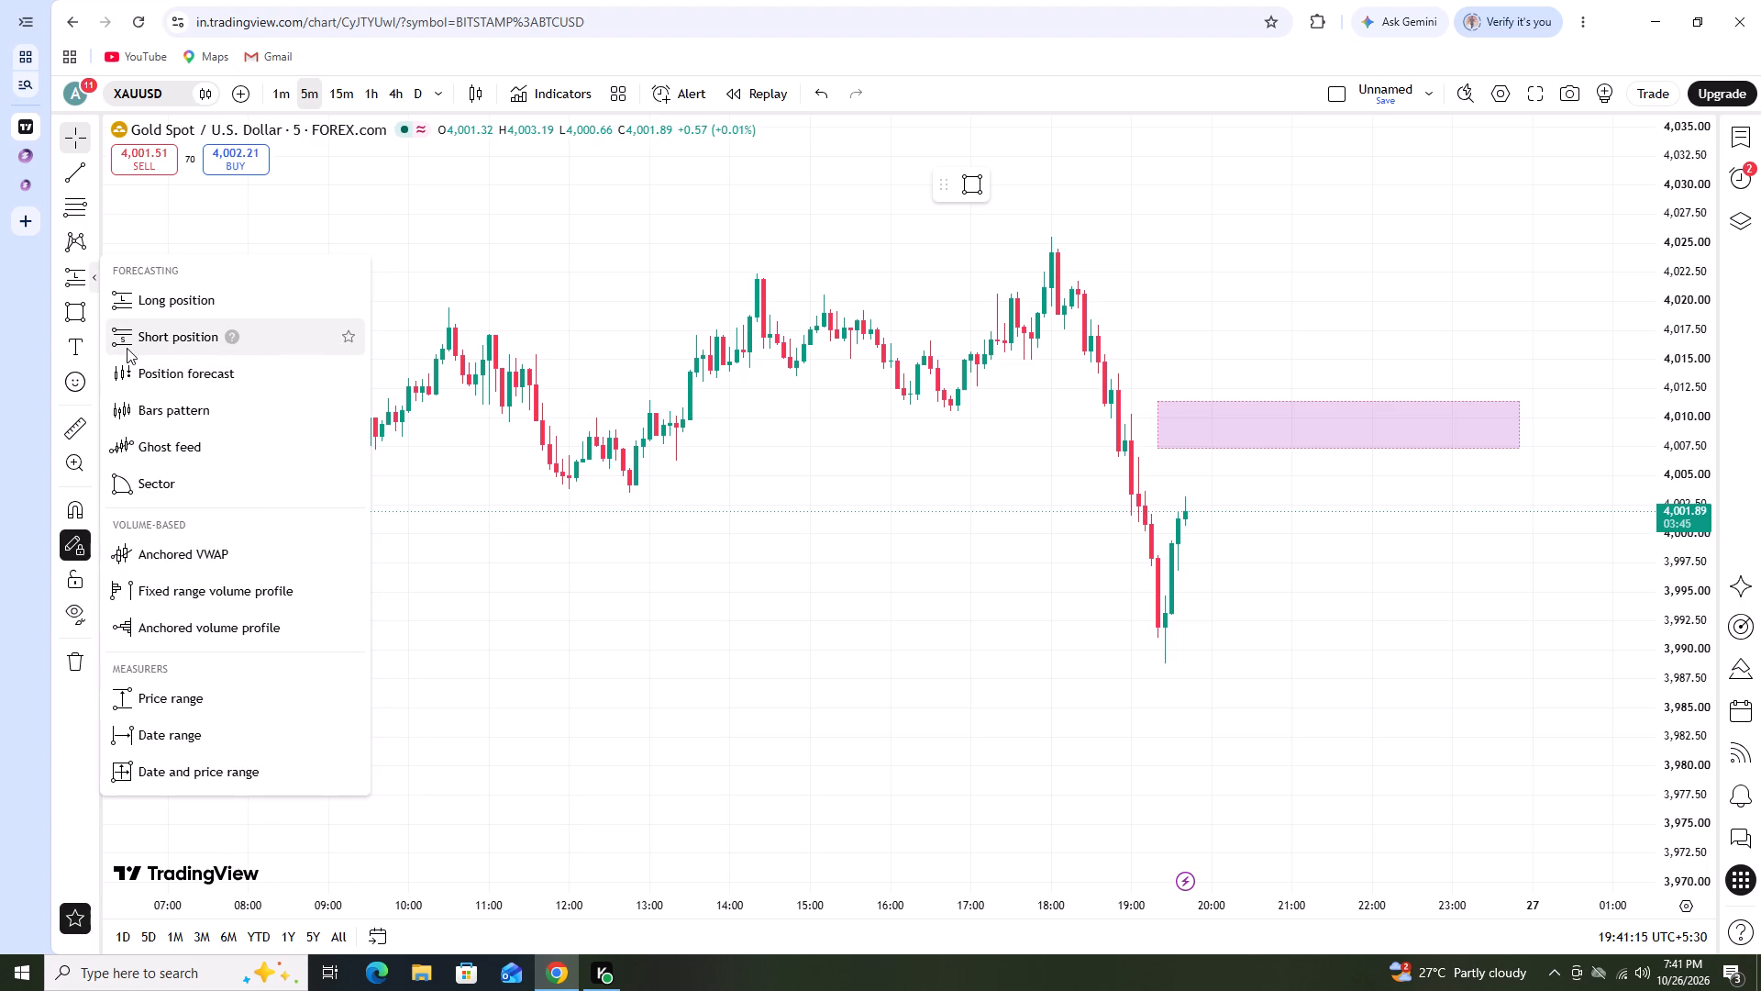
{"action": "left_click", "coordinate": [127, 348]}
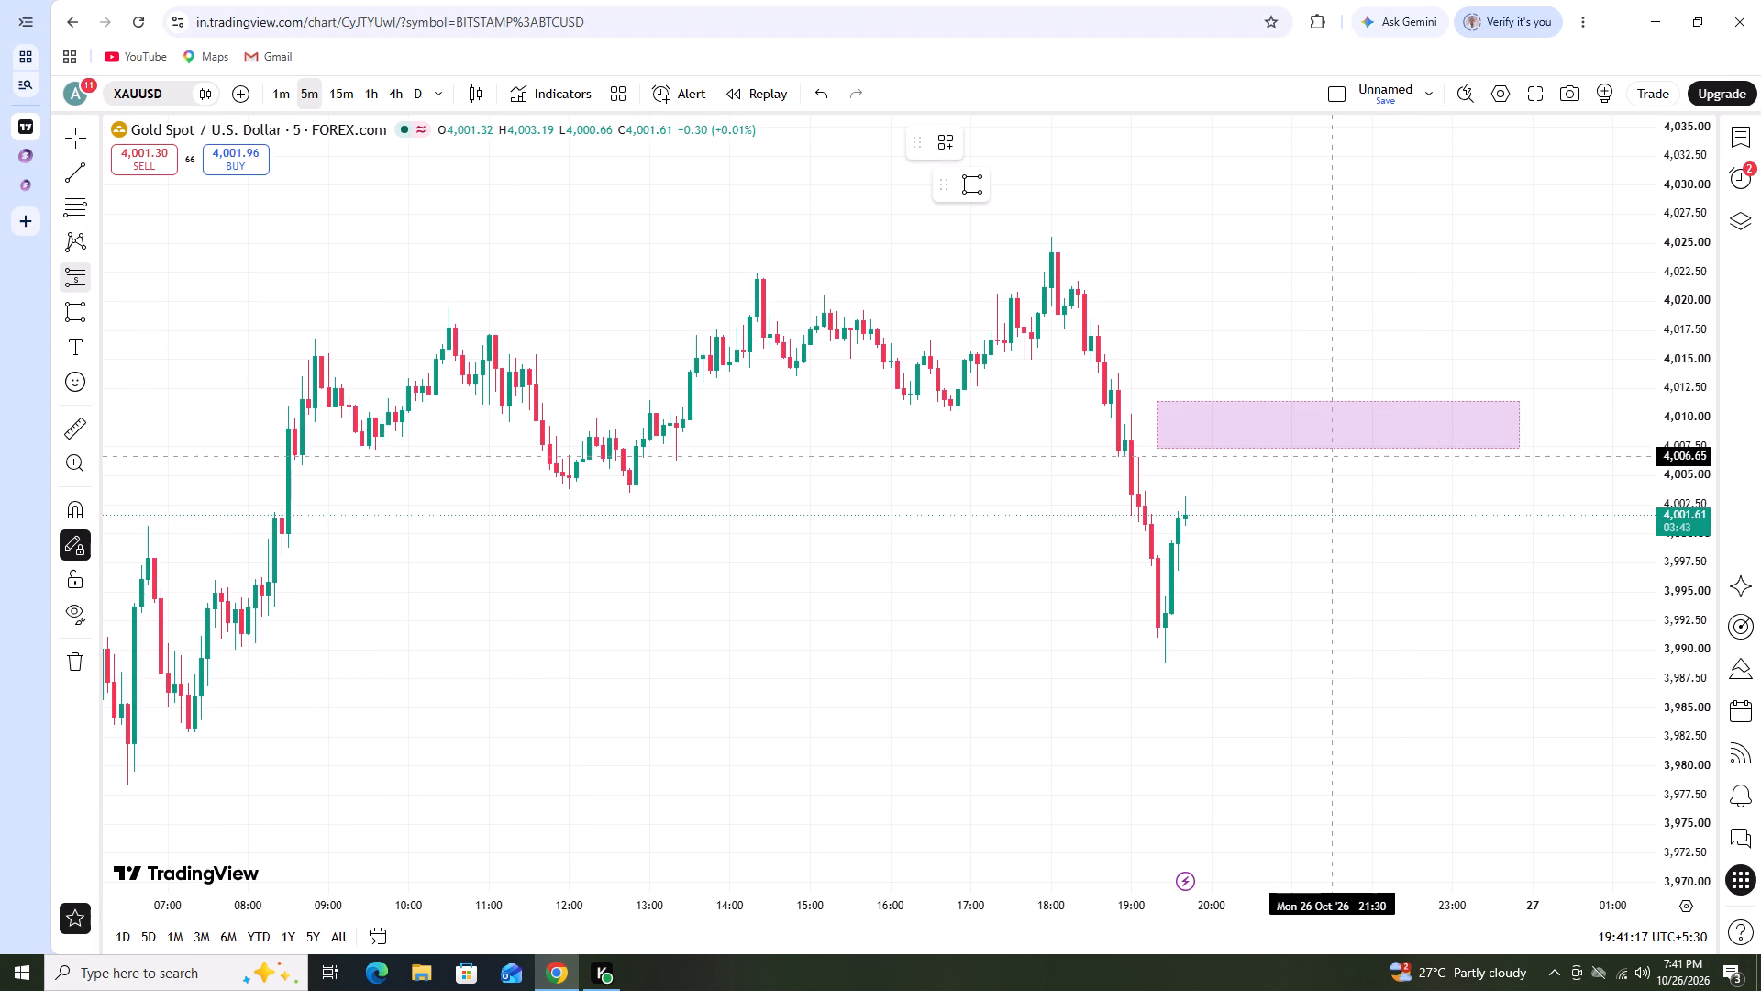
{"action": "left_click", "coordinate": [1324, 441]}
{"action": "right_click", "coordinate": [961, 623]}
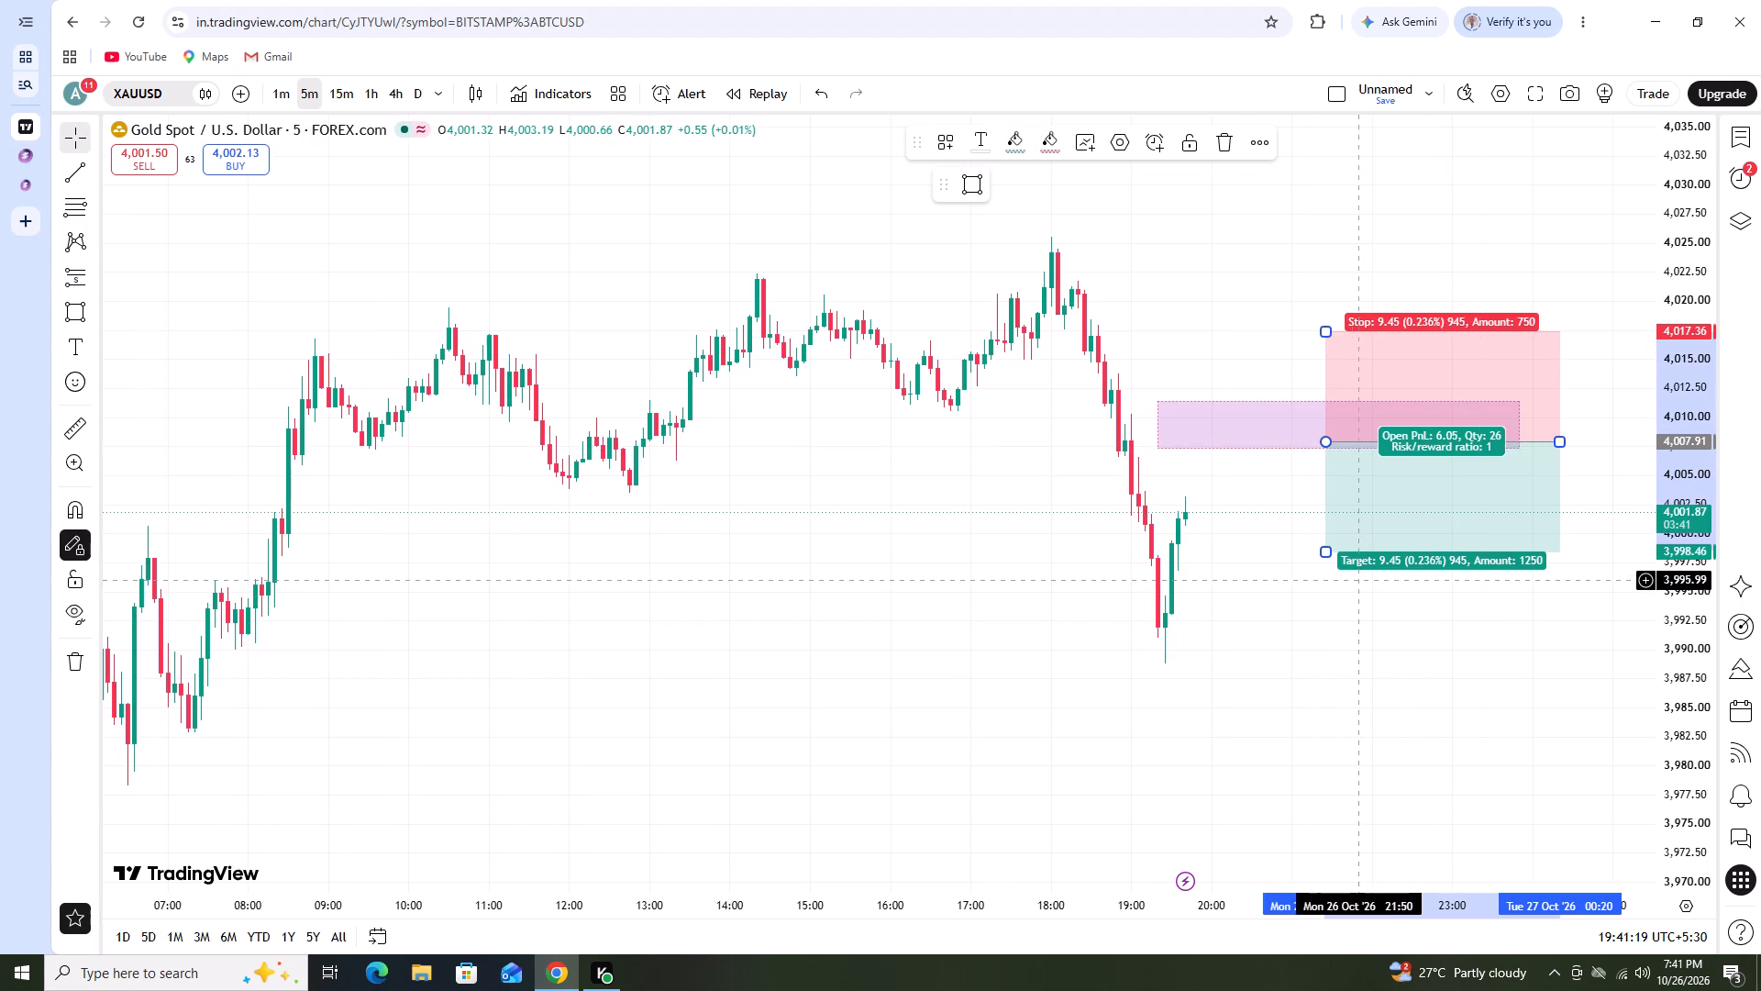
Extend the short position's profit target down to about 3,977.35, below the recent swing low.
{"action": "scroll", "coordinate": [1333, 559], "scroll_direction": "down", "scroll_amount": 1}
{"action": "left_click_drag", "start_coordinate": [1333, 559], "coordinate": [1256, 588]}
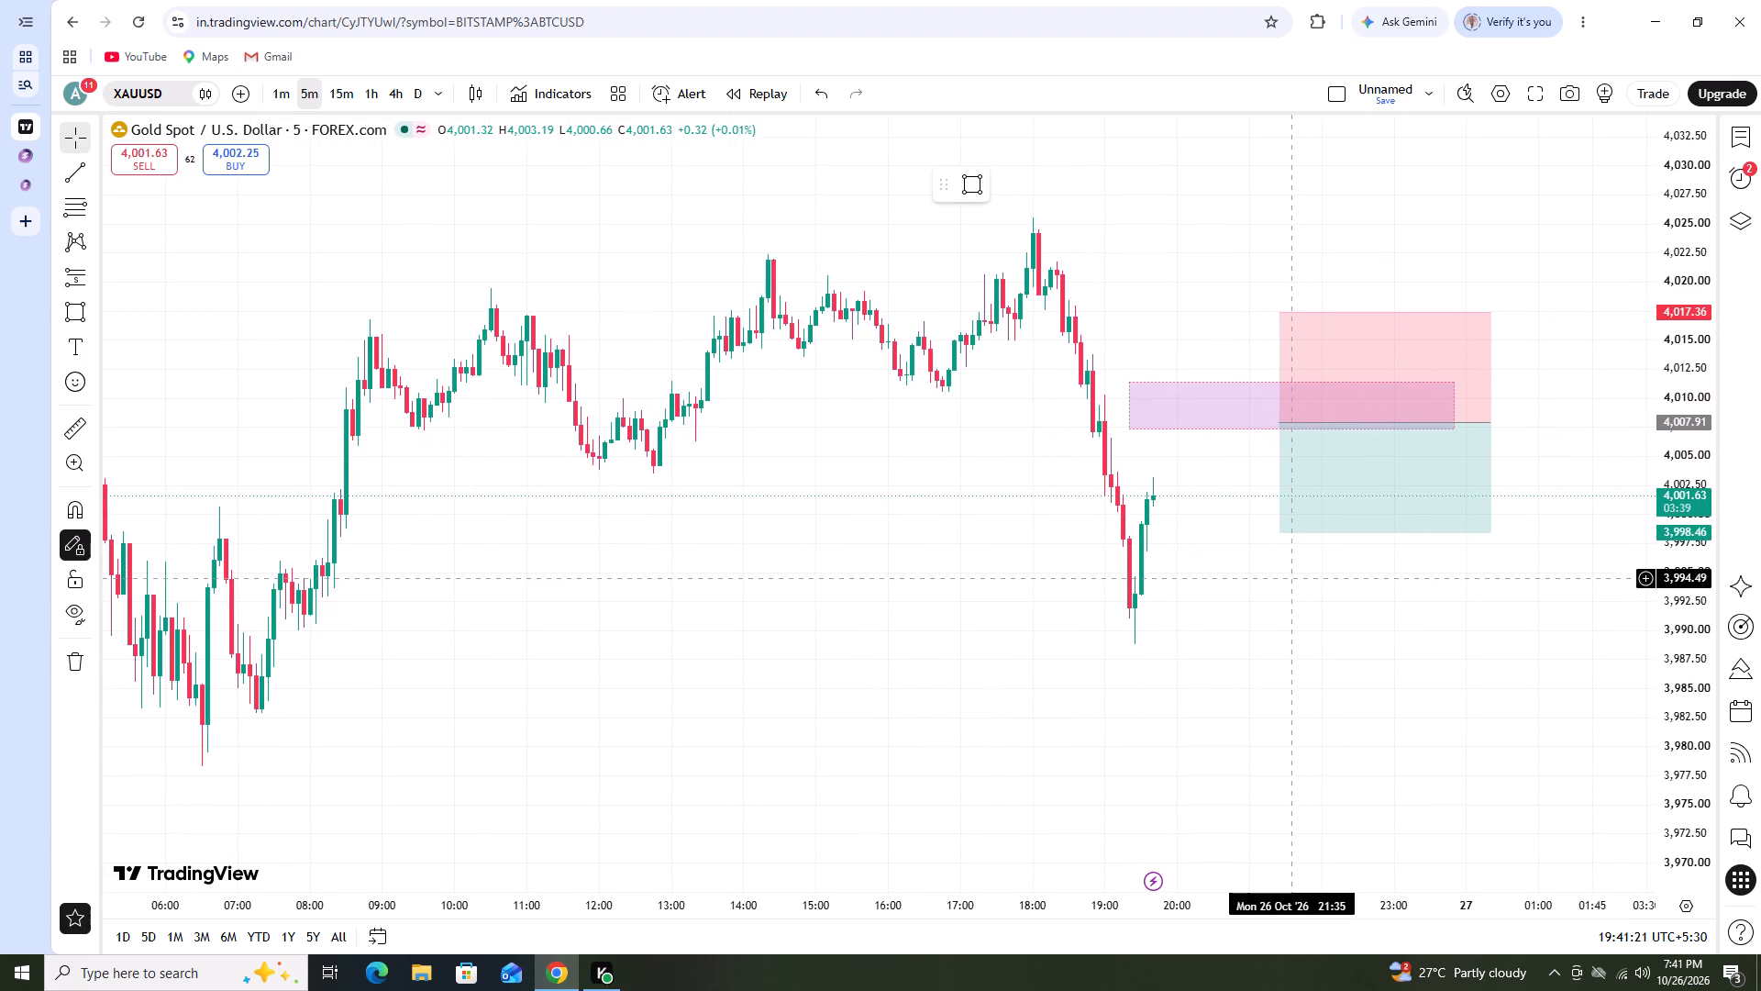
{"action": "left_click_drag", "start_coordinate": [1281, 529], "coordinate": [1294, 752]}
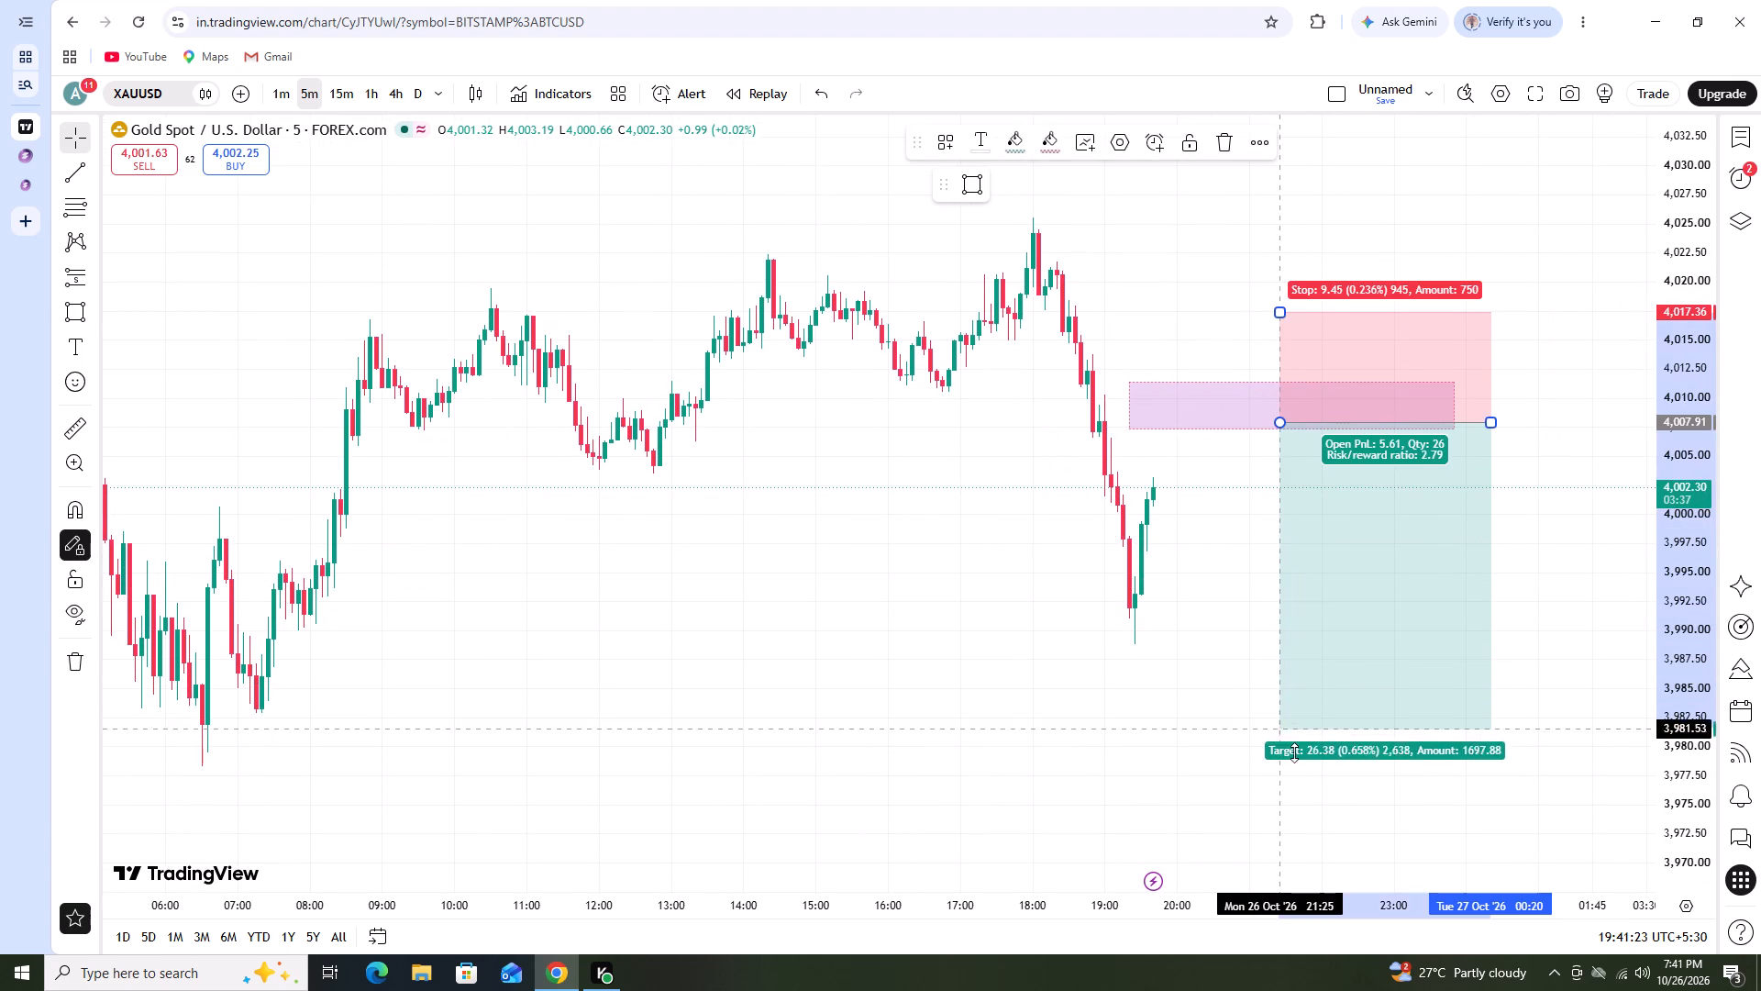
{"action": "left_click_drag", "start_coordinate": [1294, 752], "coordinate": [1301, 782]}
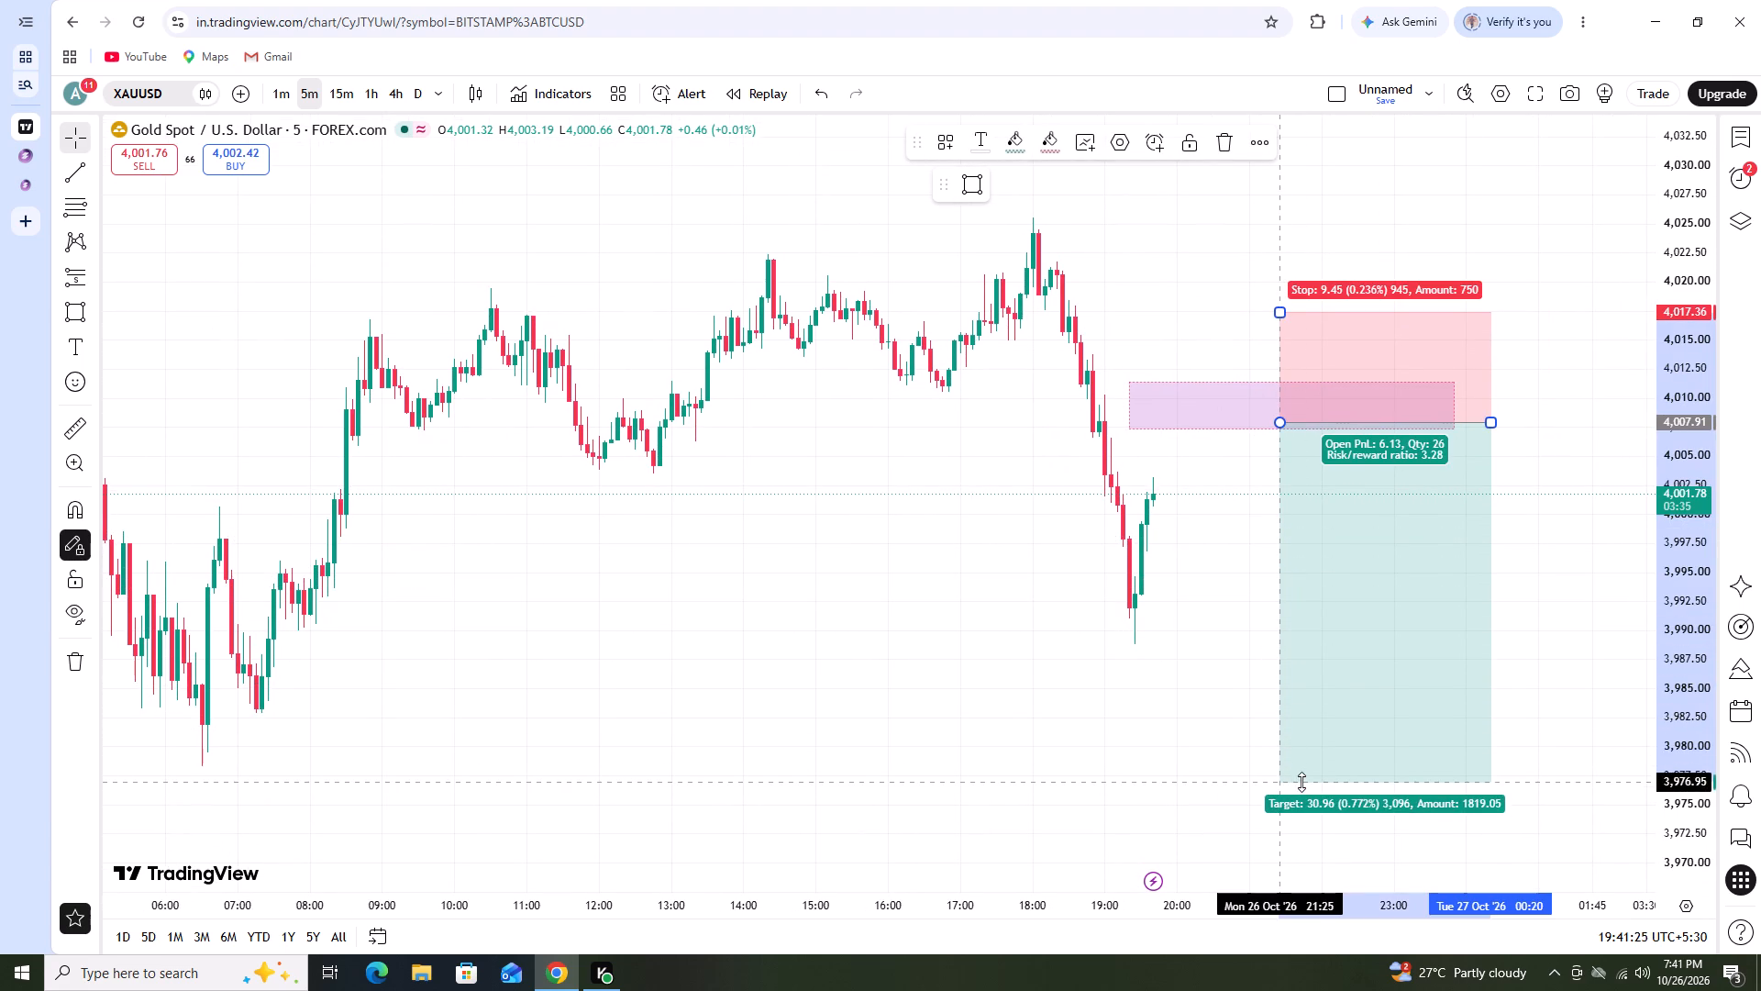
{"action": "left_click_drag", "start_coordinate": [1301, 782], "coordinate": [1300, 777]}
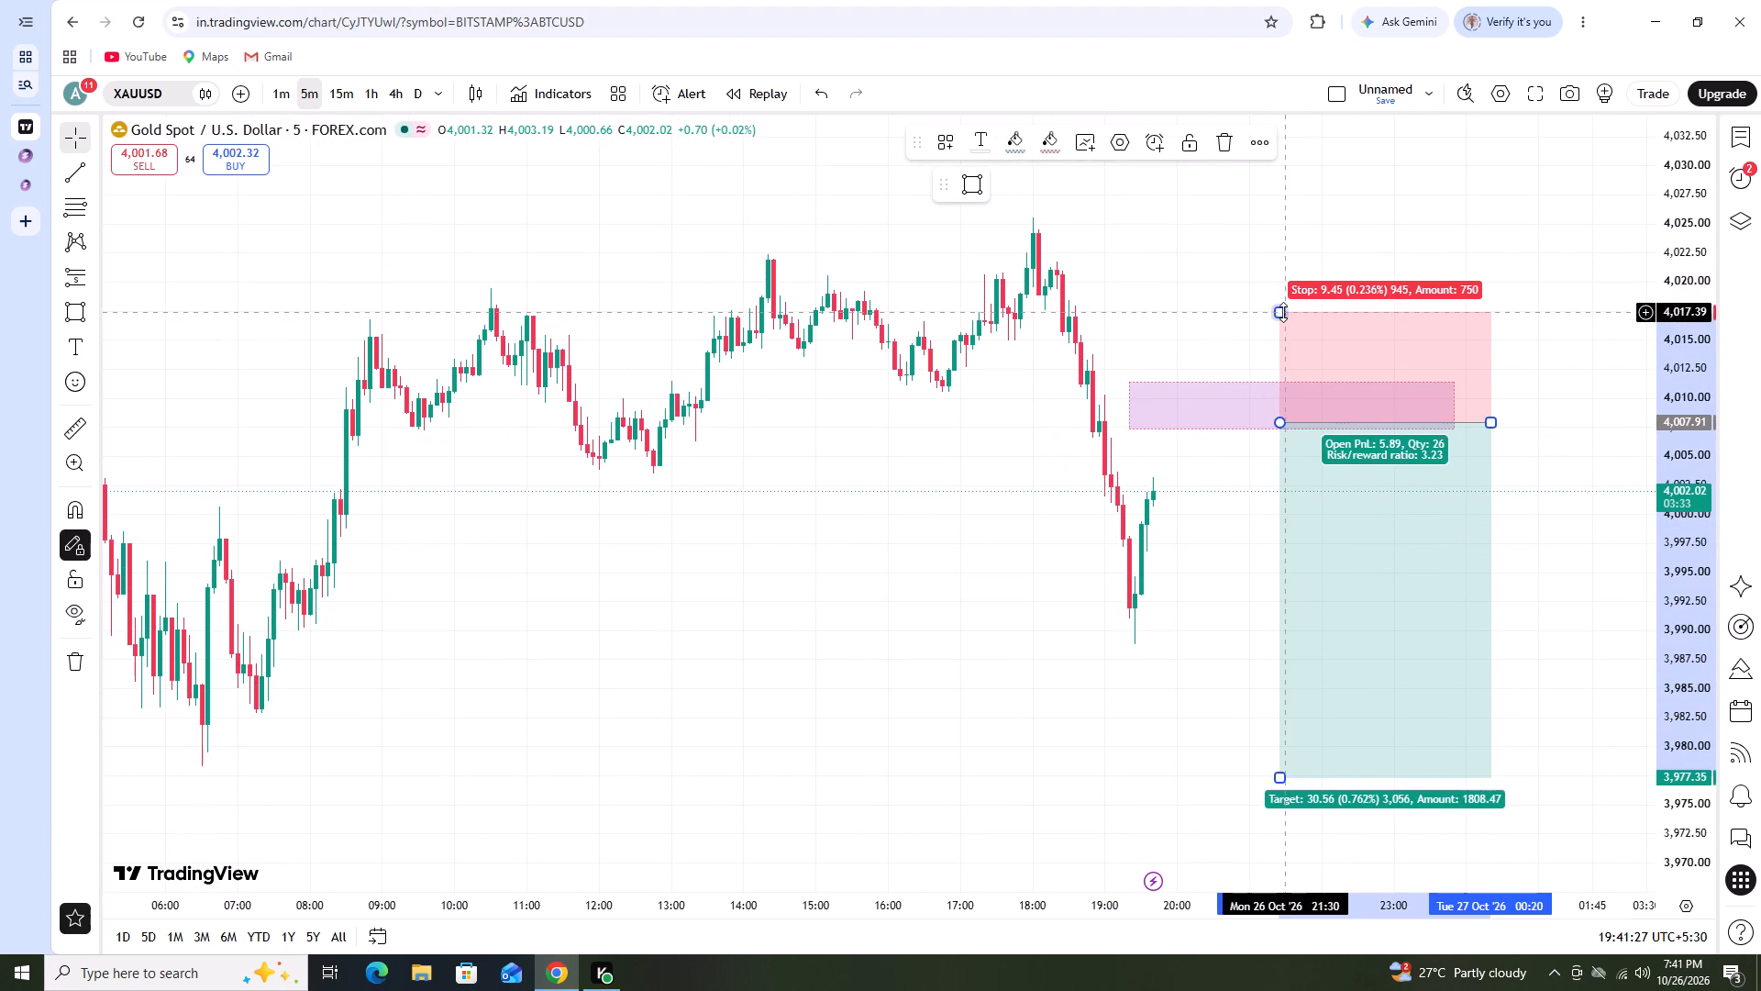
Move the whole short position slightly down and earlier so its entry sits at about 4,006.5.
{"action": "left_click_drag", "start_coordinate": [1270, 316], "coordinate": [1273, 326]}
{"action": "left_click_drag", "start_coordinate": [1281, 322], "coordinate": [1280, 360]}
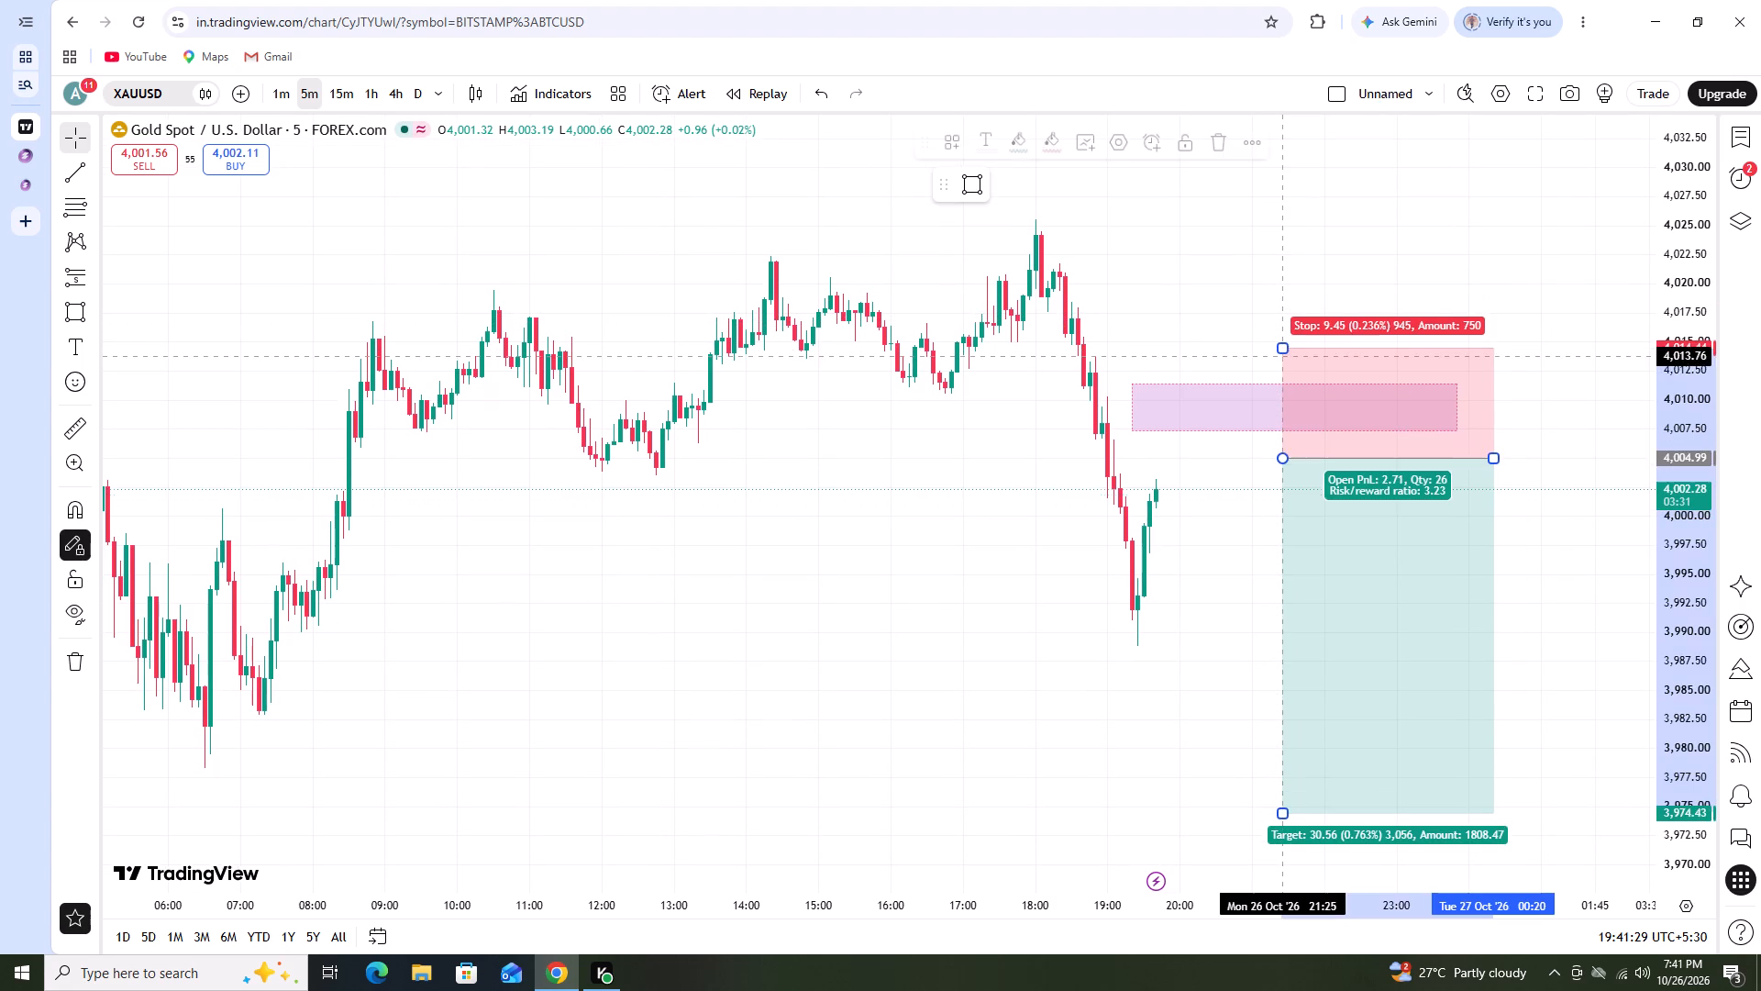
{"action": "left_click_drag", "start_coordinate": [1280, 360], "coordinate": [1263, 339]}
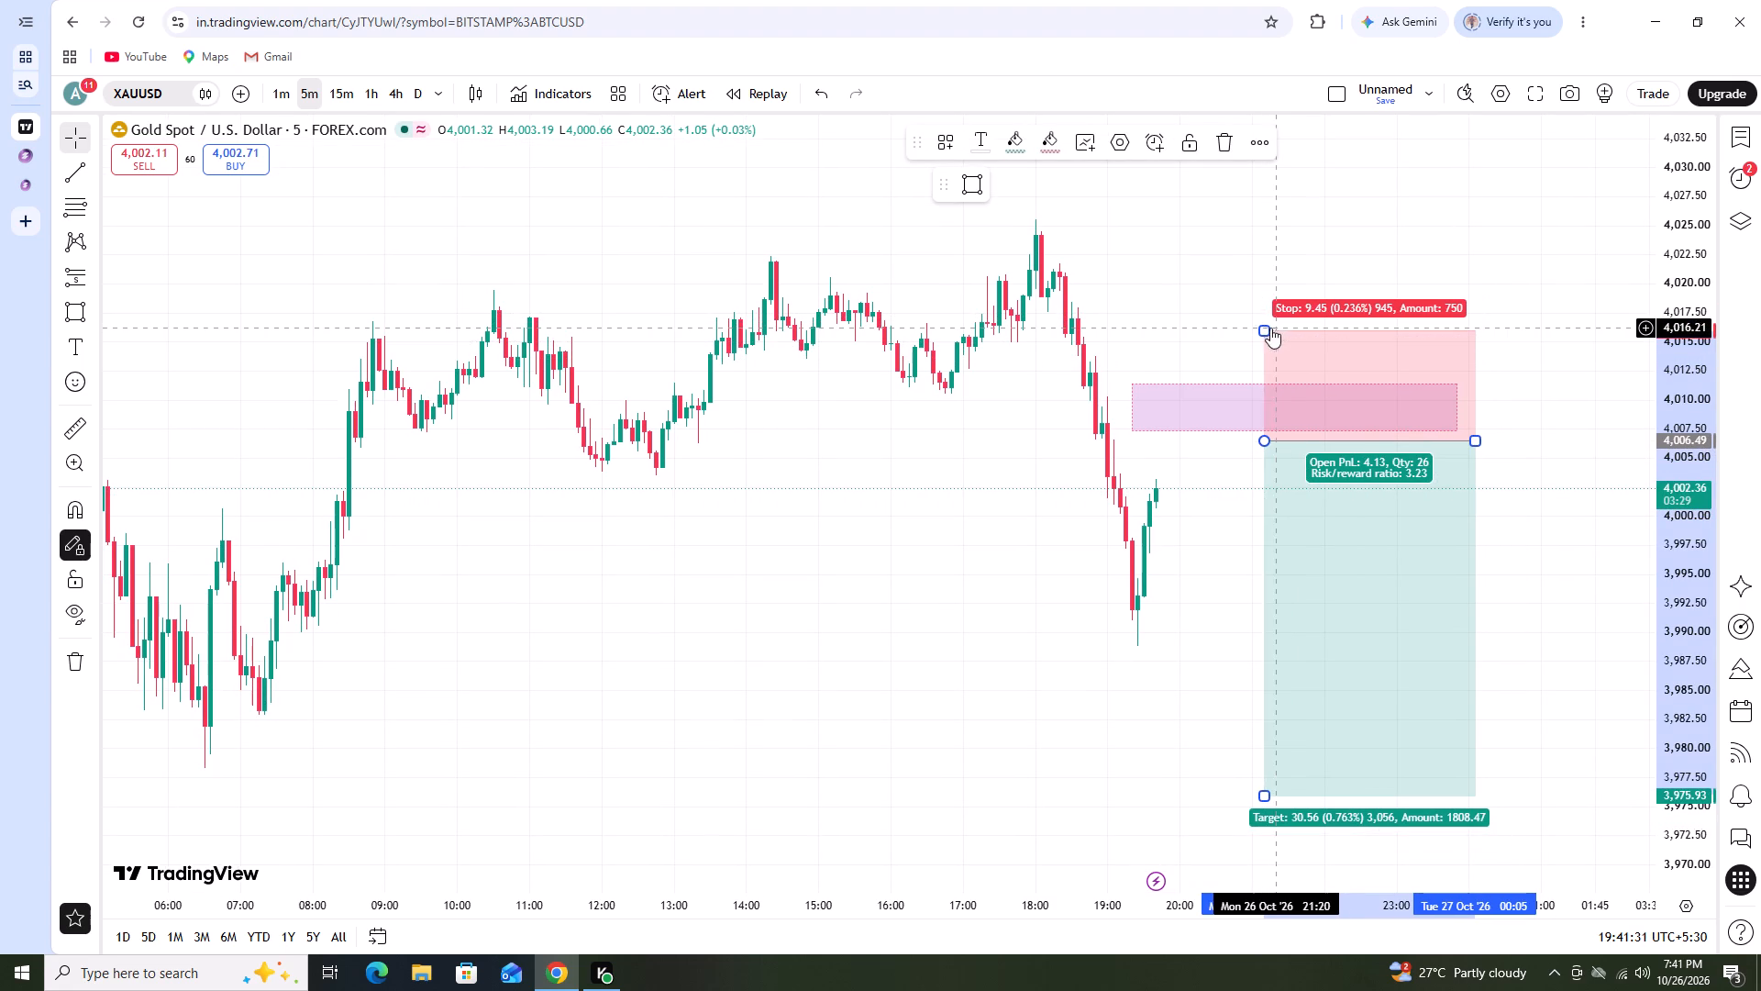
Tighten the short position's stop level to about 4,012, just above the purple zone.
{"action": "left_click_drag", "start_coordinate": [1265, 328], "coordinate": [1263, 362]}
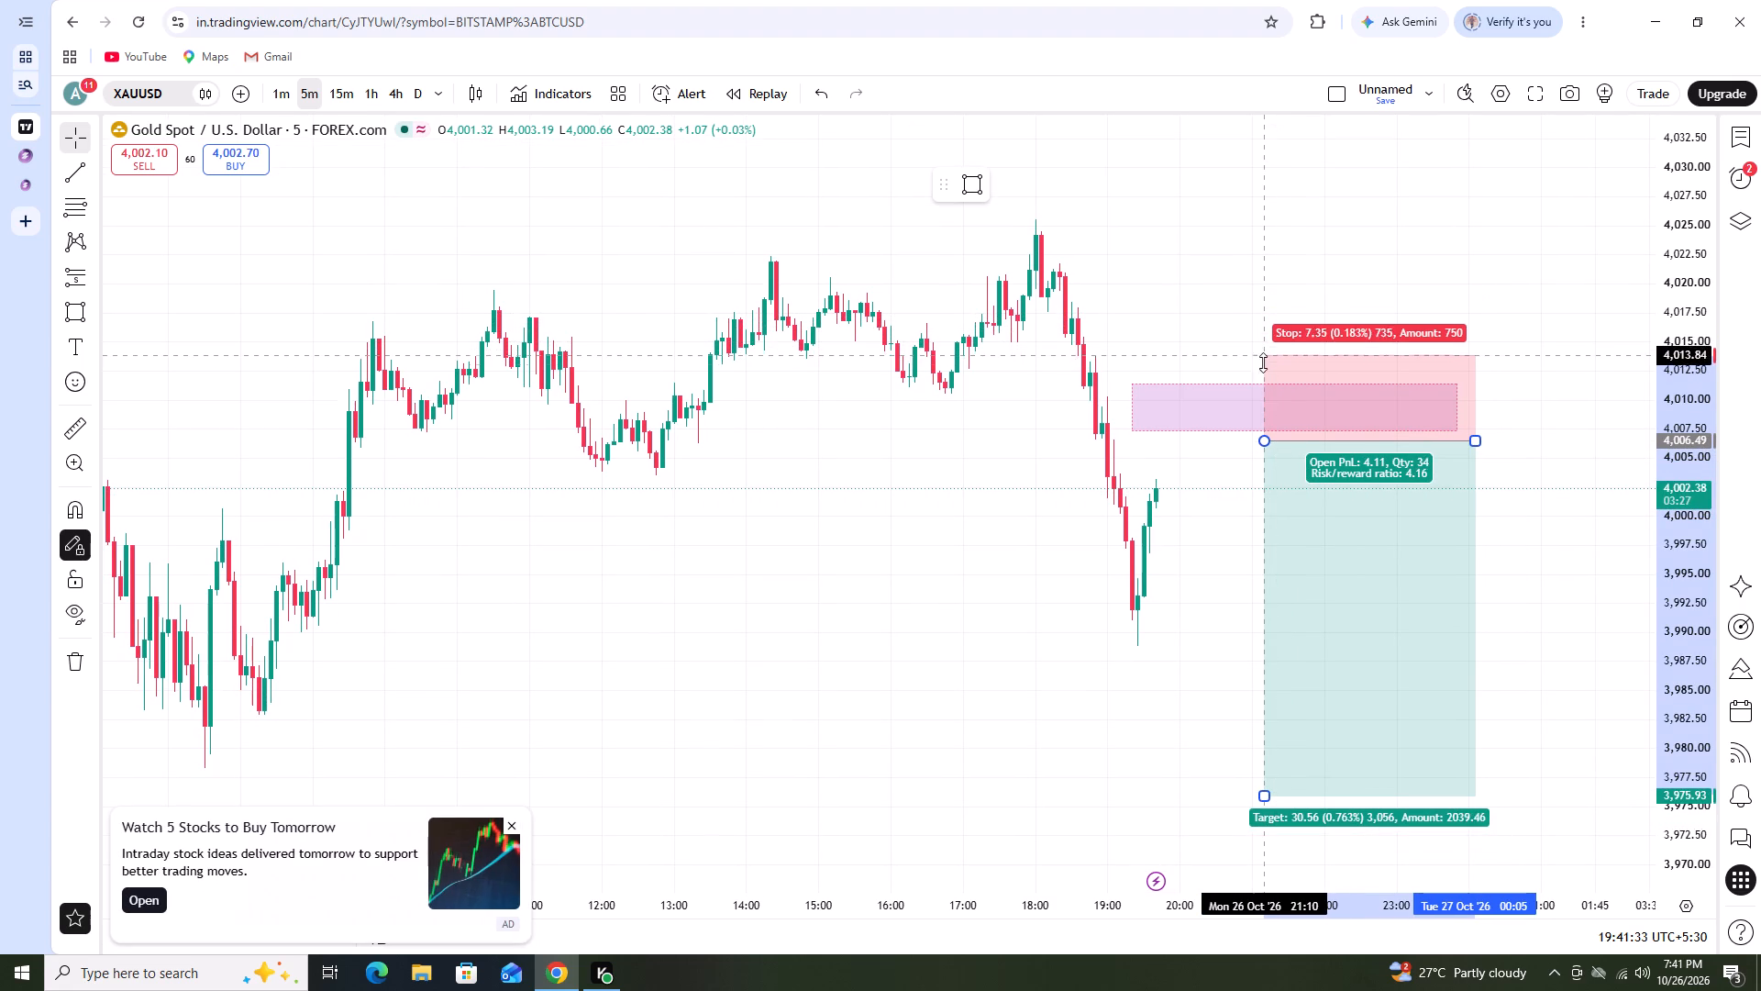
{"action": "left_click_drag", "start_coordinate": [1263, 362], "coordinate": [1269, 376]}
Shift the whole short position earlier in time, within the purple zone's span, with its entry at about 4,006.9.
{"action": "left_click_drag", "start_coordinate": [1205, 462], "coordinate": [1190, 461]}
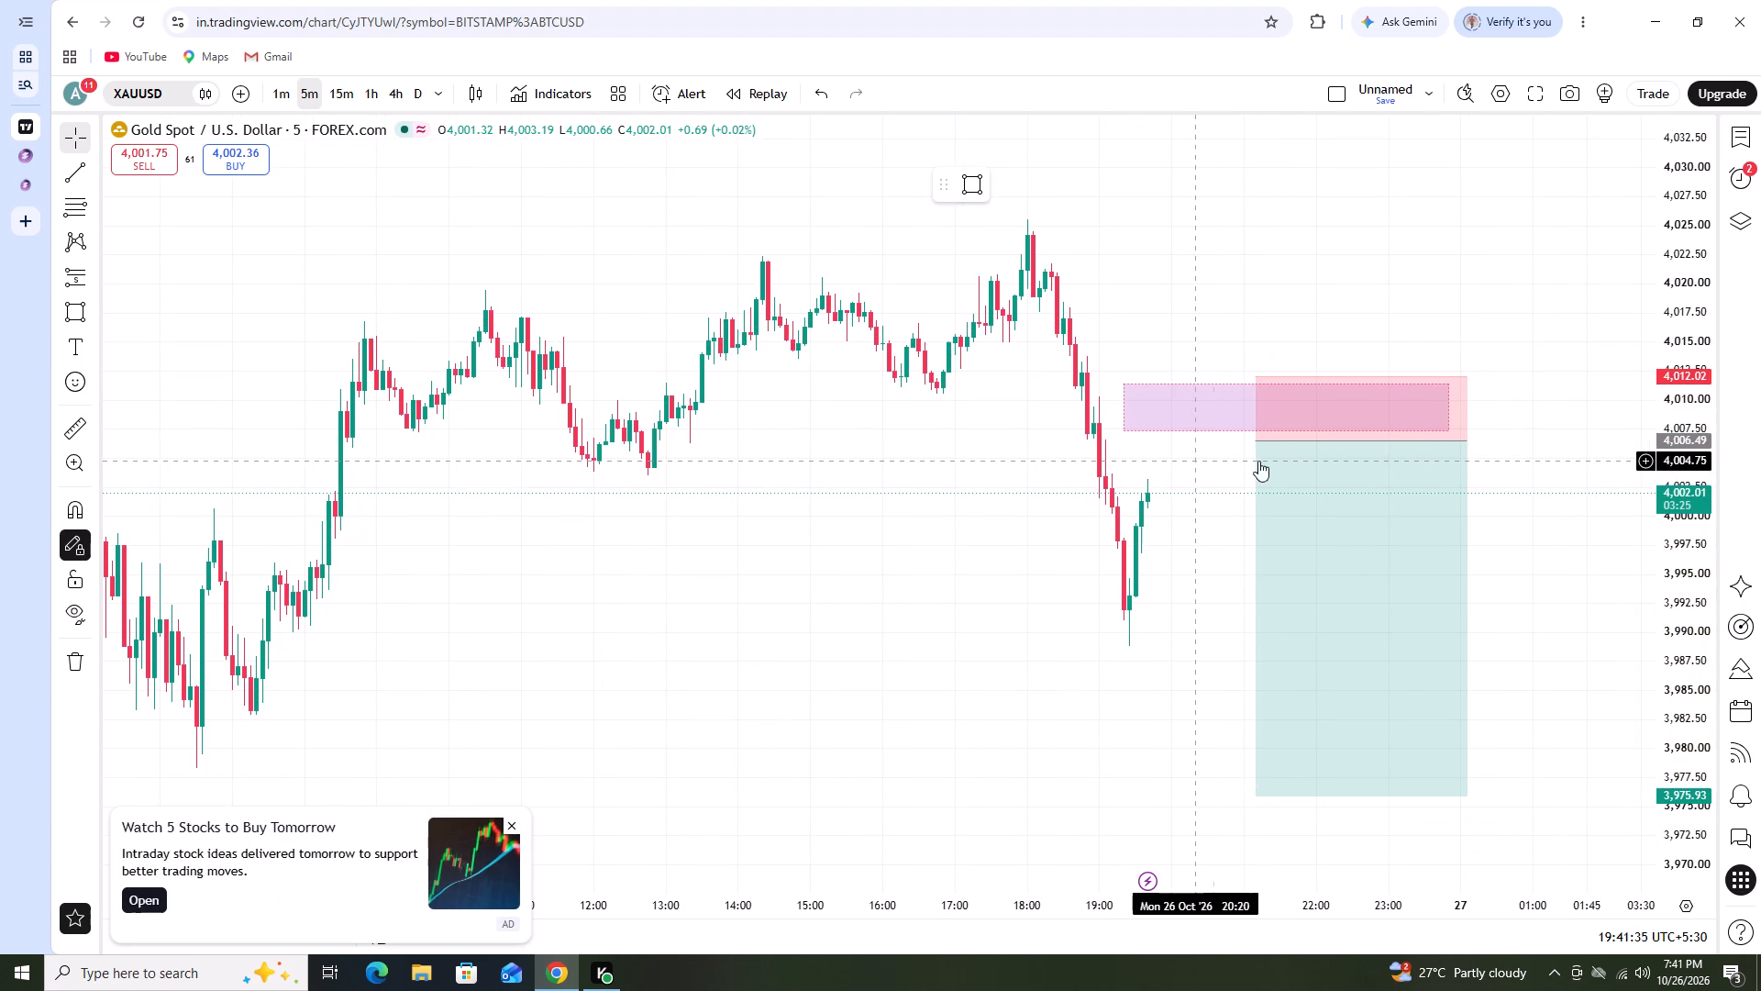
{"action": "left_click_drag", "start_coordinate": [1295, 442], "coordinate": [1244, 438]}
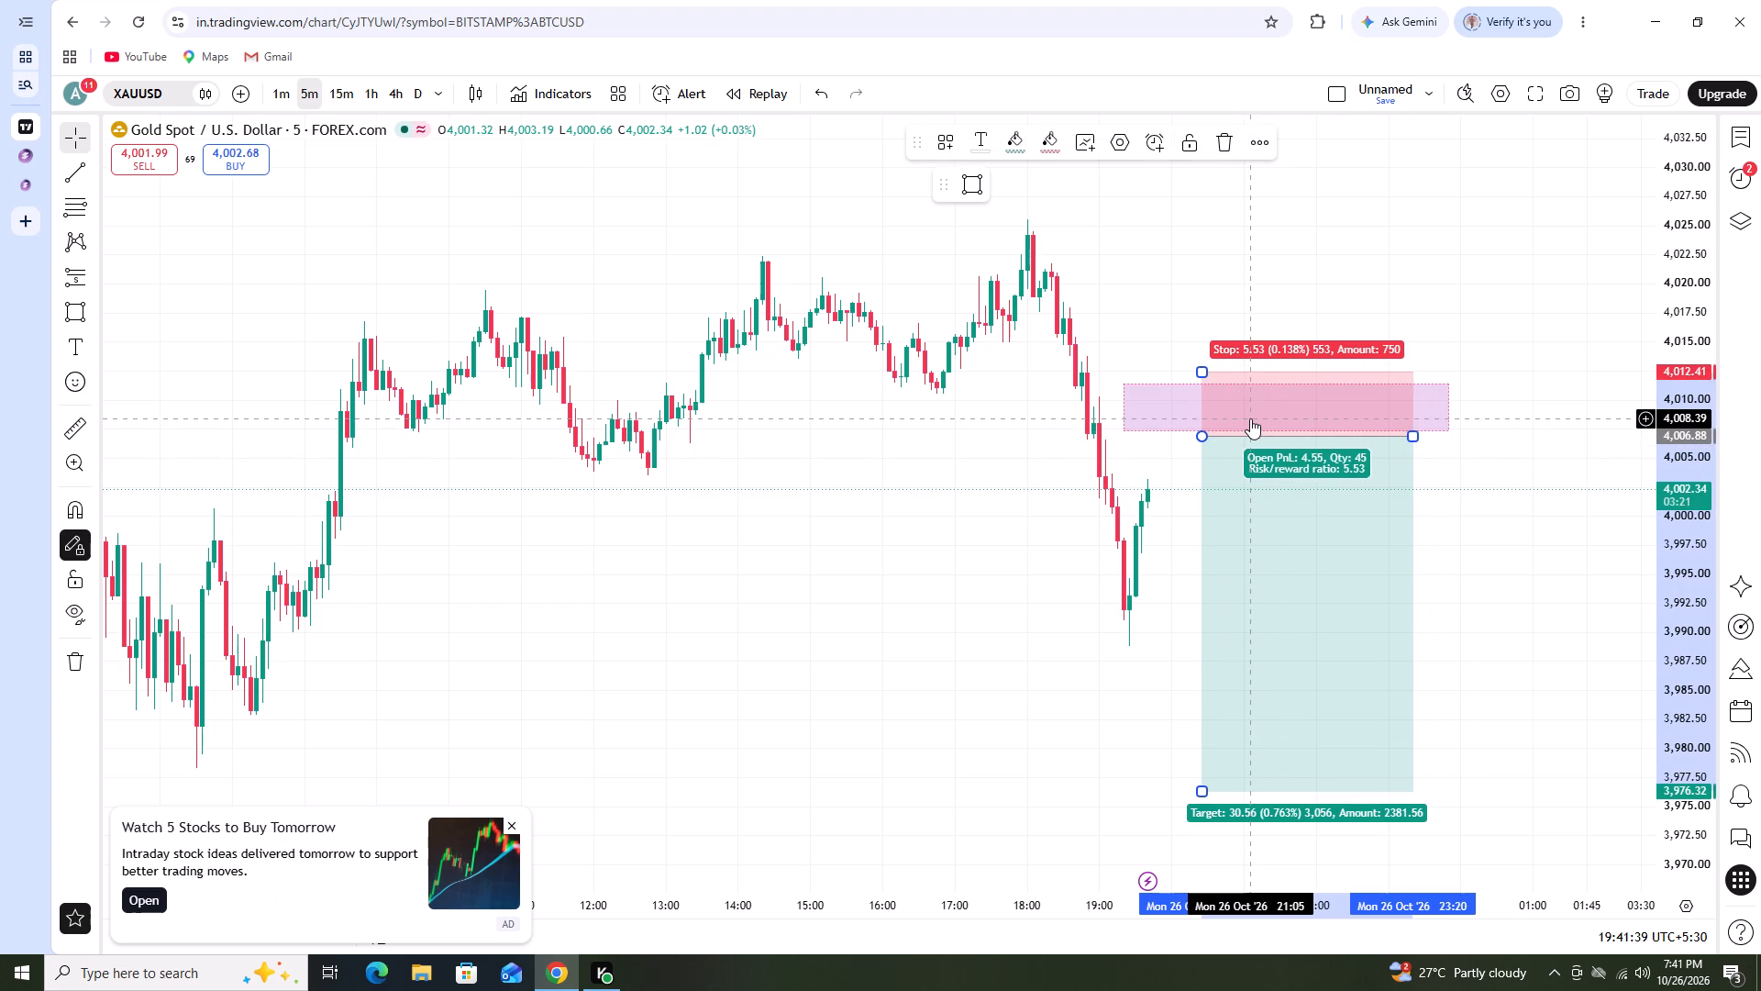
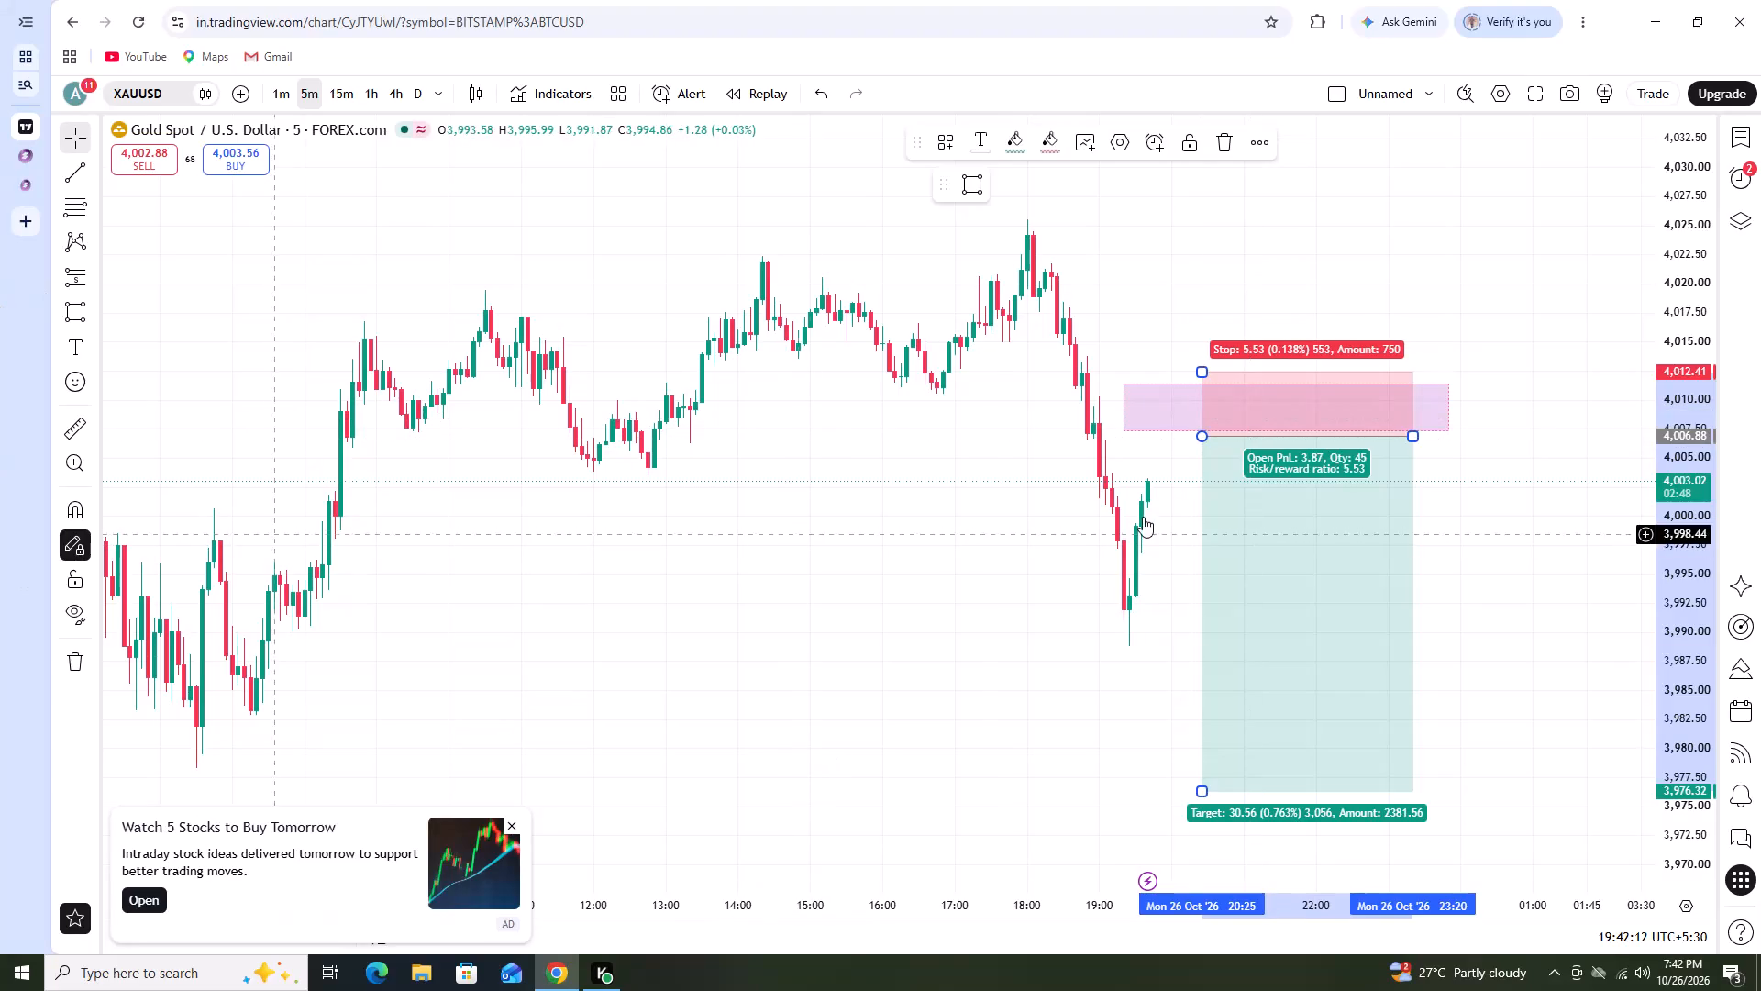
Examine the short position and purple zone on the 5-minute and 15-minute charts.
{"action": "scroll", "coordinate": [1056, 588], "scroll_direction": "up", "scroll_amount": 1}
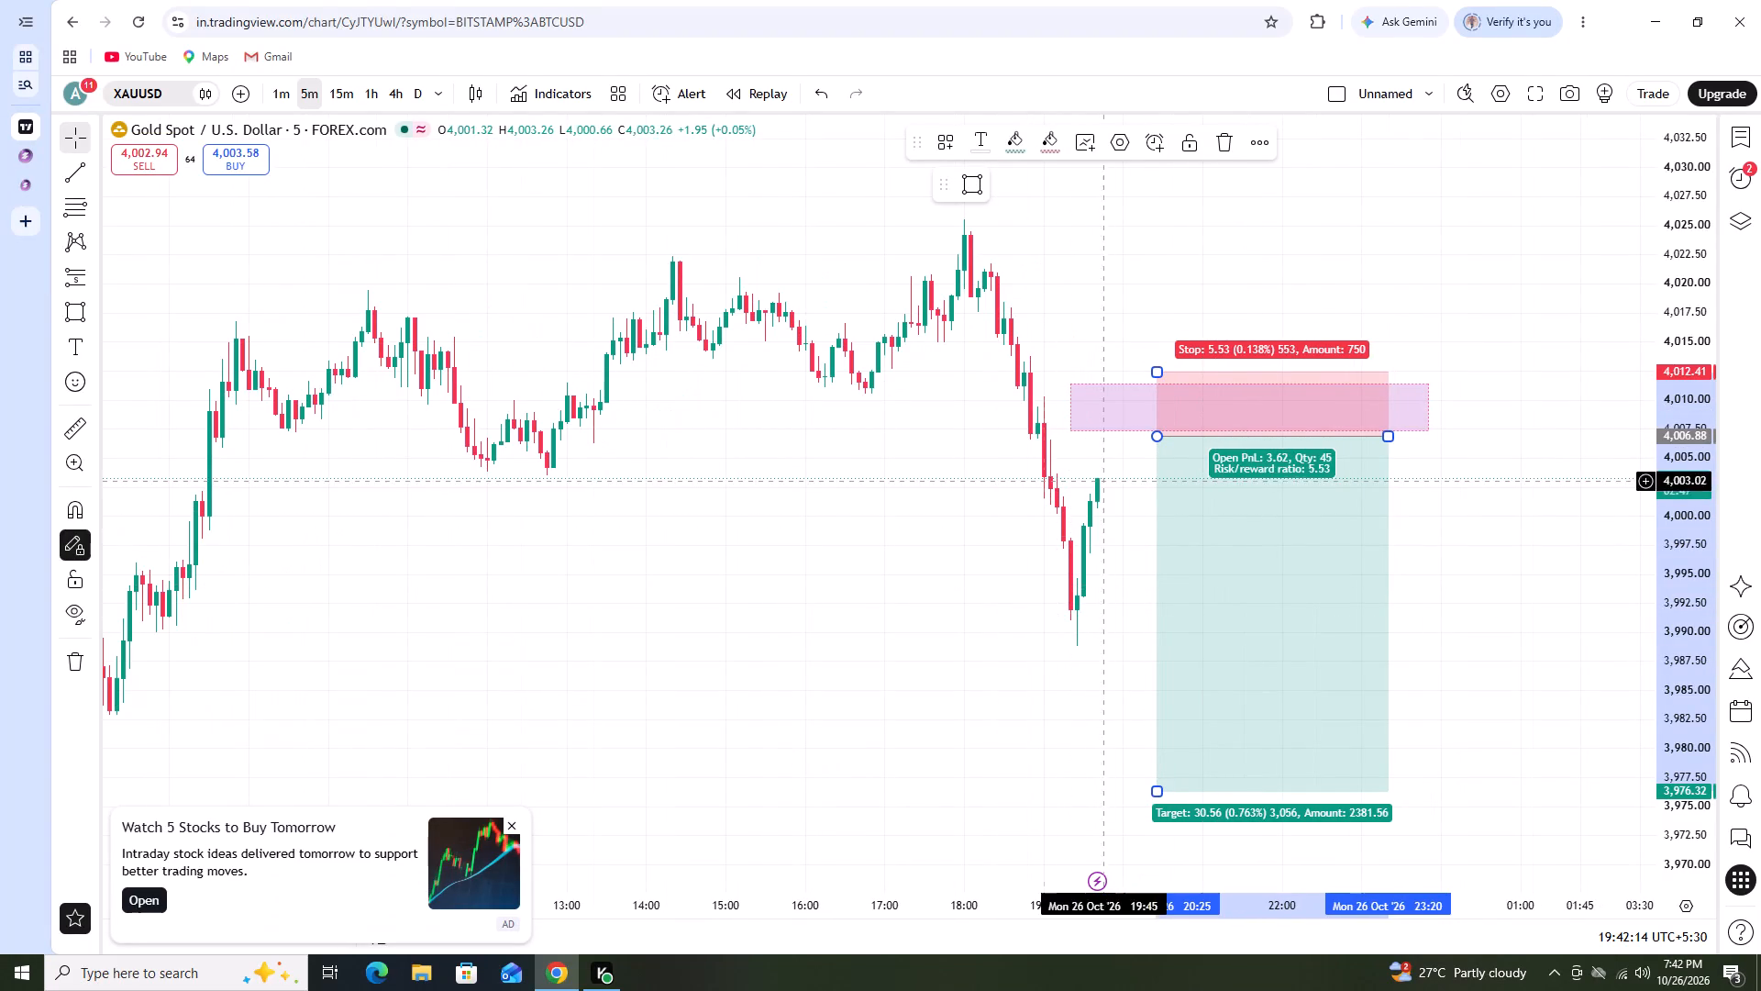
{"action": "scroll", "coordinate": [1689, 429], "scroll_direction": "down", "scroll_amount": 3}
{"action": "scroll", "coordinate": [874, 646], "scroll_direction": "down", "scroll_amount": 1}
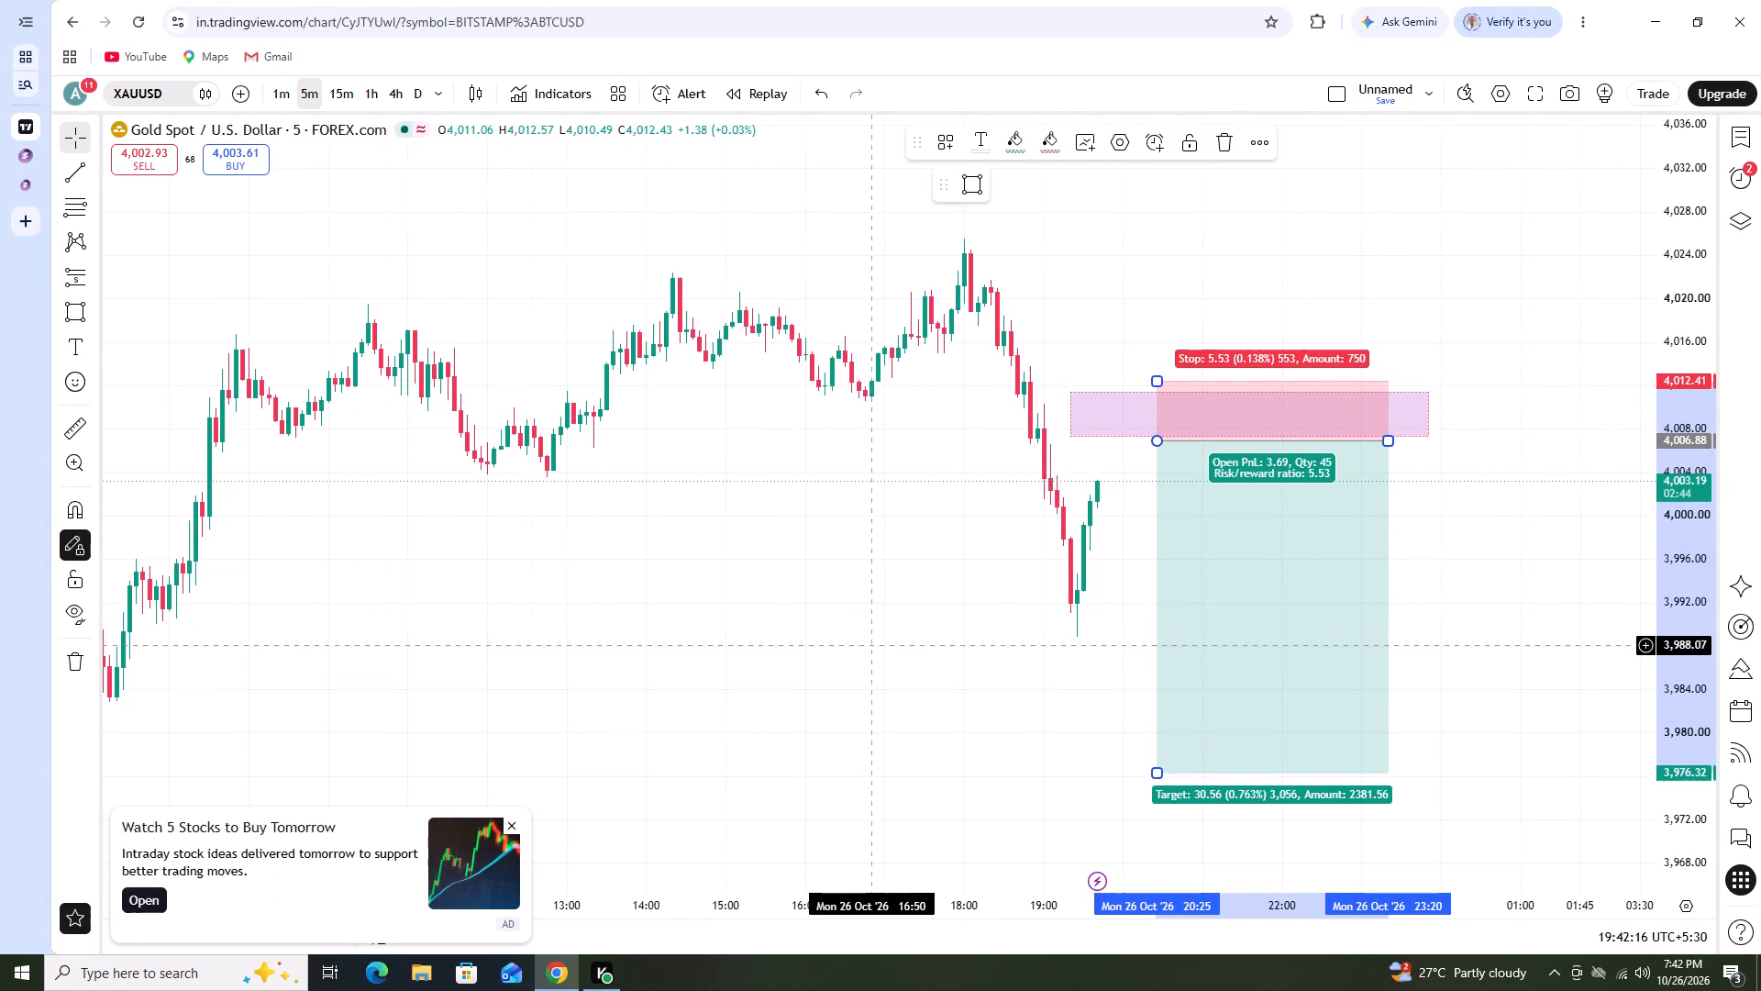
{"action": "left_click_drag", "start_coordinate": [914, 658], "coordinate": [782, 666]}
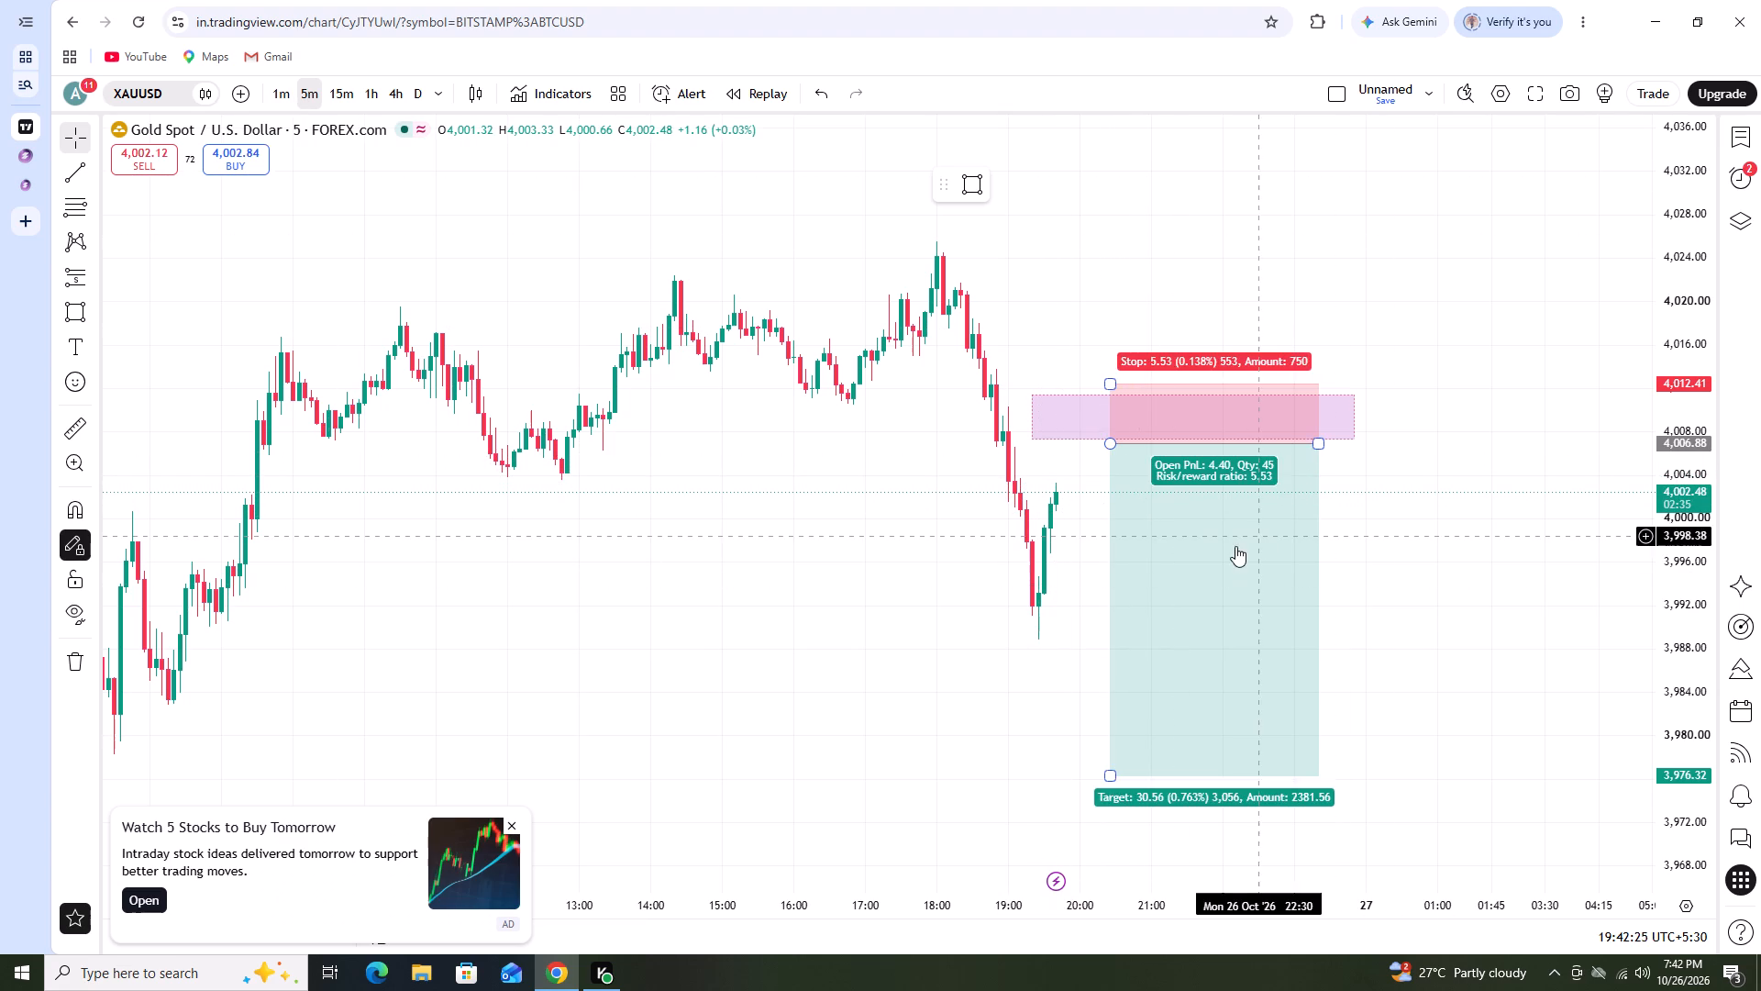
{"action": "left_click_drag", "start_coordinate": [342, 82], "coordinate": [342, 95]}
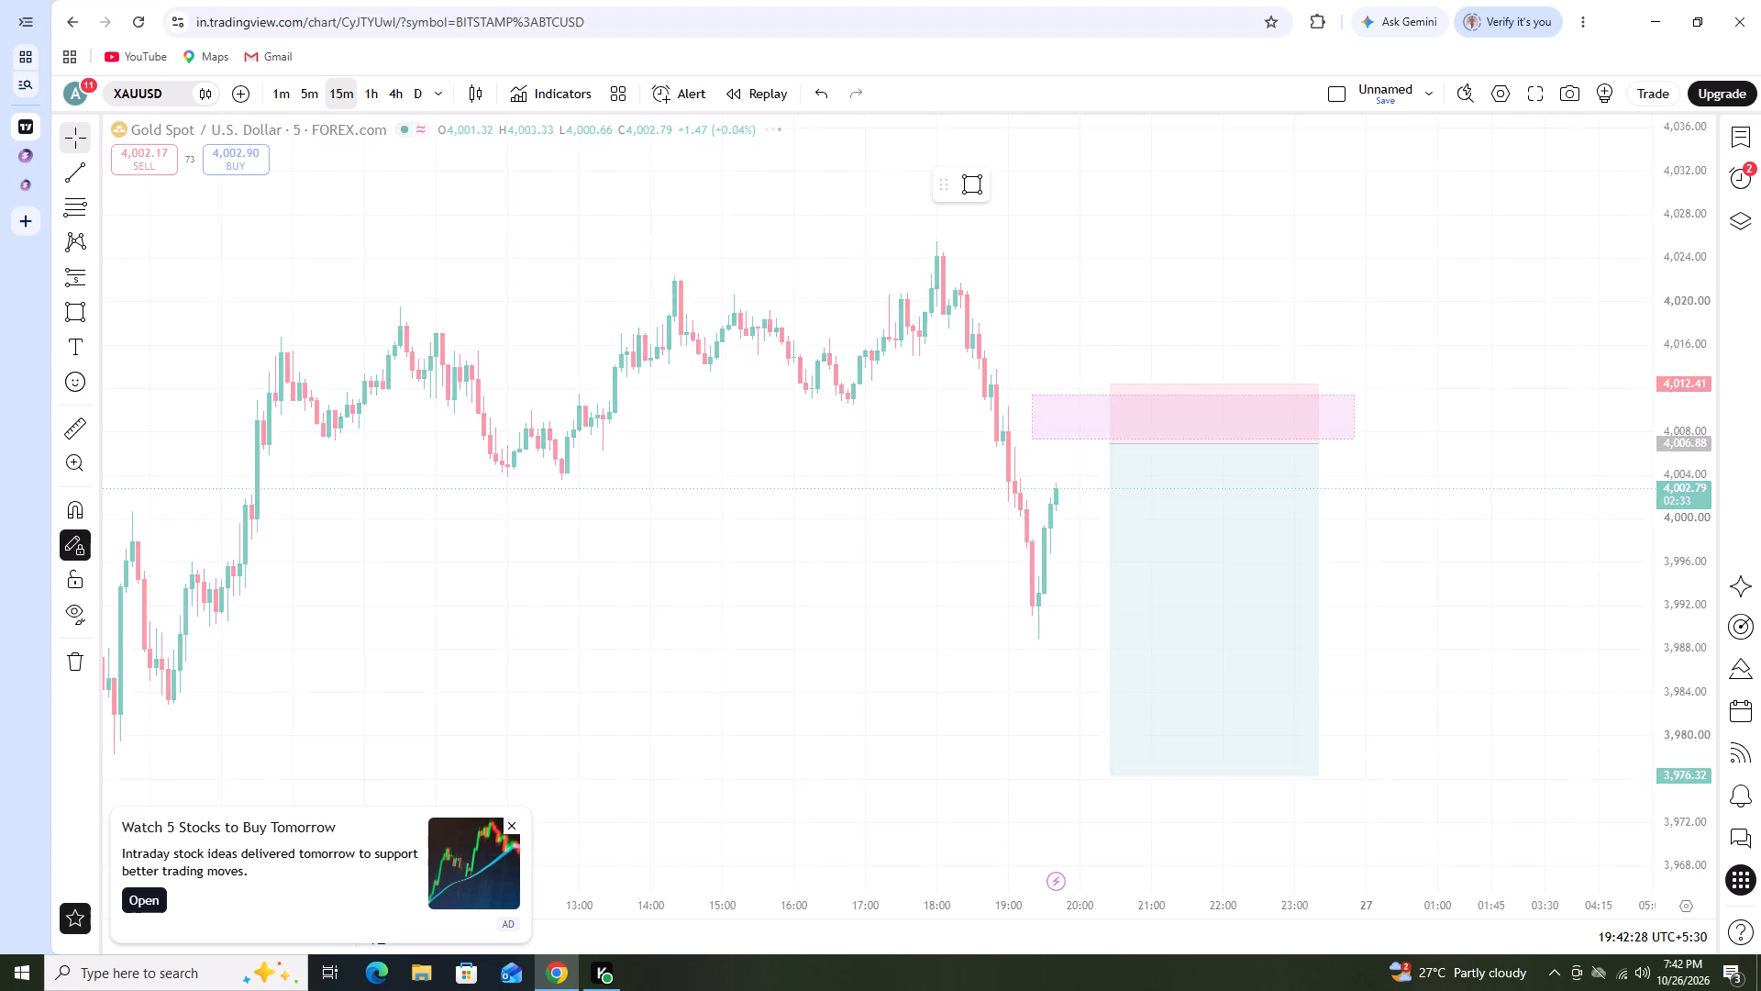
{"action": "scroll", "coordinate": [806, 458], "scroll_direction": "up", "scroll_amount": 1}
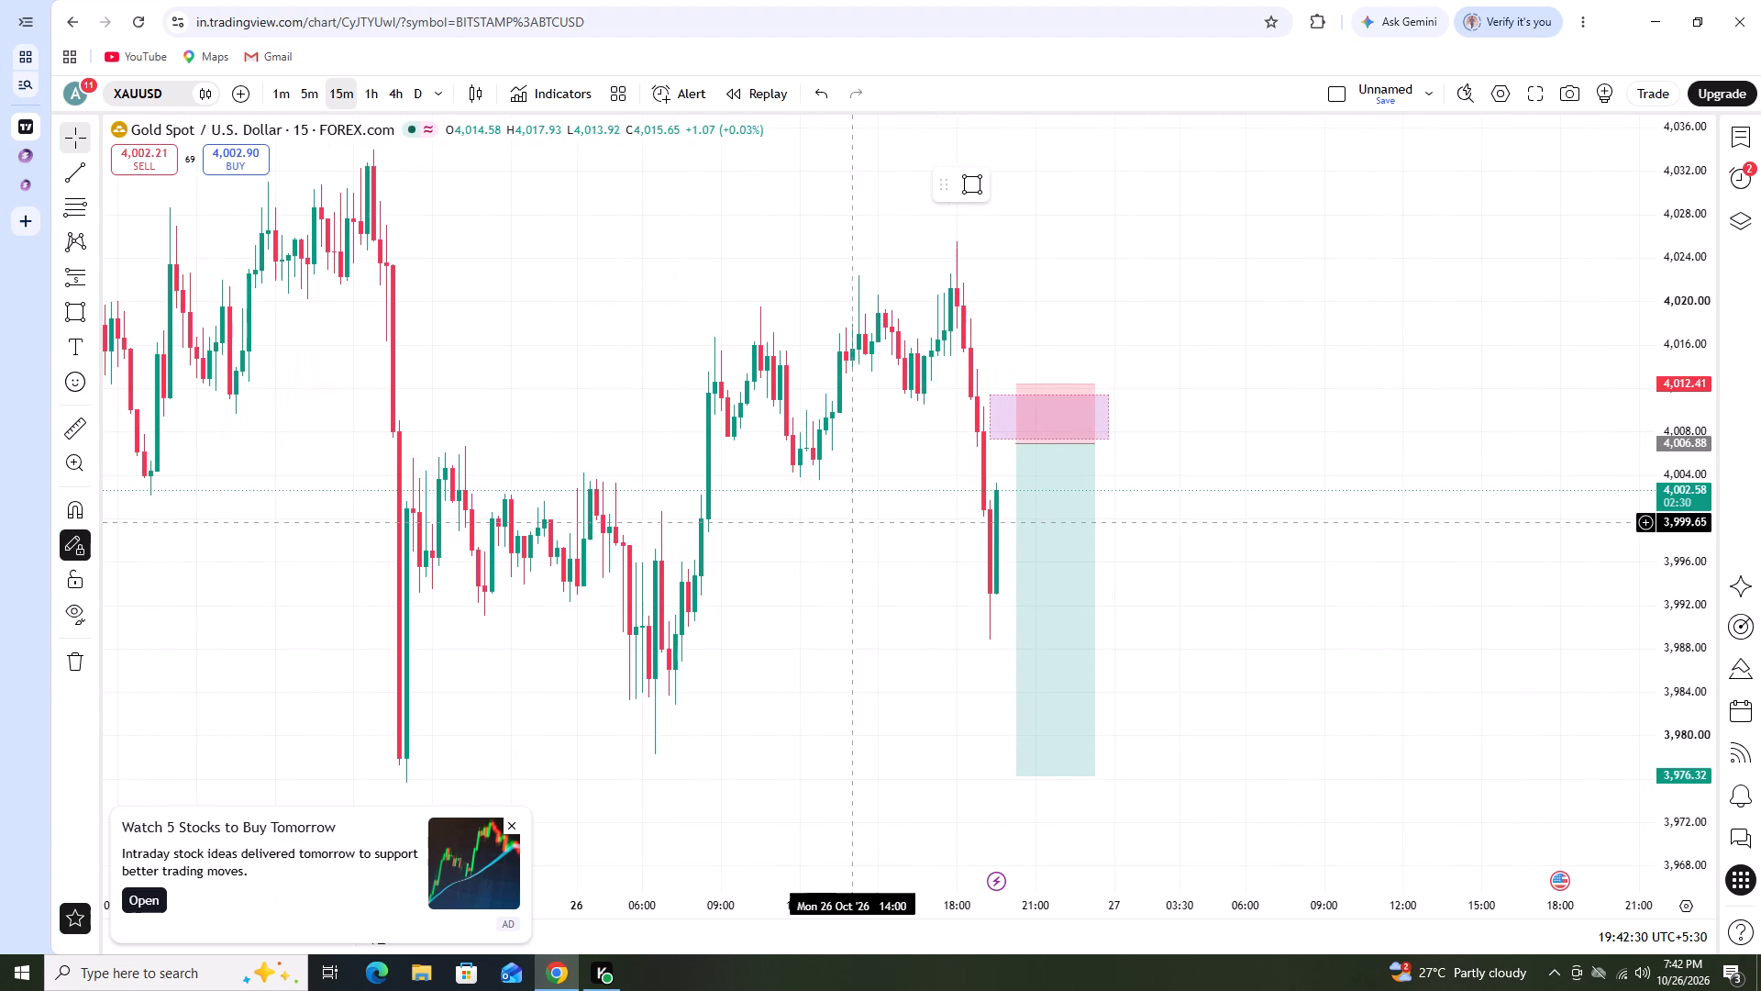
{"action": "left_click_drag", "start_coordinate": [851, 522], "coordinate": [795, 522]}
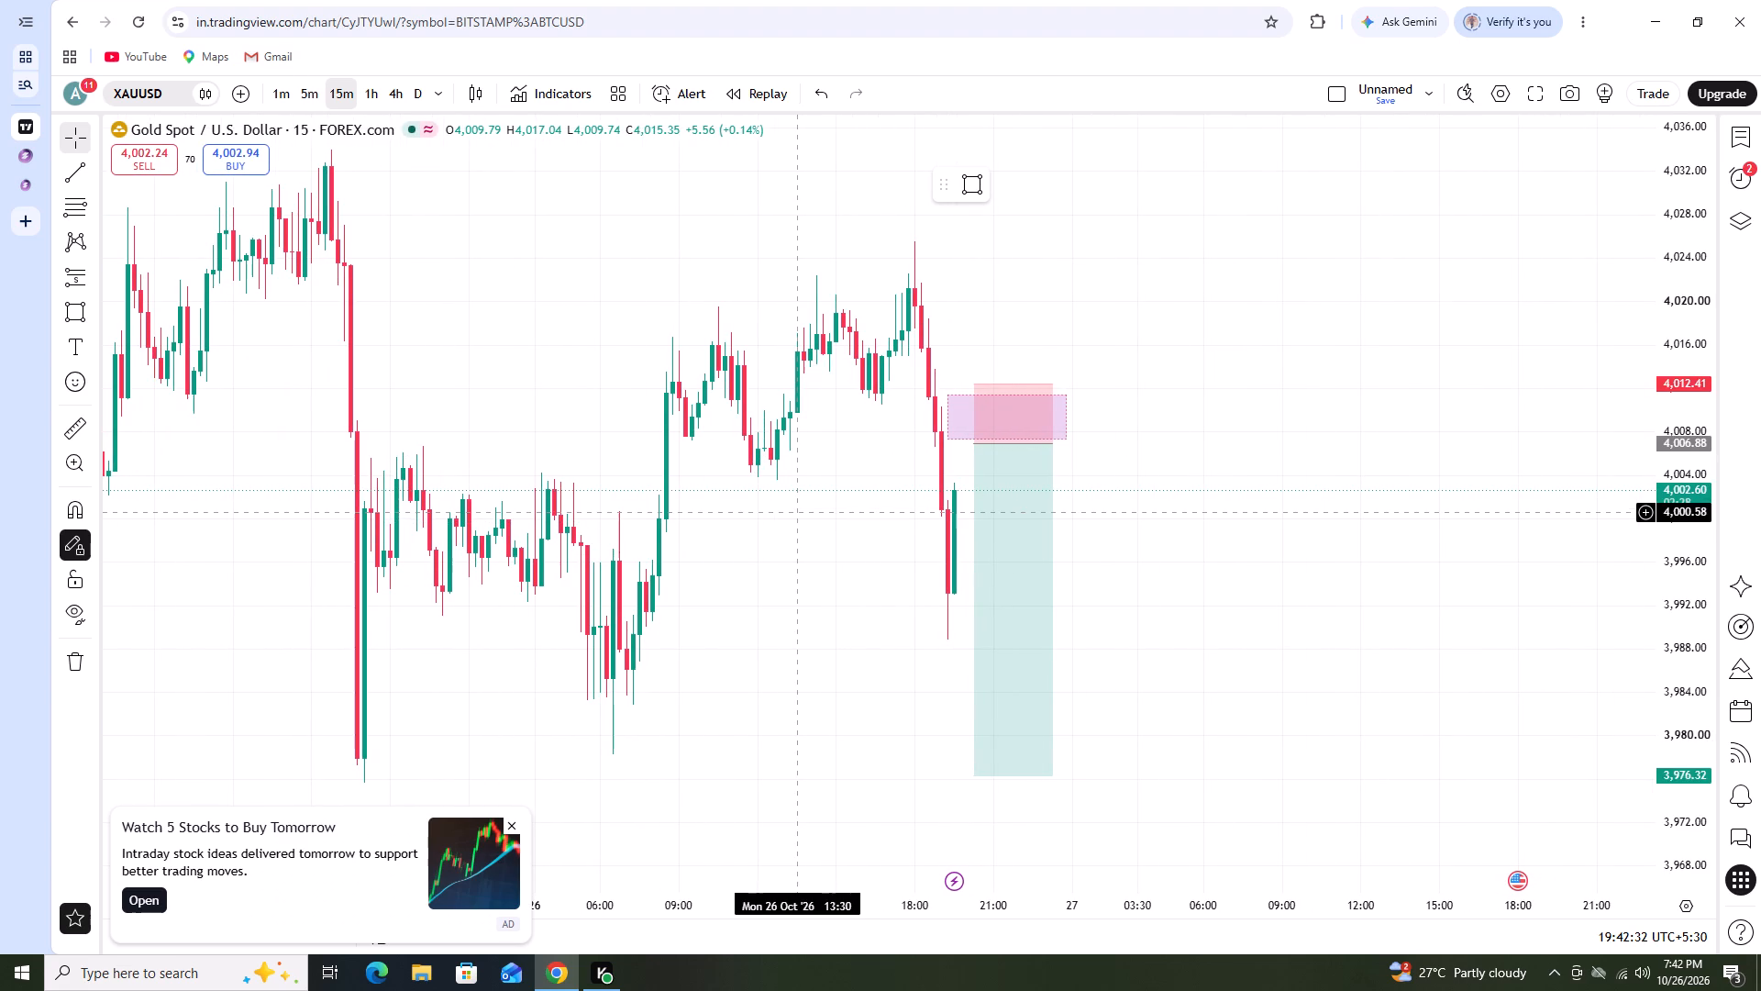
On the 1-hour chart, raise the short position's profit target to about 3,984.5.
{"action": "left_click", "coordinate": [371, 100]}
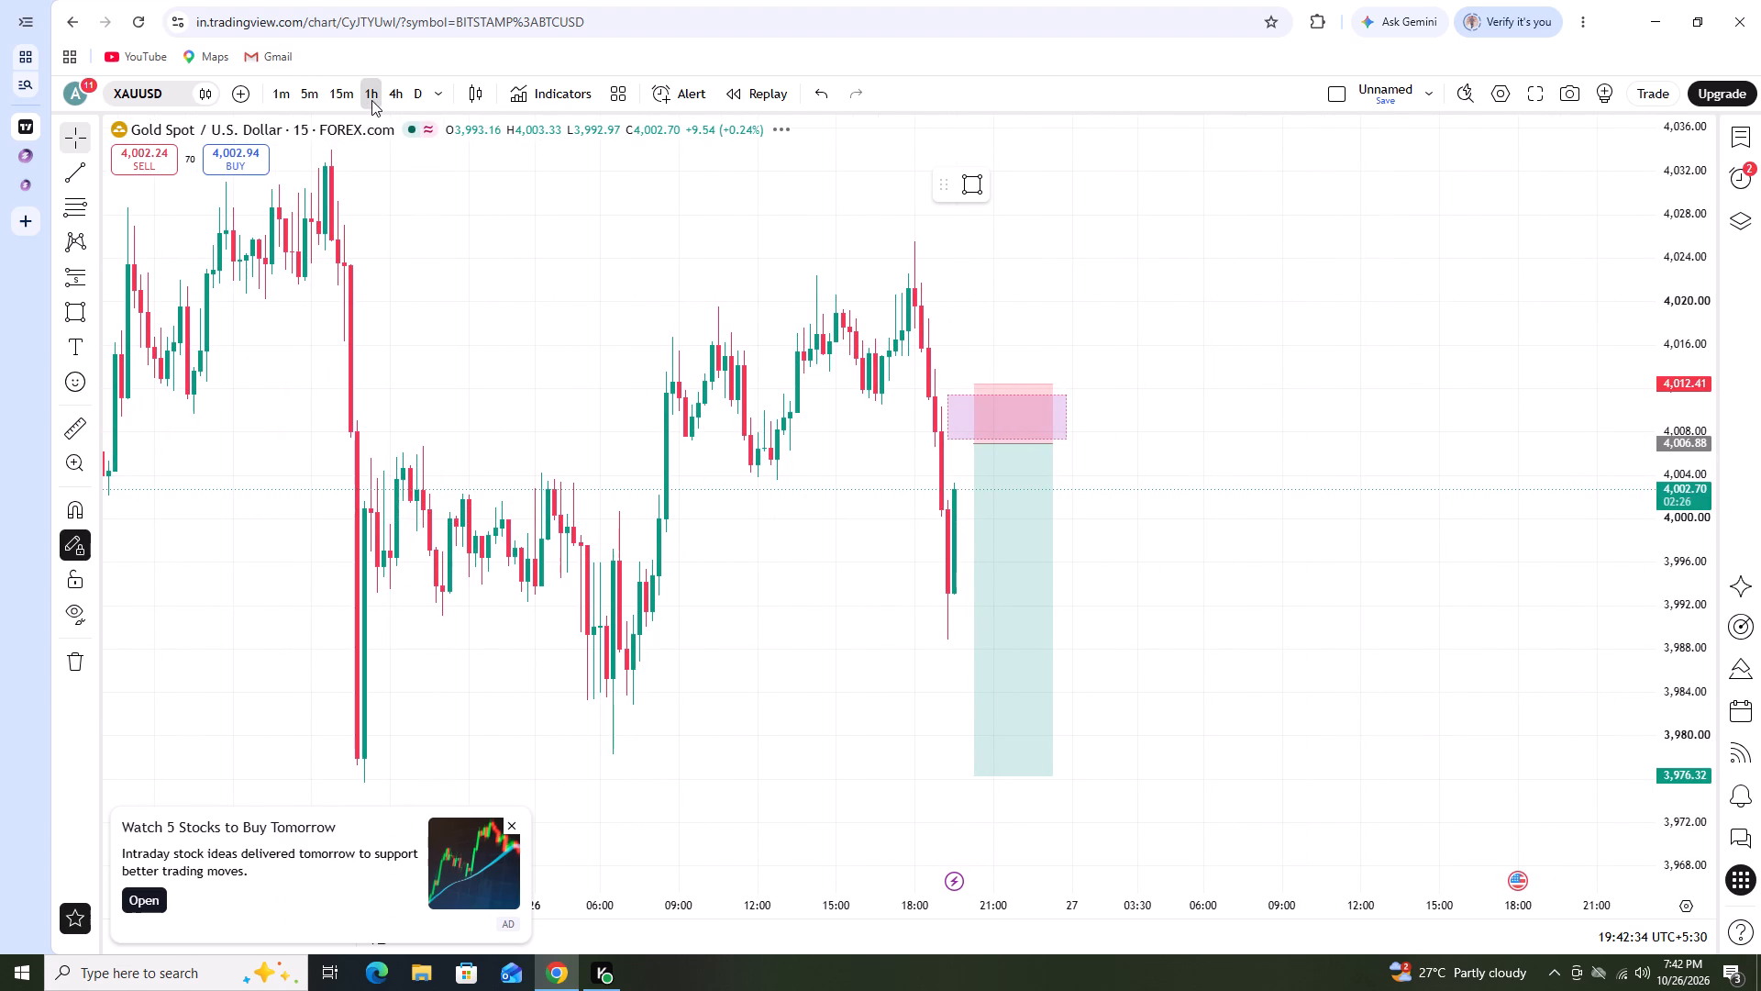
{"action": "scroll", "coordinate": [912, 592], "scroll_direction": "up", "scroll_amount": 2}
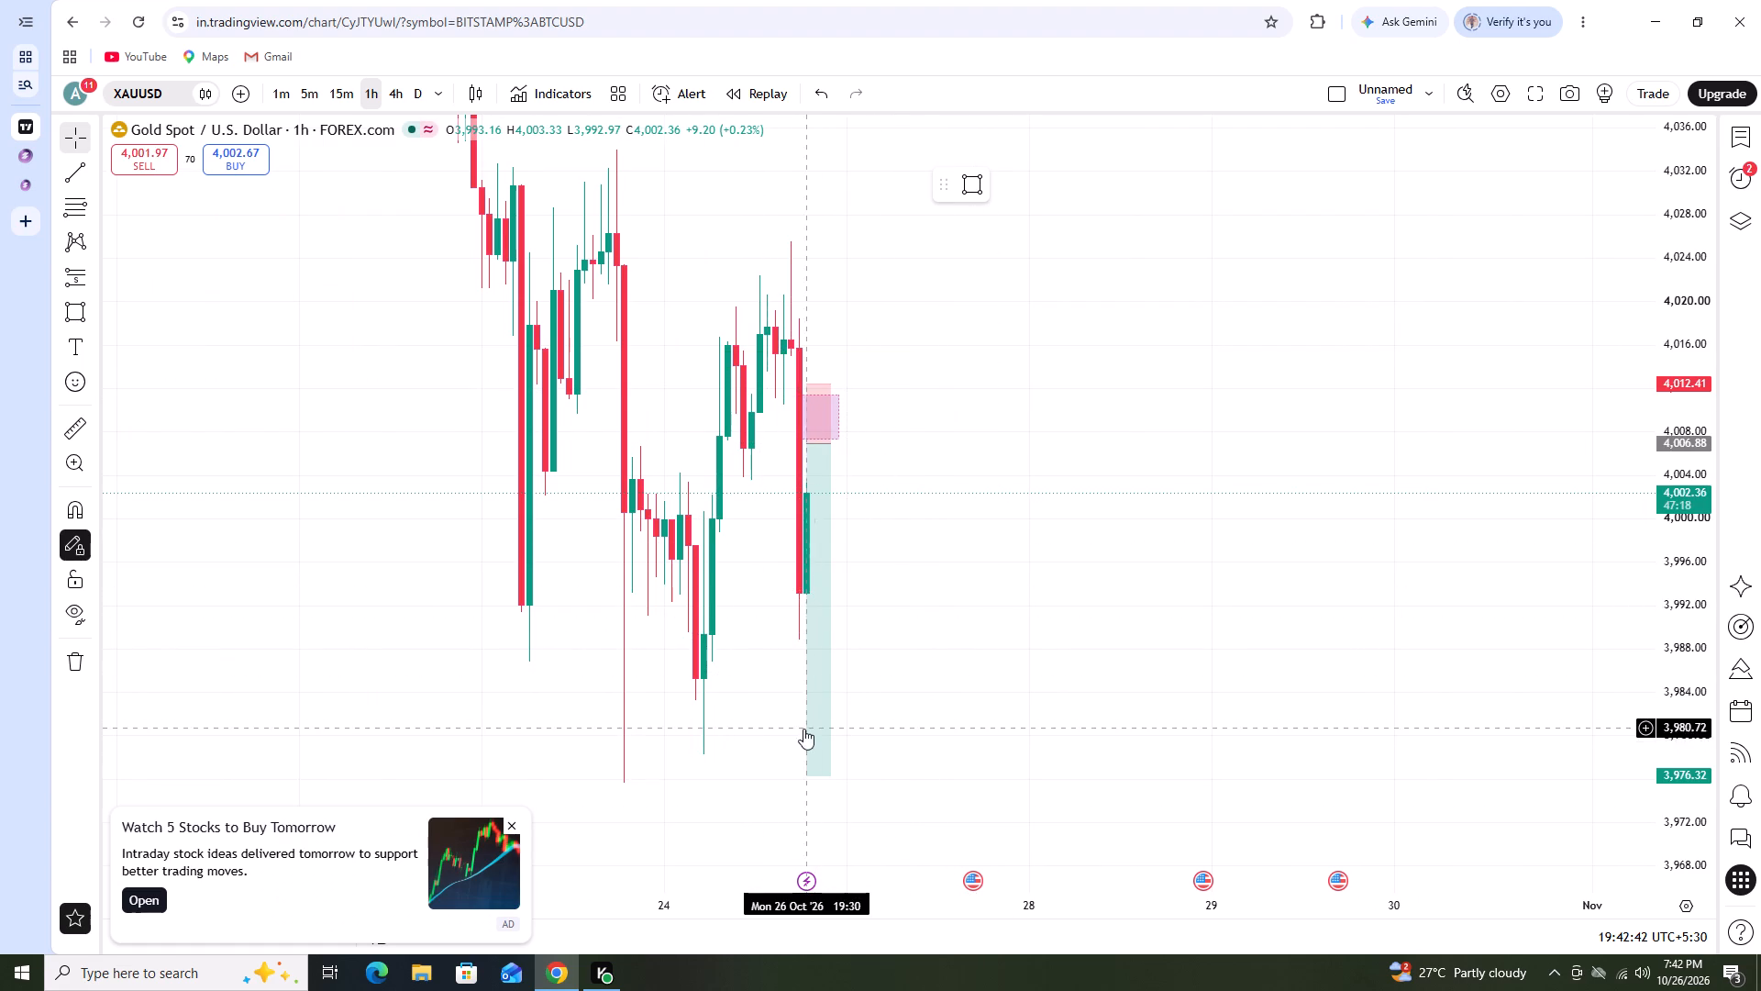
{"action": "left_click_drag", "start_coordinate": [805, 776], "coordinate": [794, 756]}
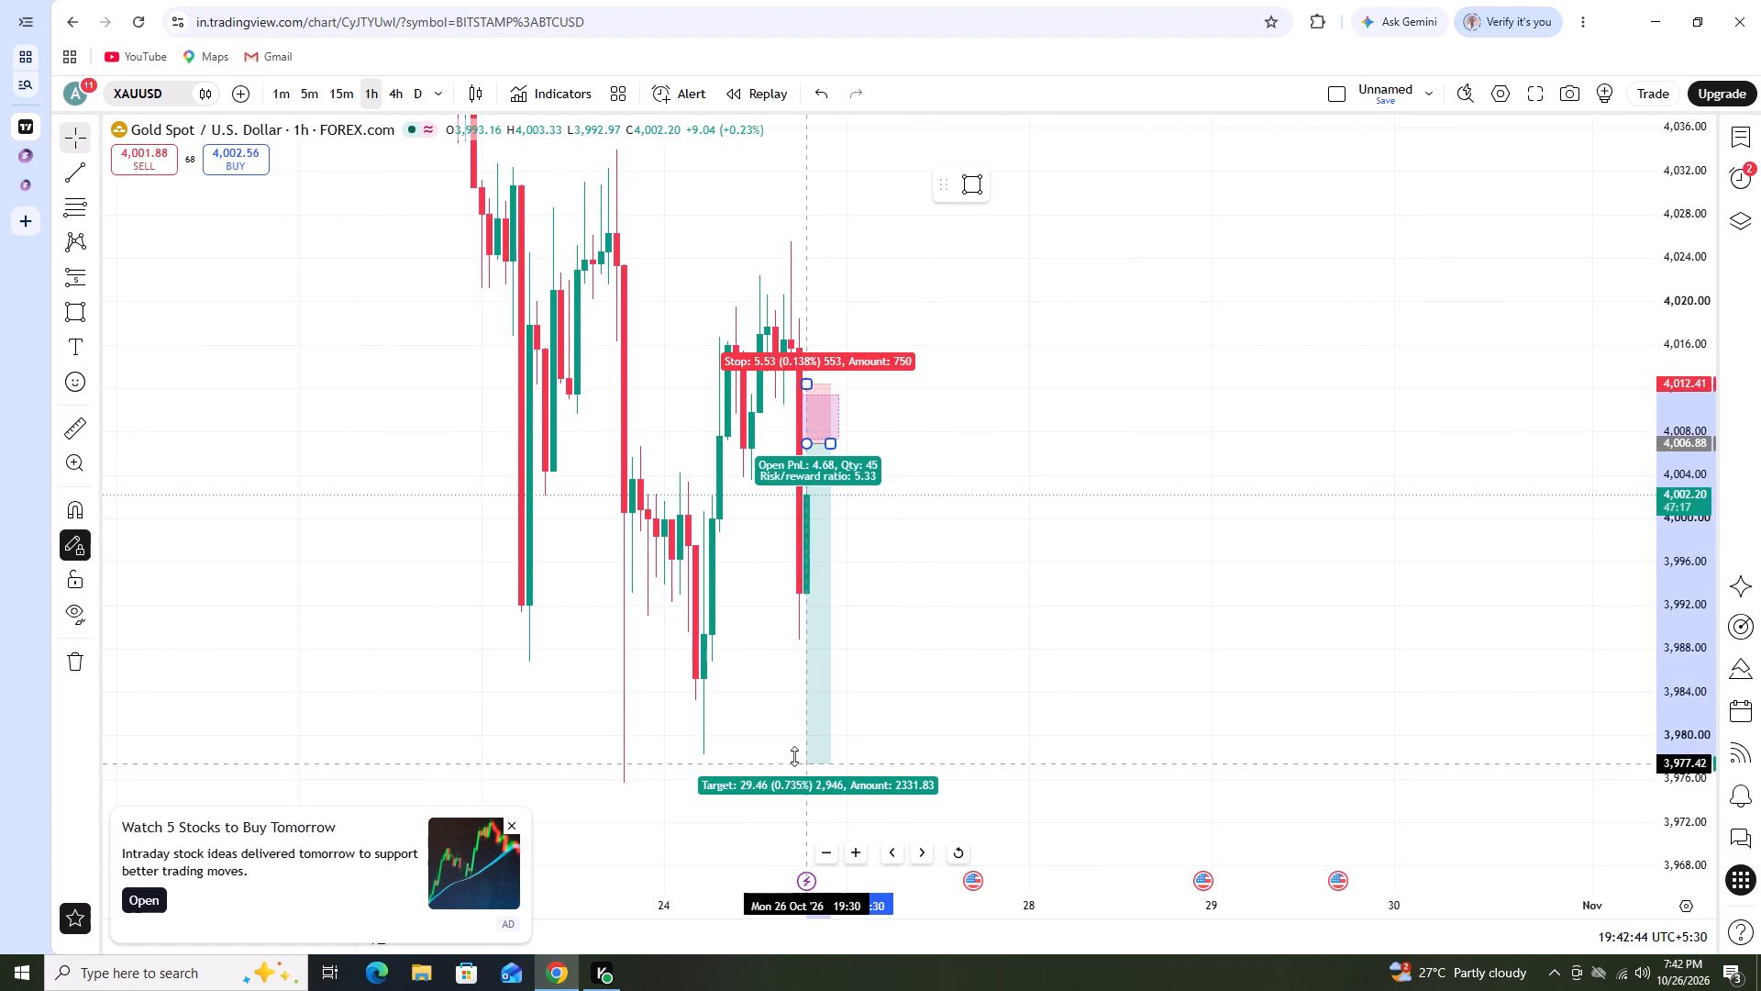
{"action": "left_click_drag", "start_coordinate": [794, 756], "coordinate": [807, 691]}
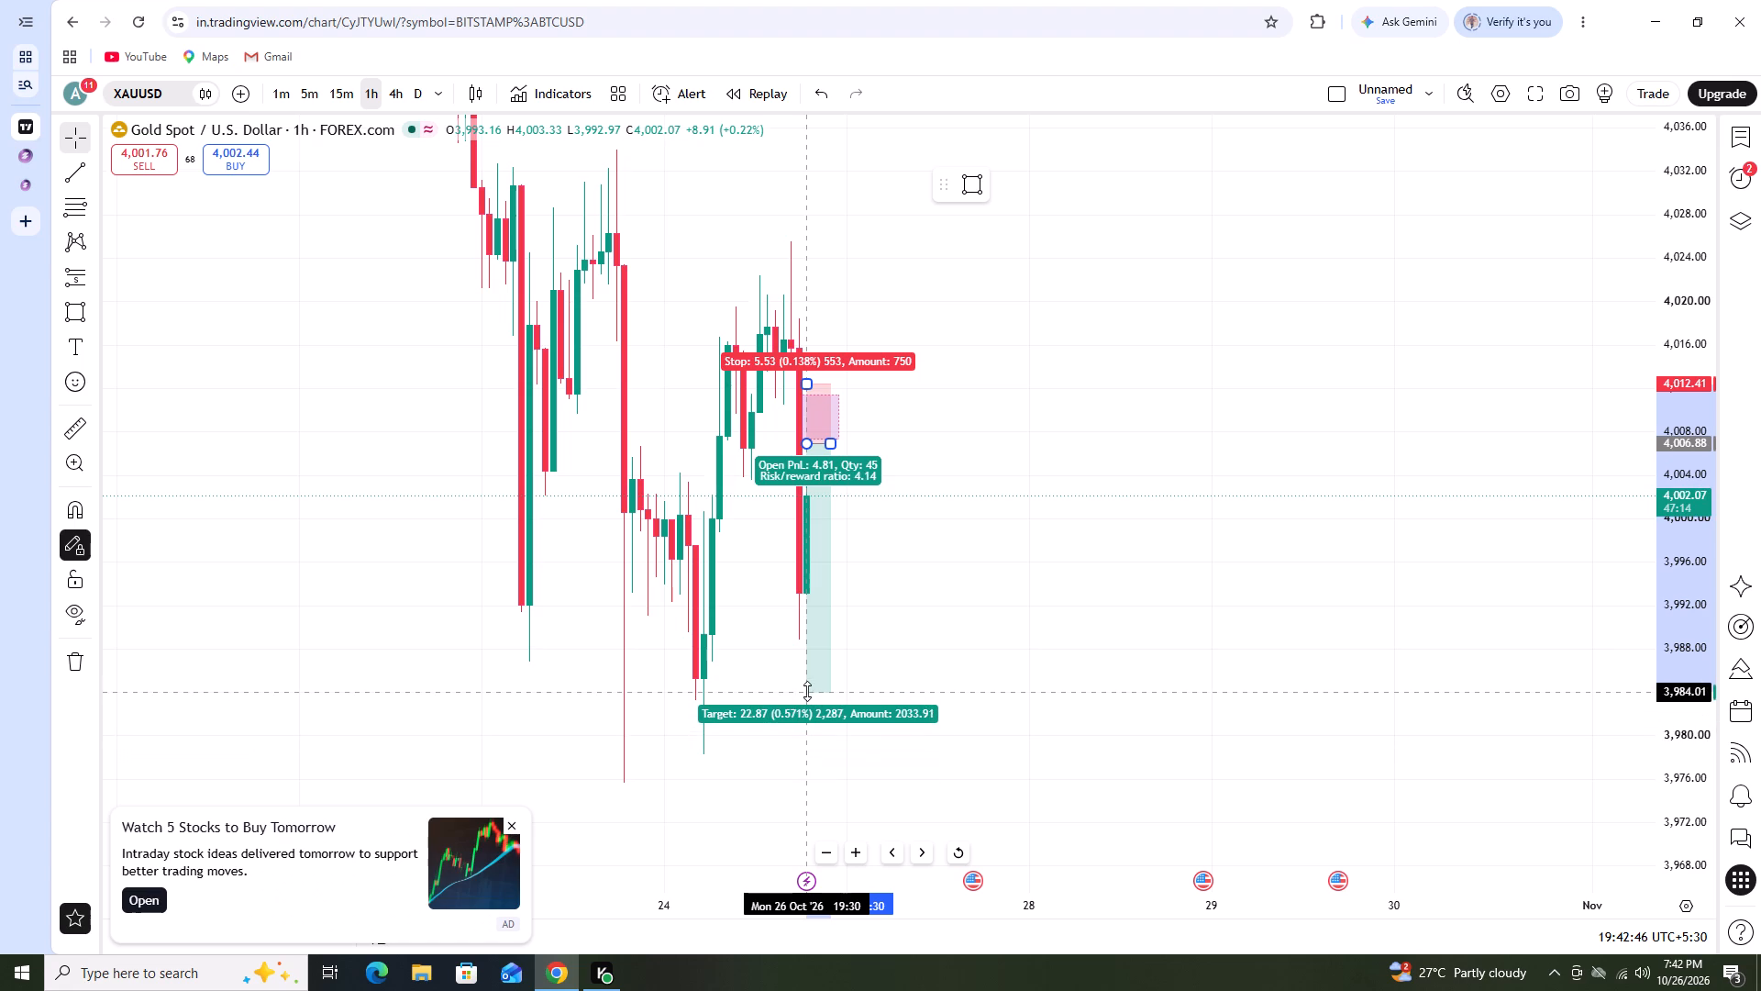
{"action": "left_click_drag", "start_coordinate": [807, 691], "coordinate": [809, 686]}
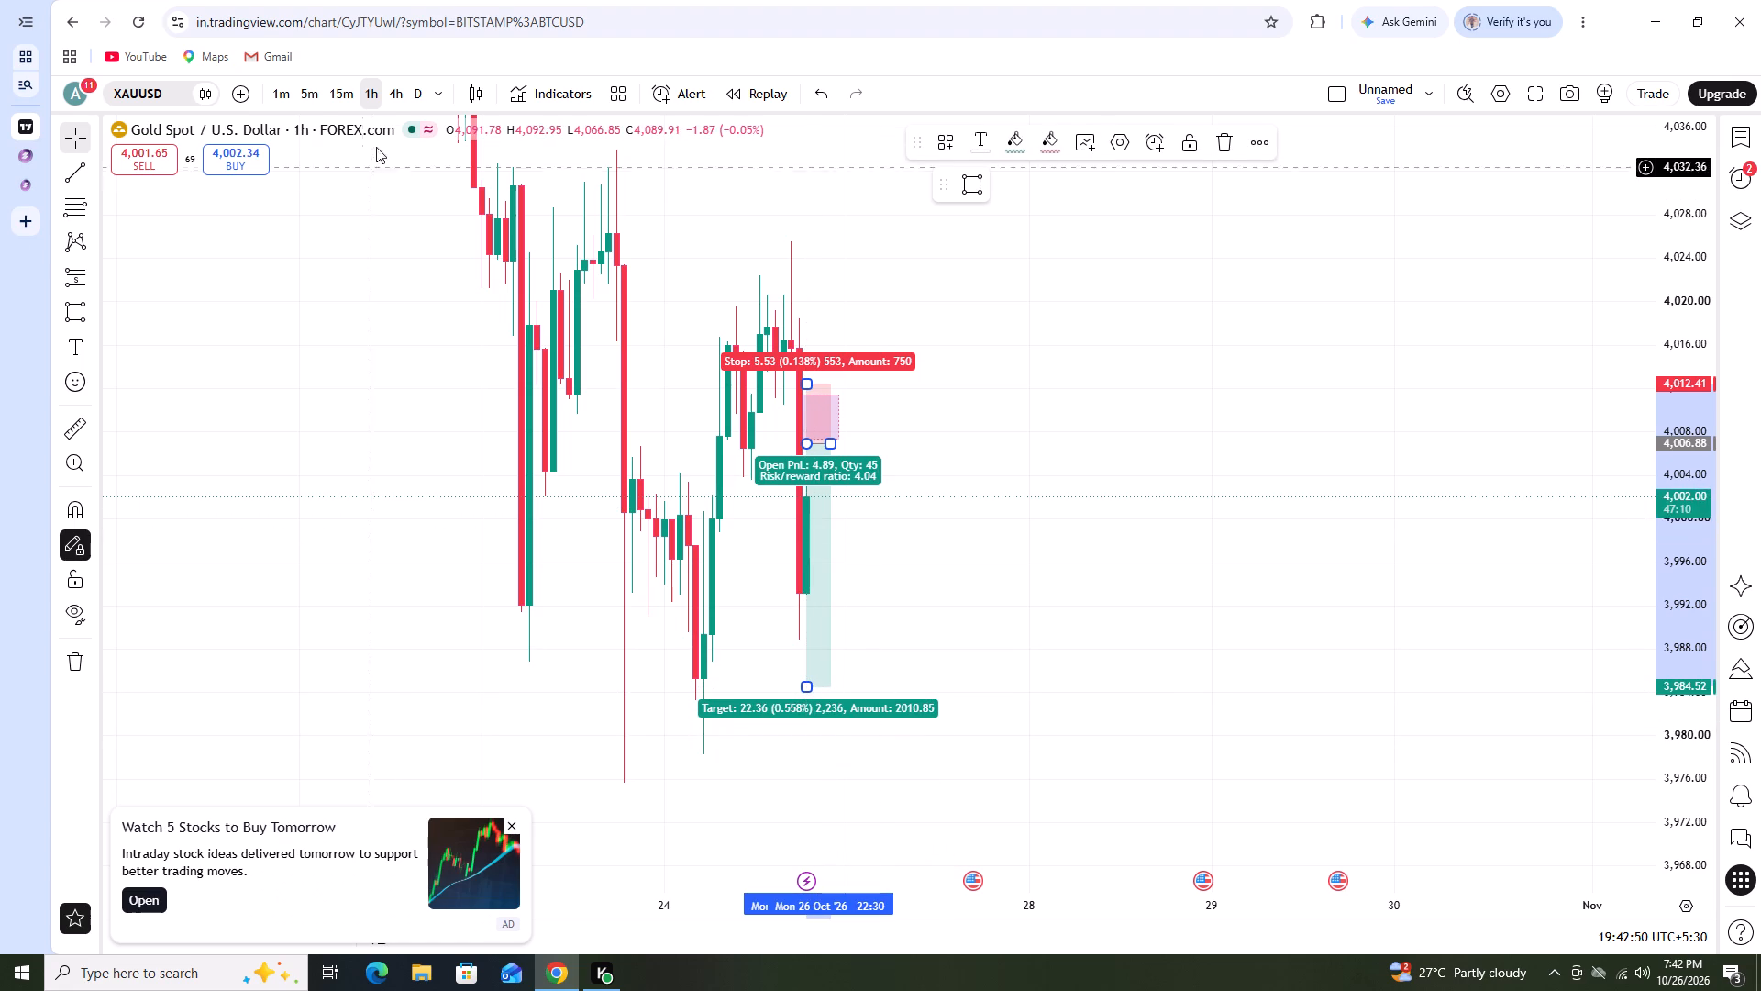
On the 1-minute chart, shorten the short position so it ends at about 21:35.
{"action": "left_click", "coordinate": [338, 98]}
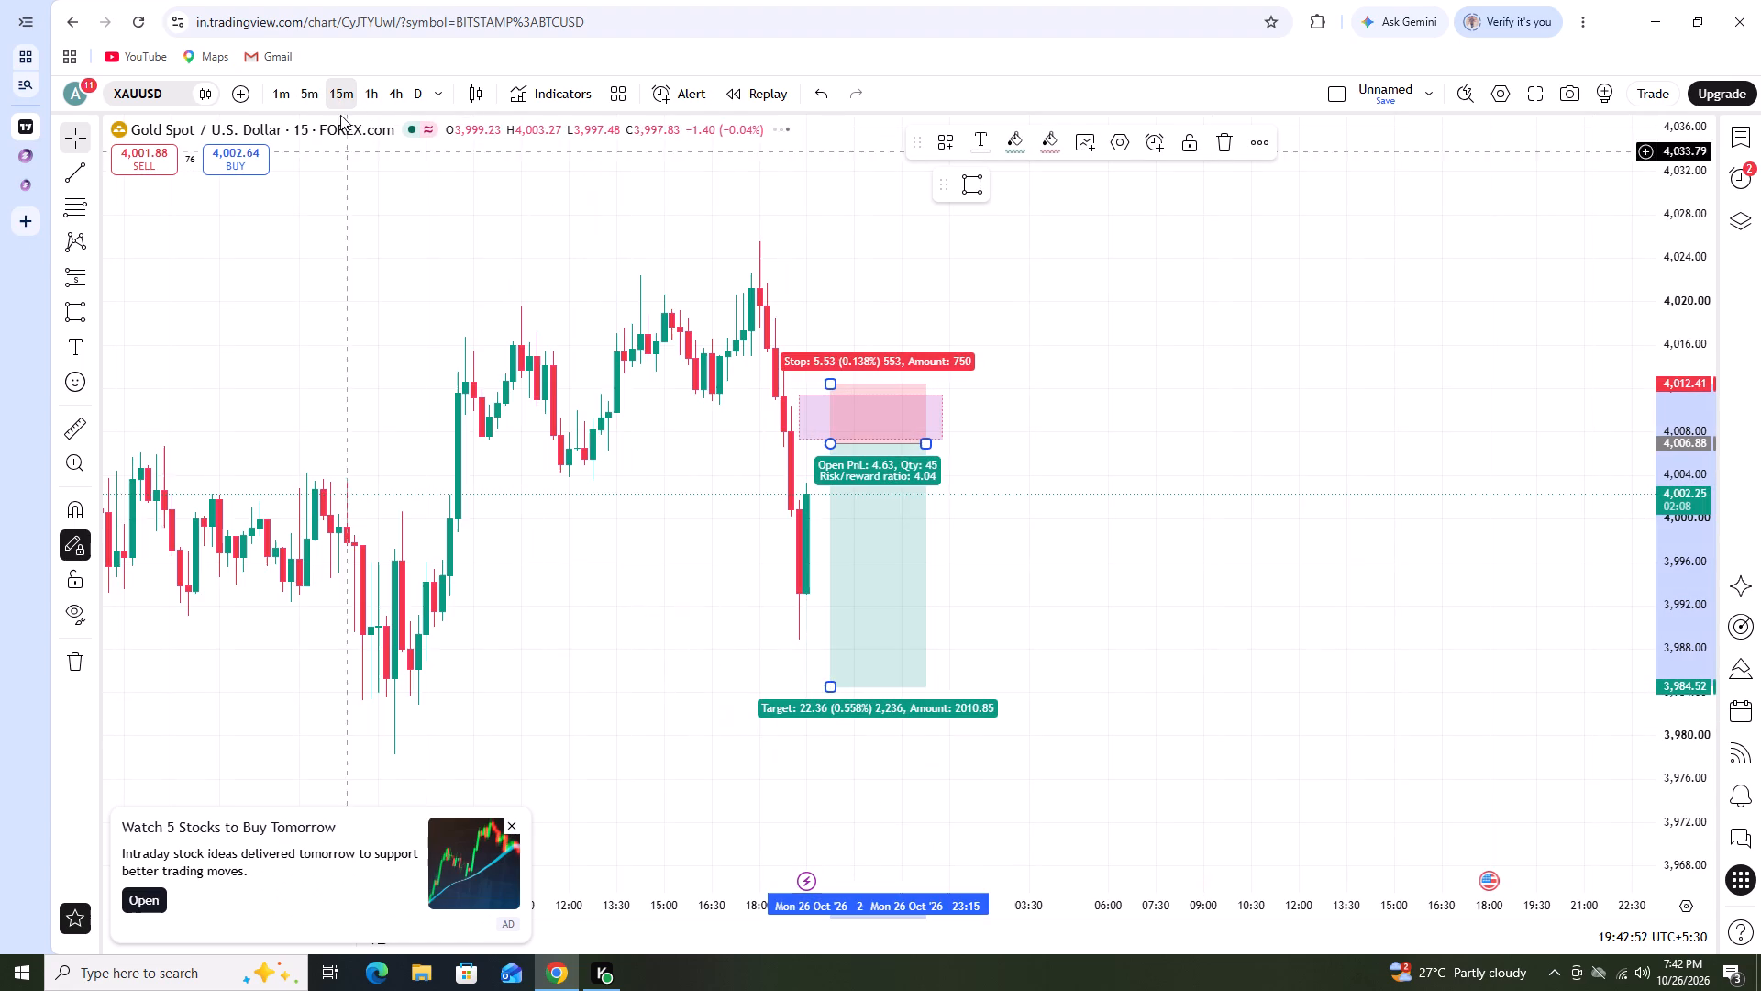
{"action": "left_click", "coordinate": [305, 97]}
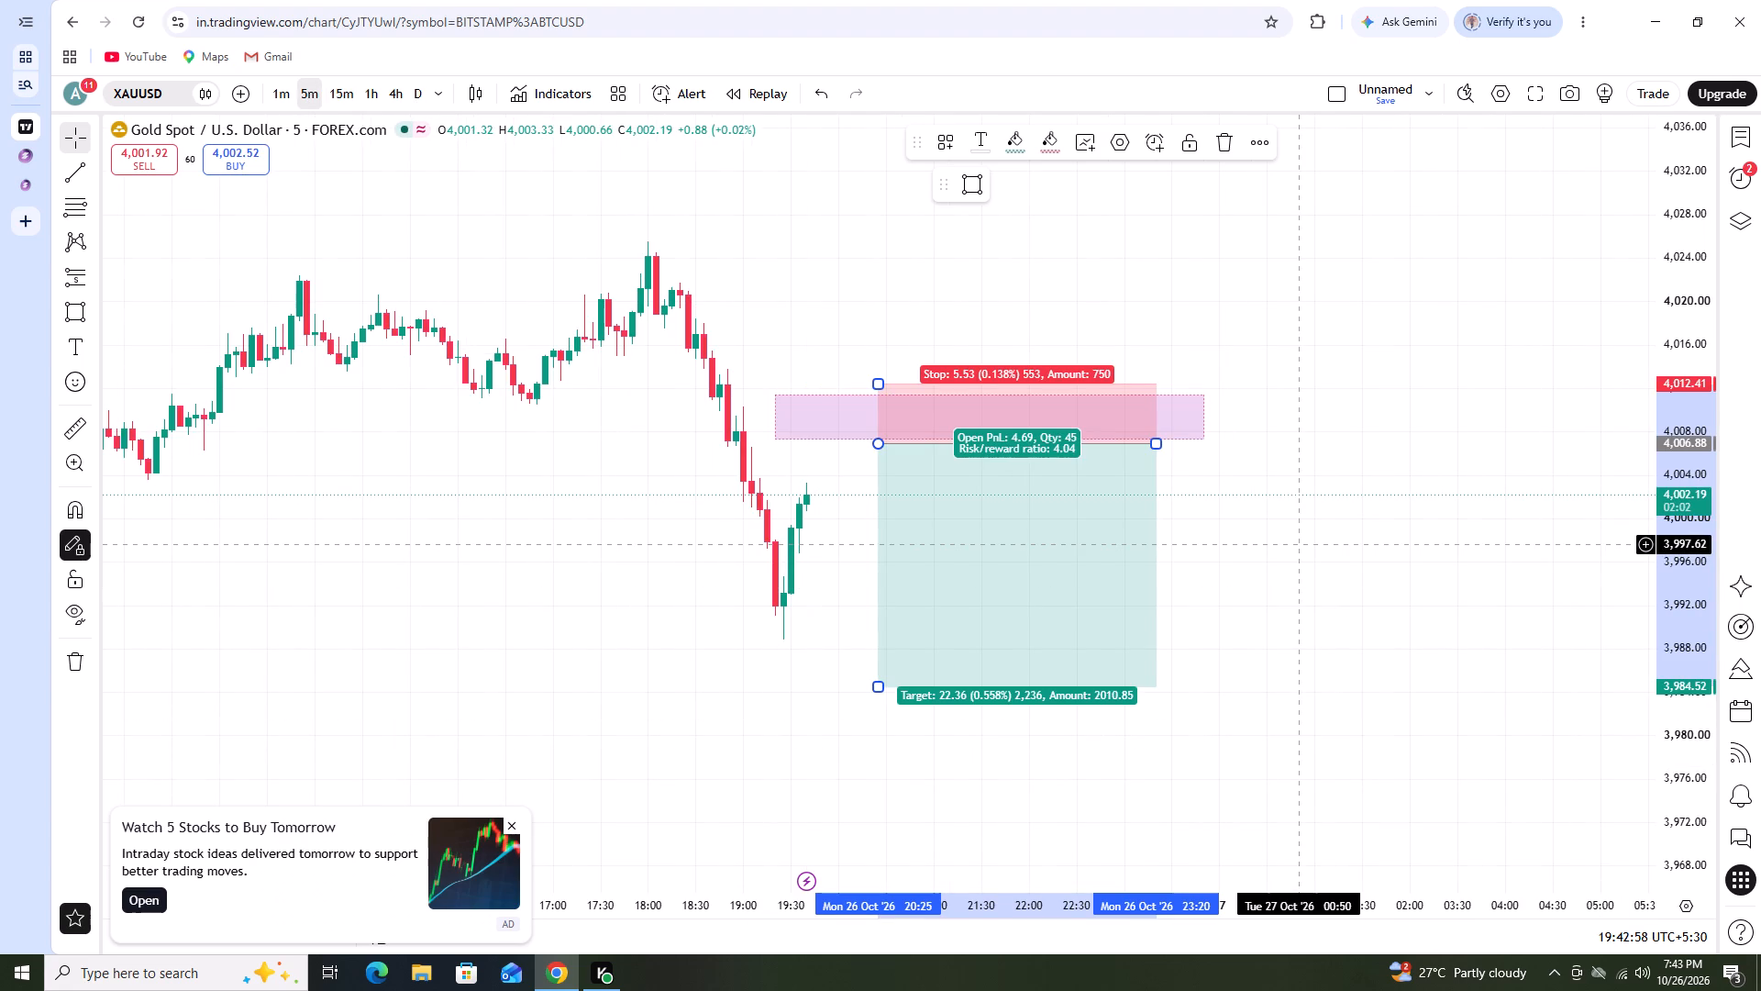
{"action": "scroll", "coordinate": [765, 653], "scroll_direction": "down", "scroll_amount": 1}
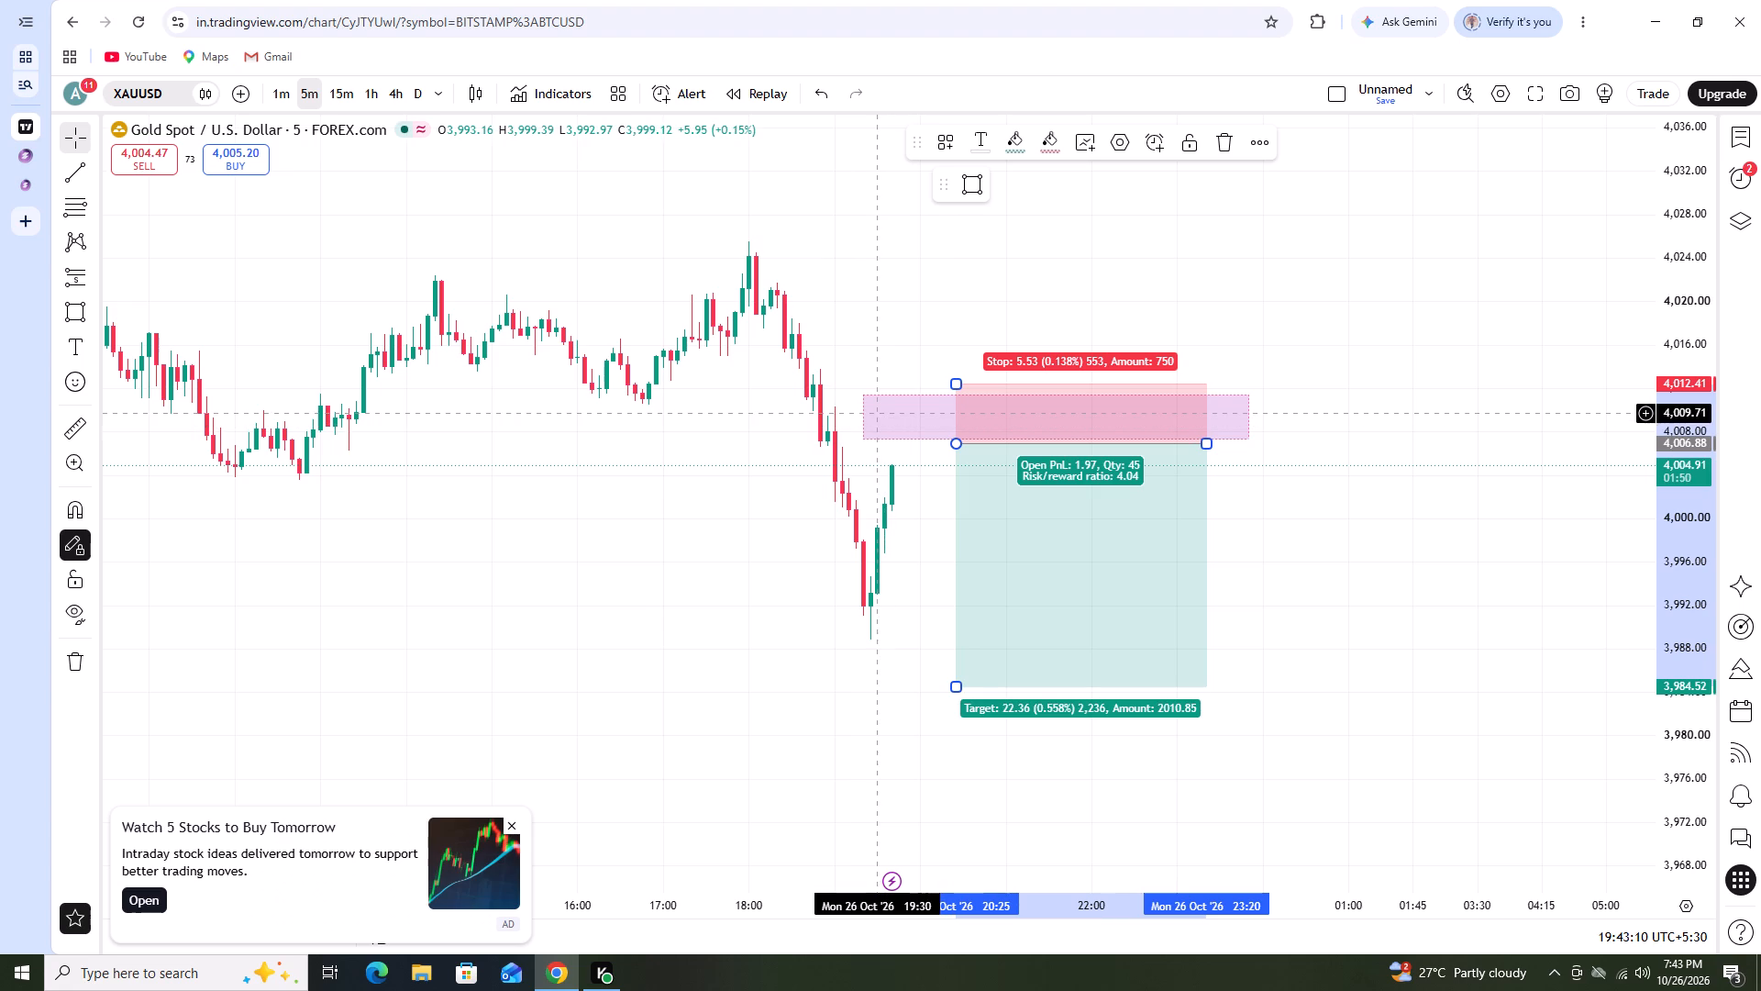
{"action": "left_click", "coordinate": [279, 93]}
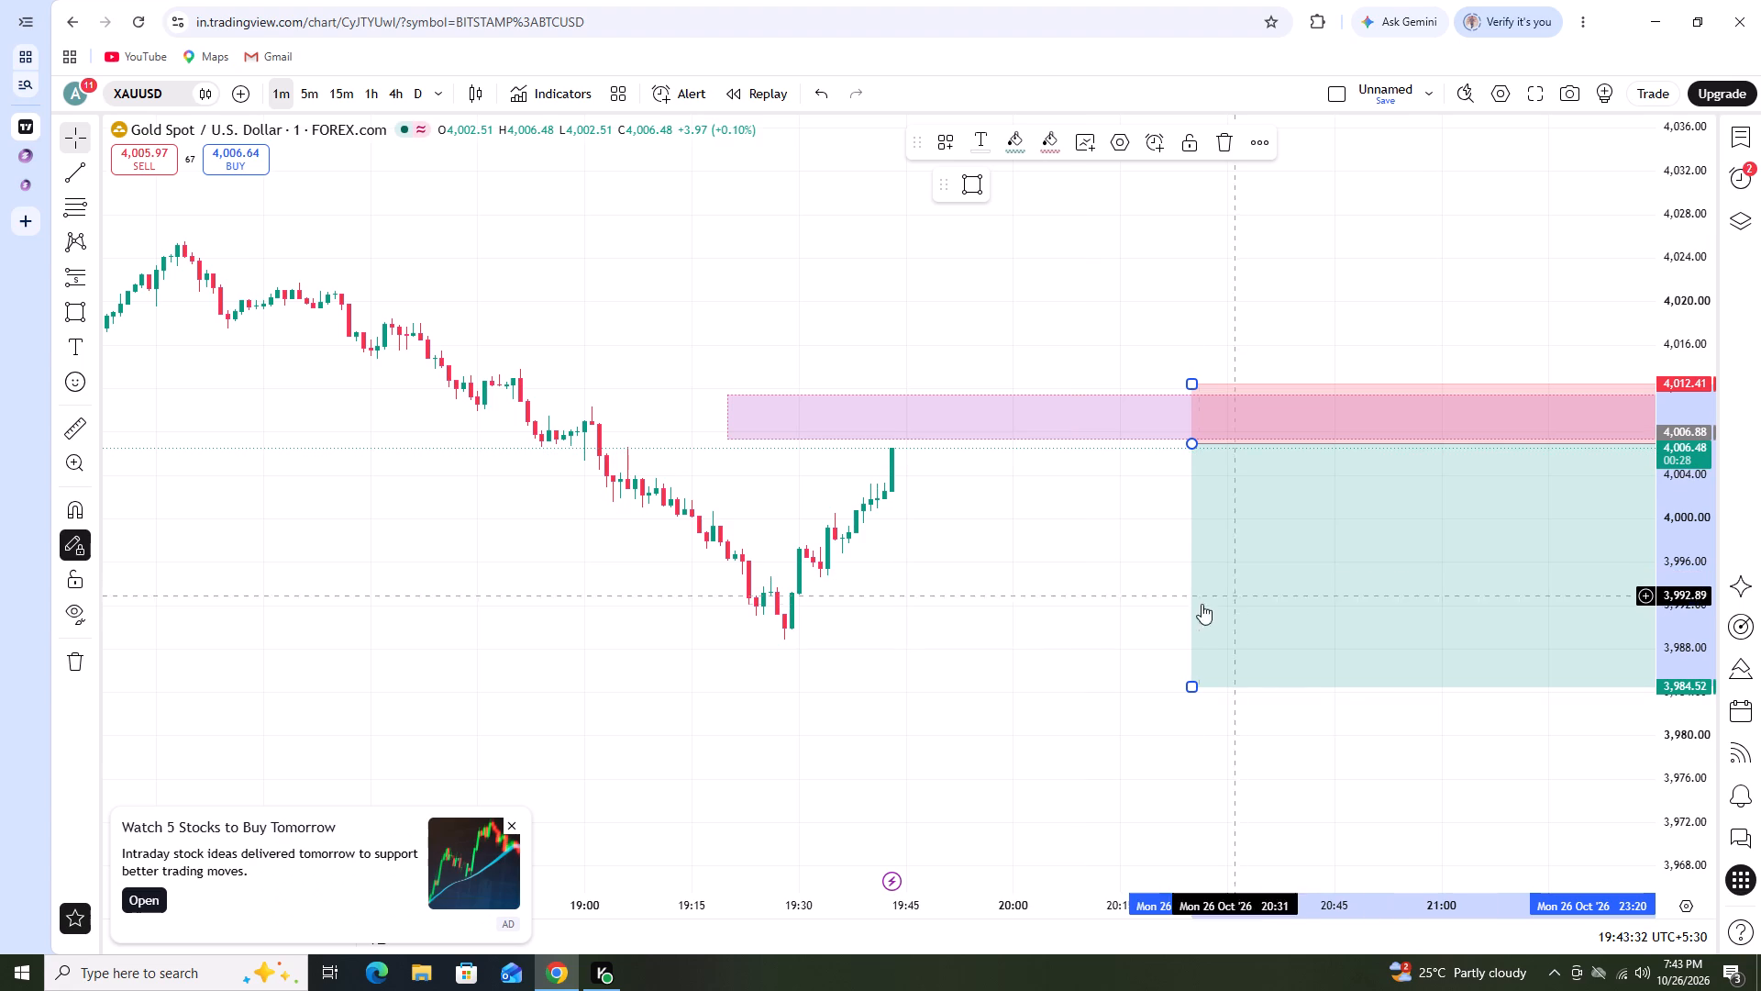
{"action": "scroll", "coordinate": [1012, 628], "scroll_direction": "down", "scroll_amount": 8}
{"action": "left_click_drag", "start_coordinate": [1082, 666], "coordinate": [960, 694]}
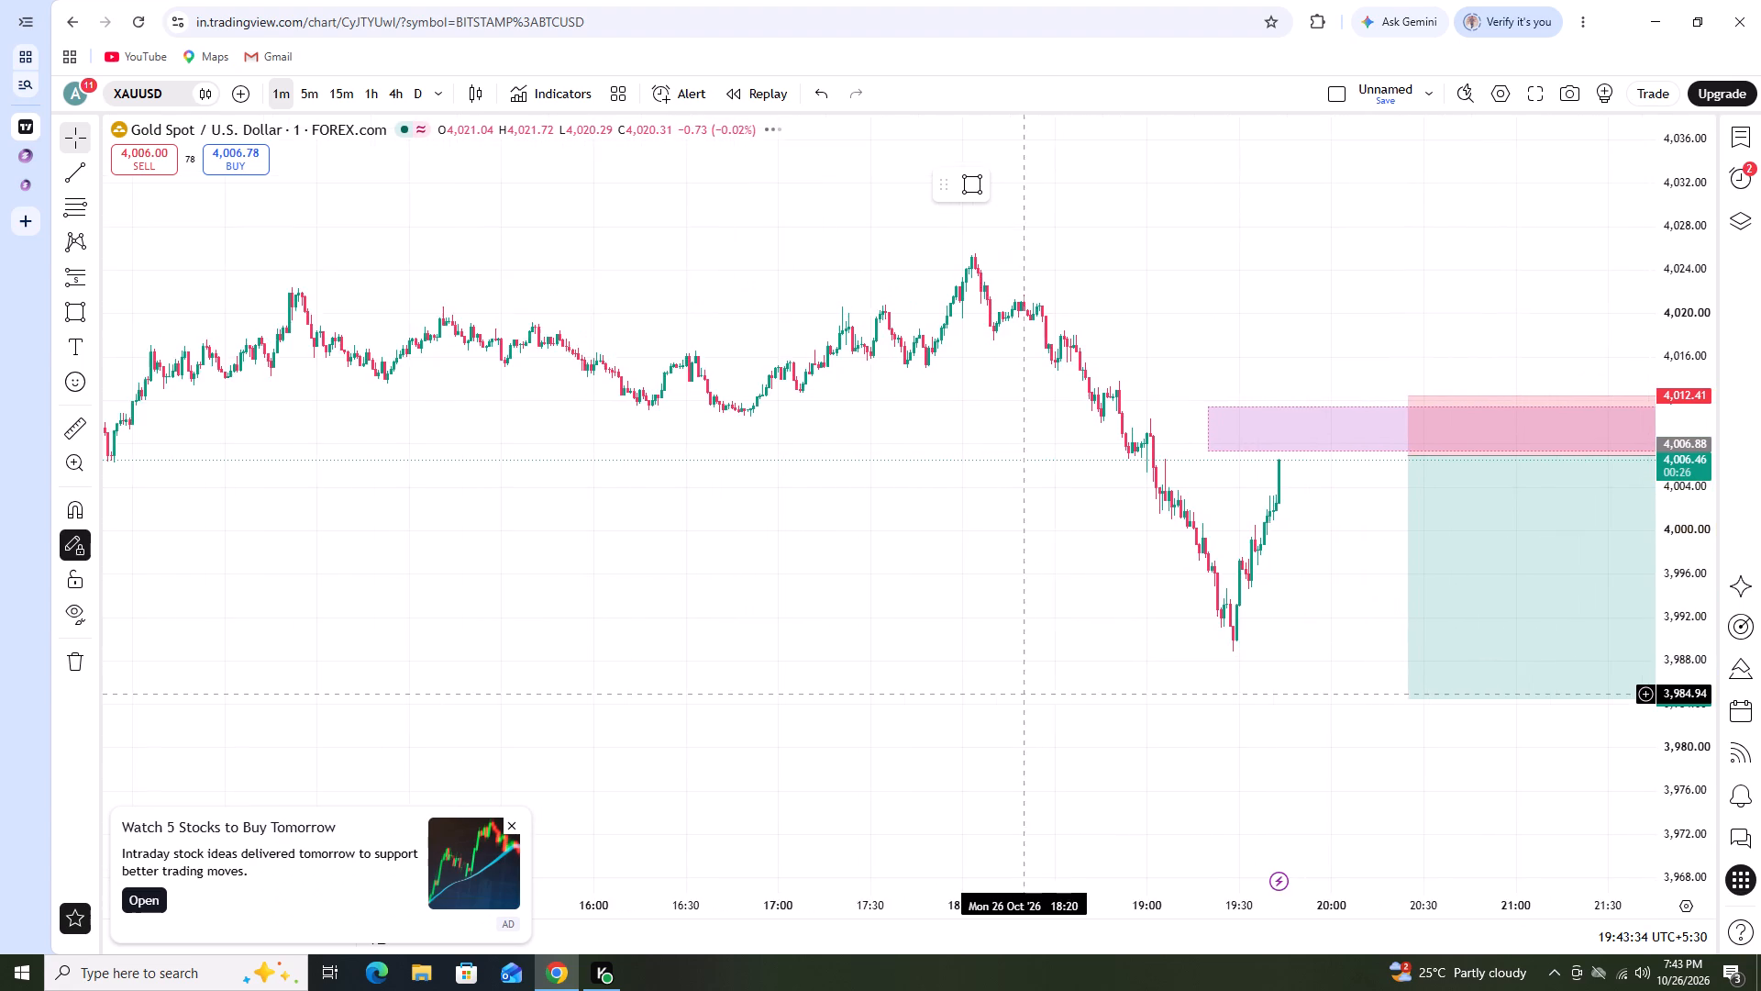
{"action": "left_click_drag", "start_coordinate": [960, 694], "coordinate": [683, 668]}
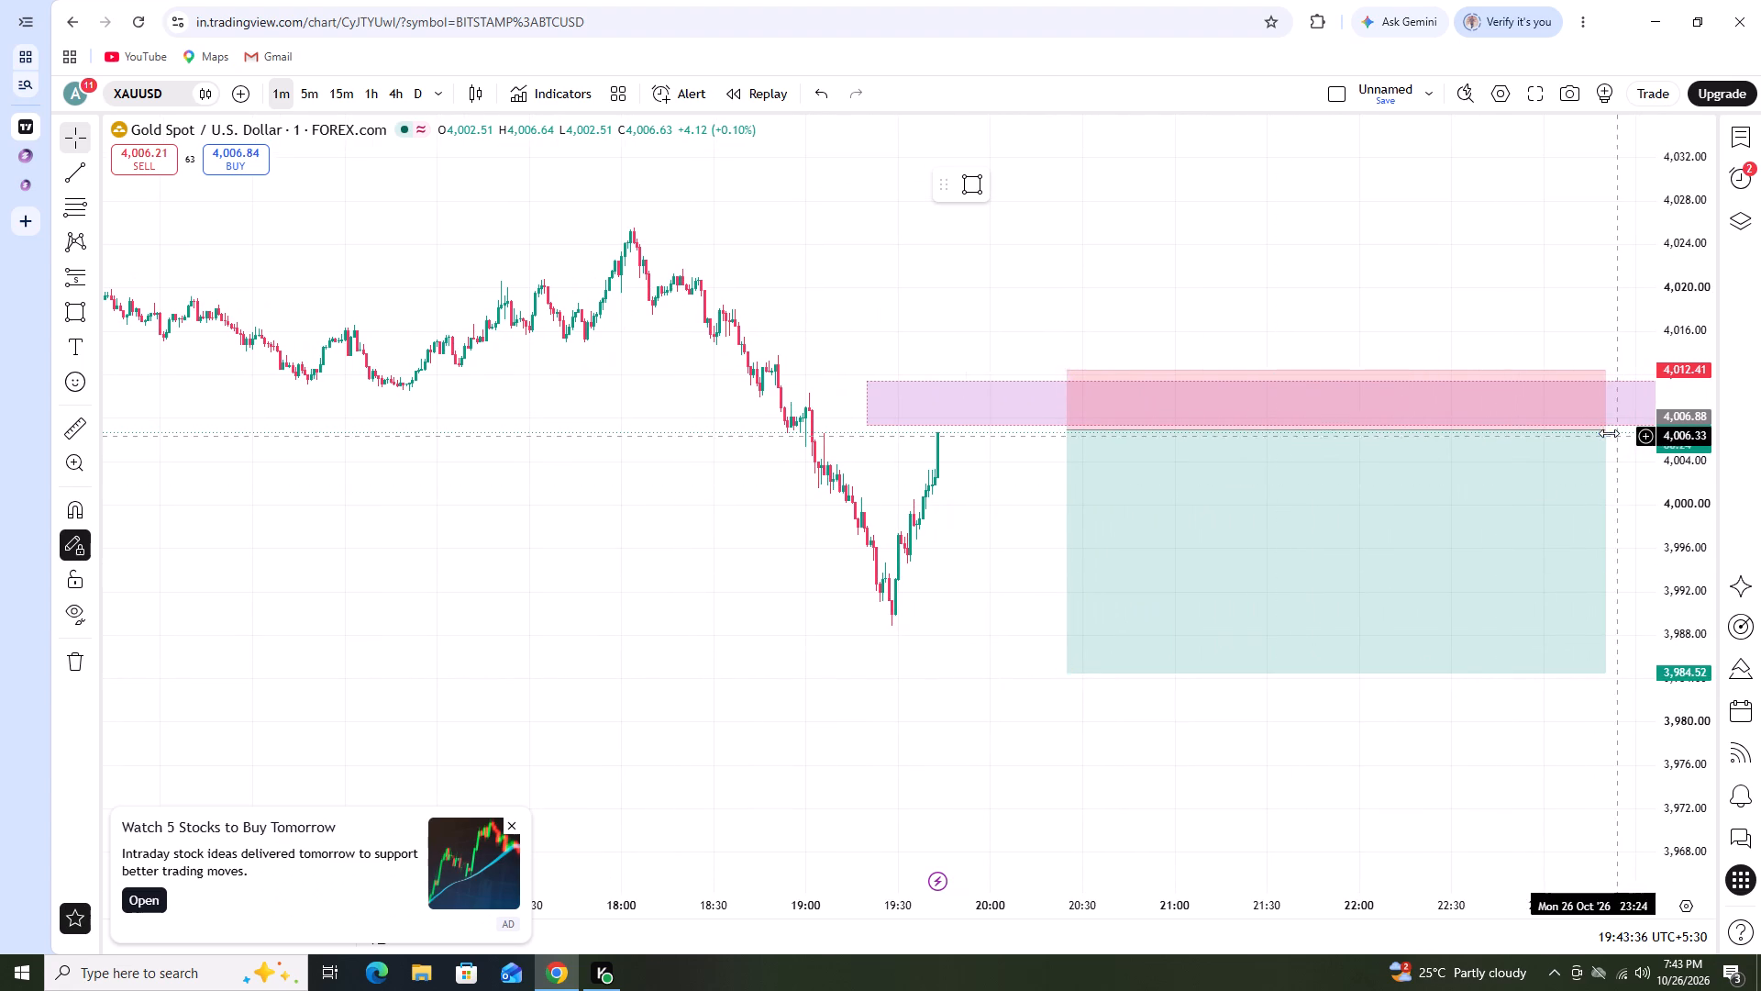
{"action": "left_click_drag", "start_coordinate": [1604, 433], "coordinate": [1376, 452]}
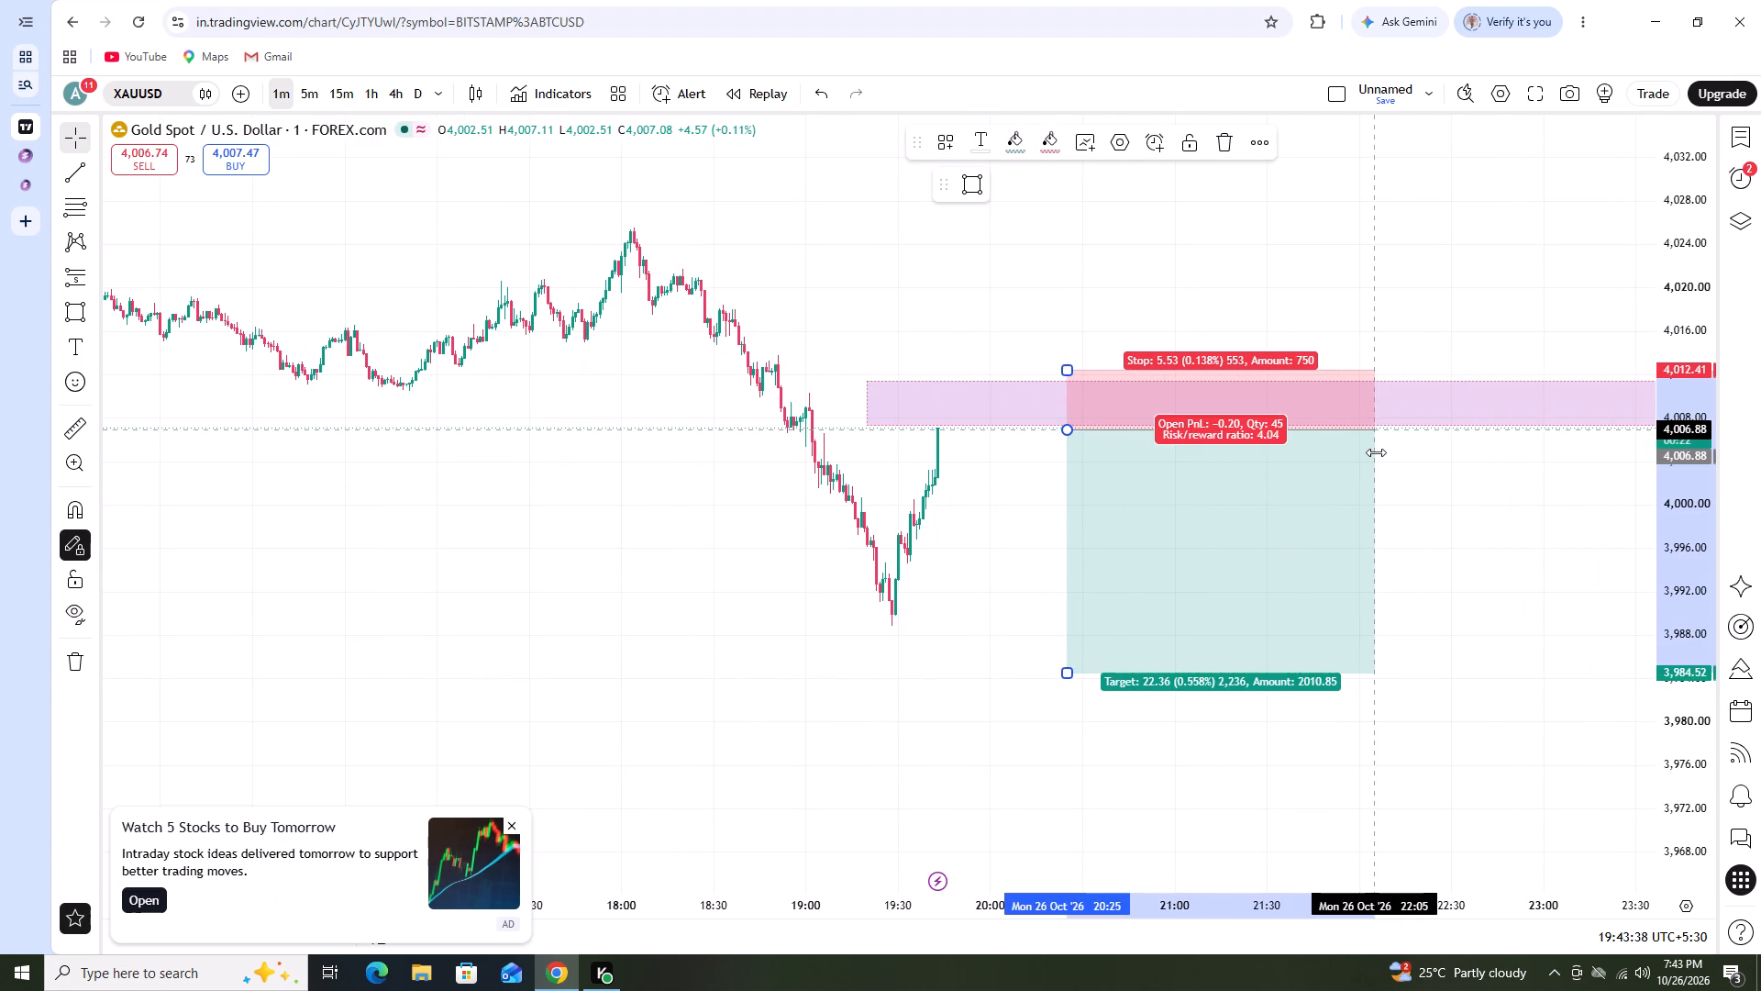
{"action": "left_click_drag", "start_coordinate": [1376, 452], "coordinate": [1313, 463]}
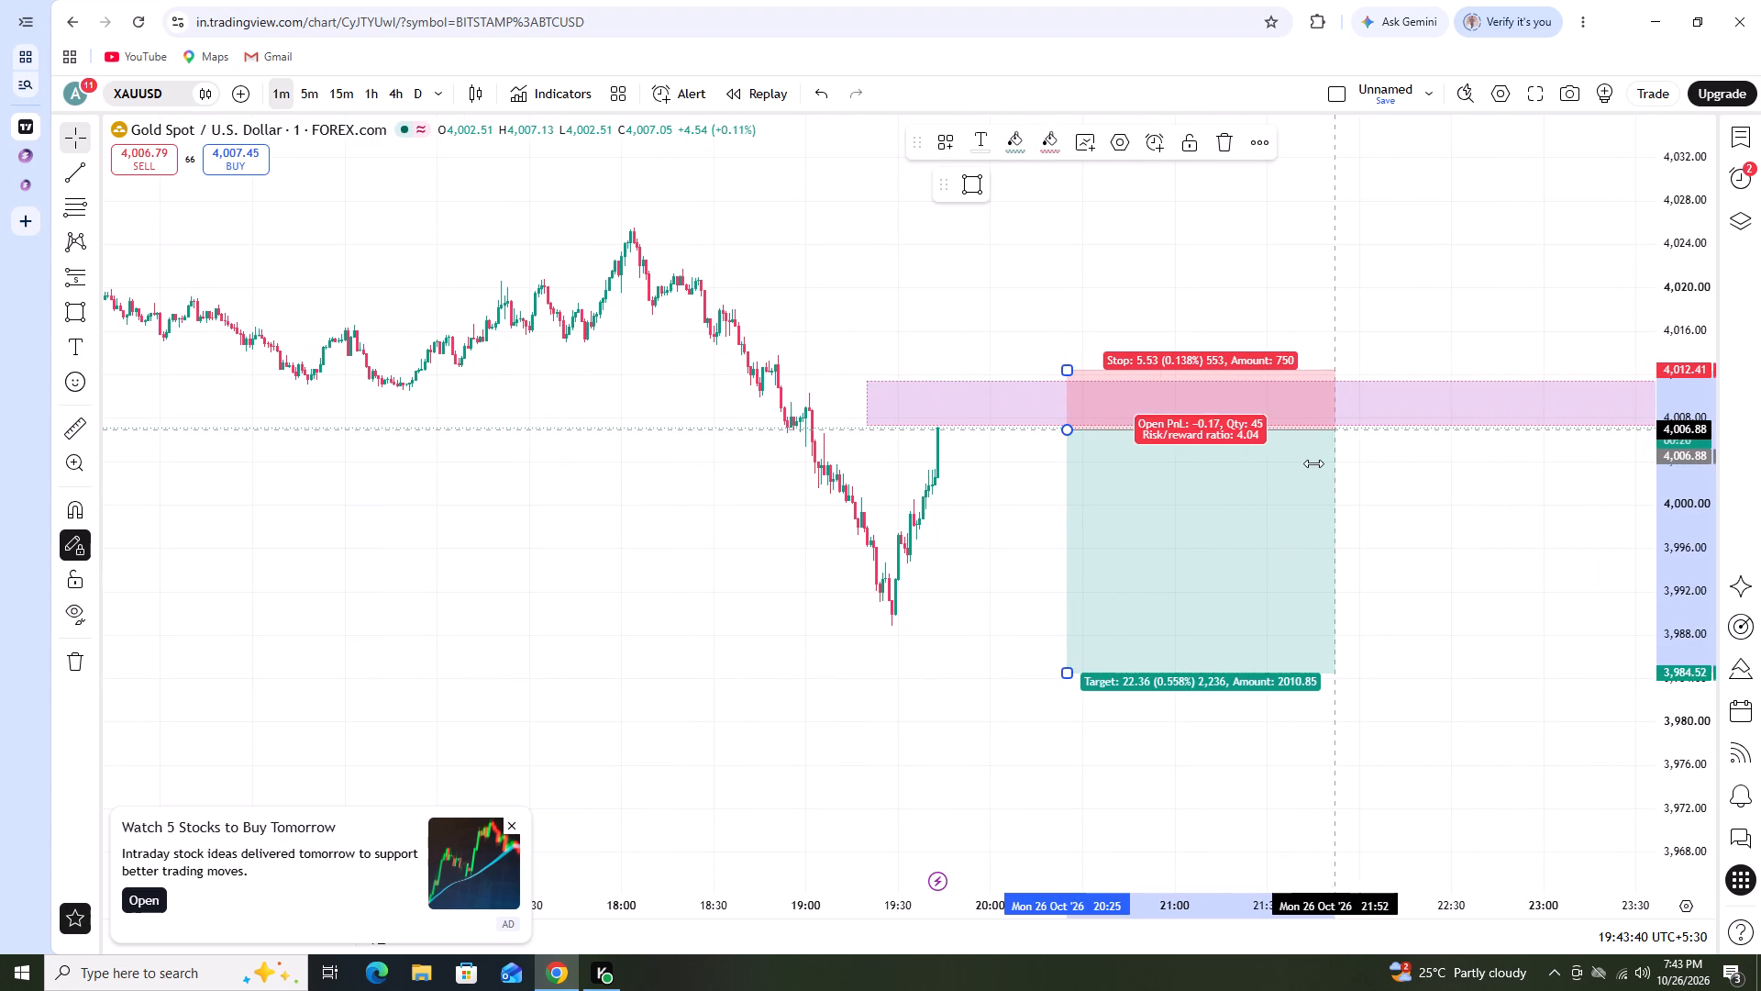
{"action": "left_click_drag", "start_coordinate": [1313, 463], "coordinate": [1283, 463]}
Move the whole short position up and earlier so it starts at about 20:08 with its entry at about 4,008.8.
{"action": "left_click_drag", "start_coordinate": [990, 476], "coordinate": [969, 495]}
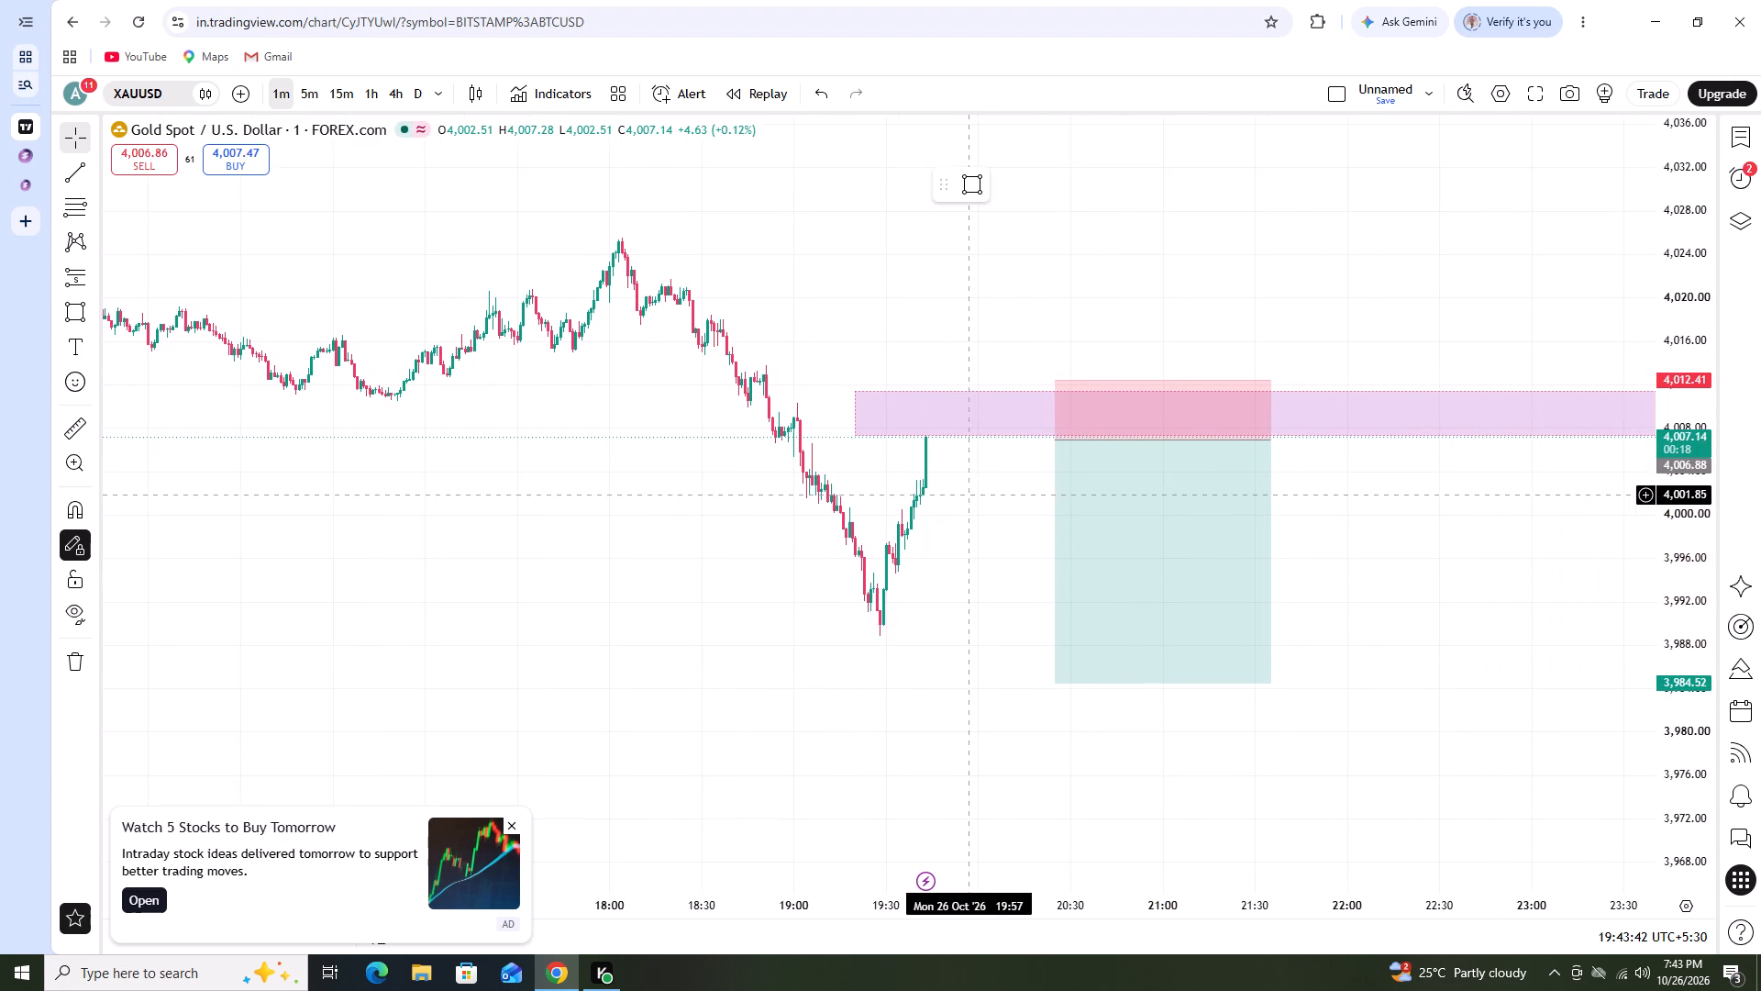
{"action": "left_click_drag", "start_coordinate": [1108, 441], "coordinate": [1070, 422]}
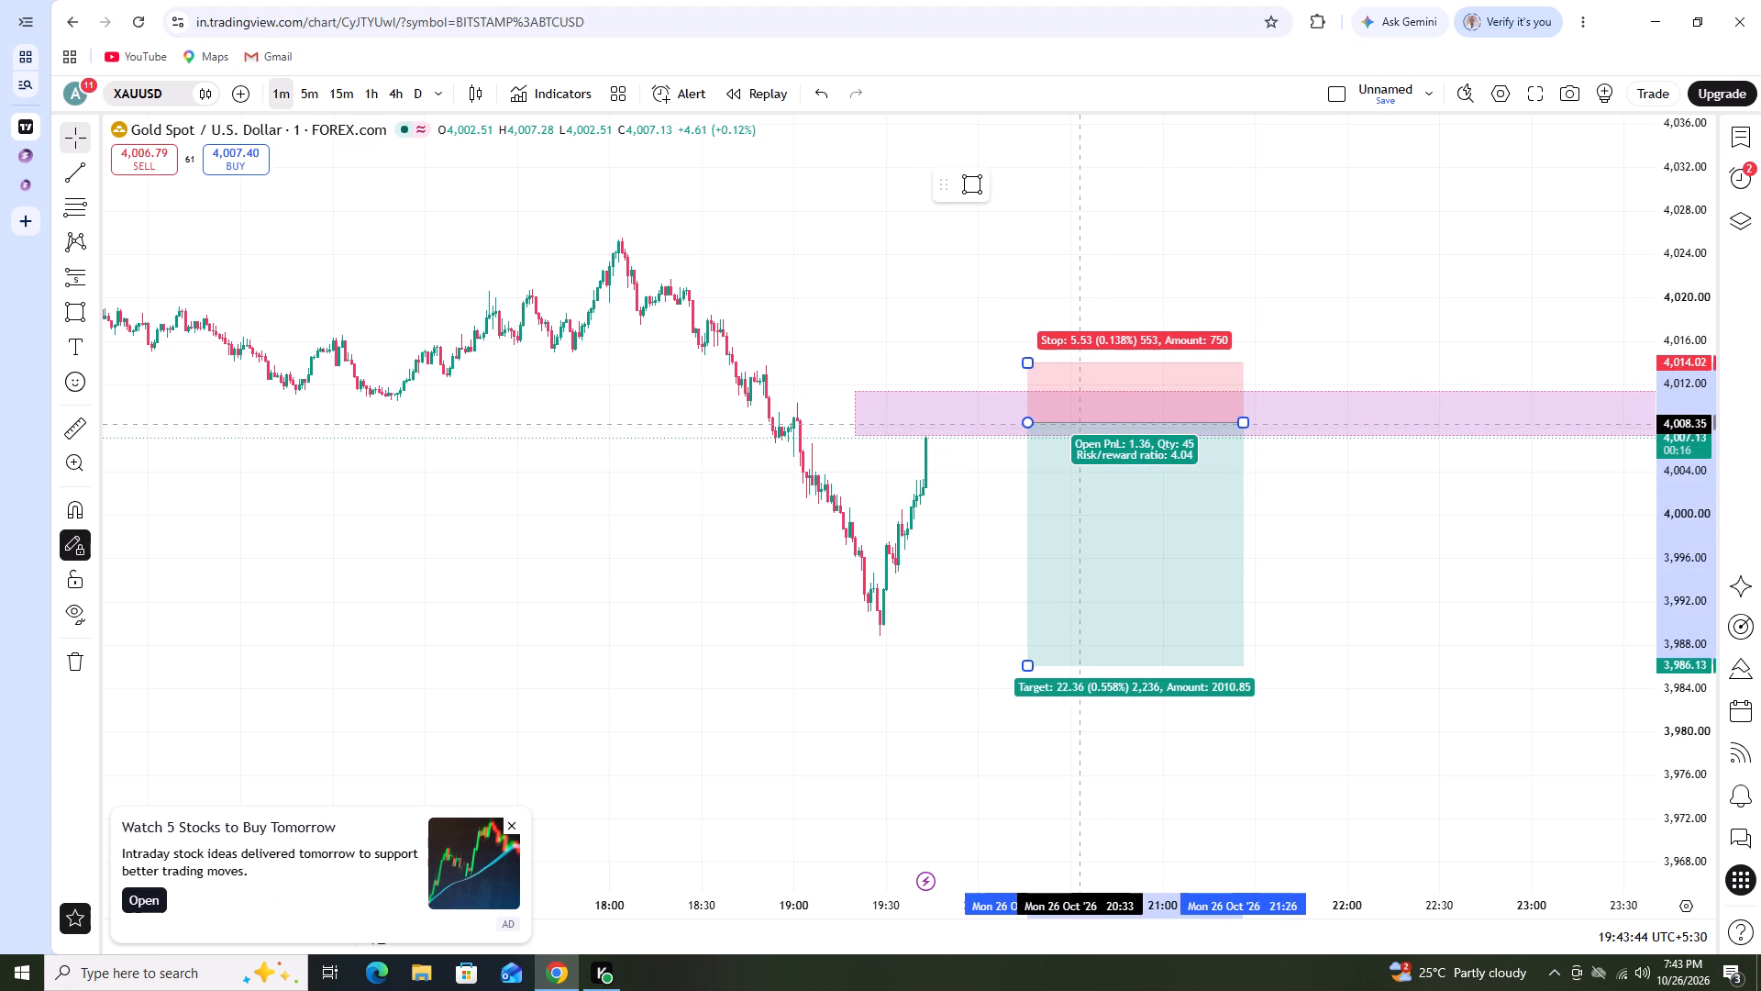
{"action": "left_click_drag", "start_coordinate": [1070, 422], "coordinate": [1055, 420]}
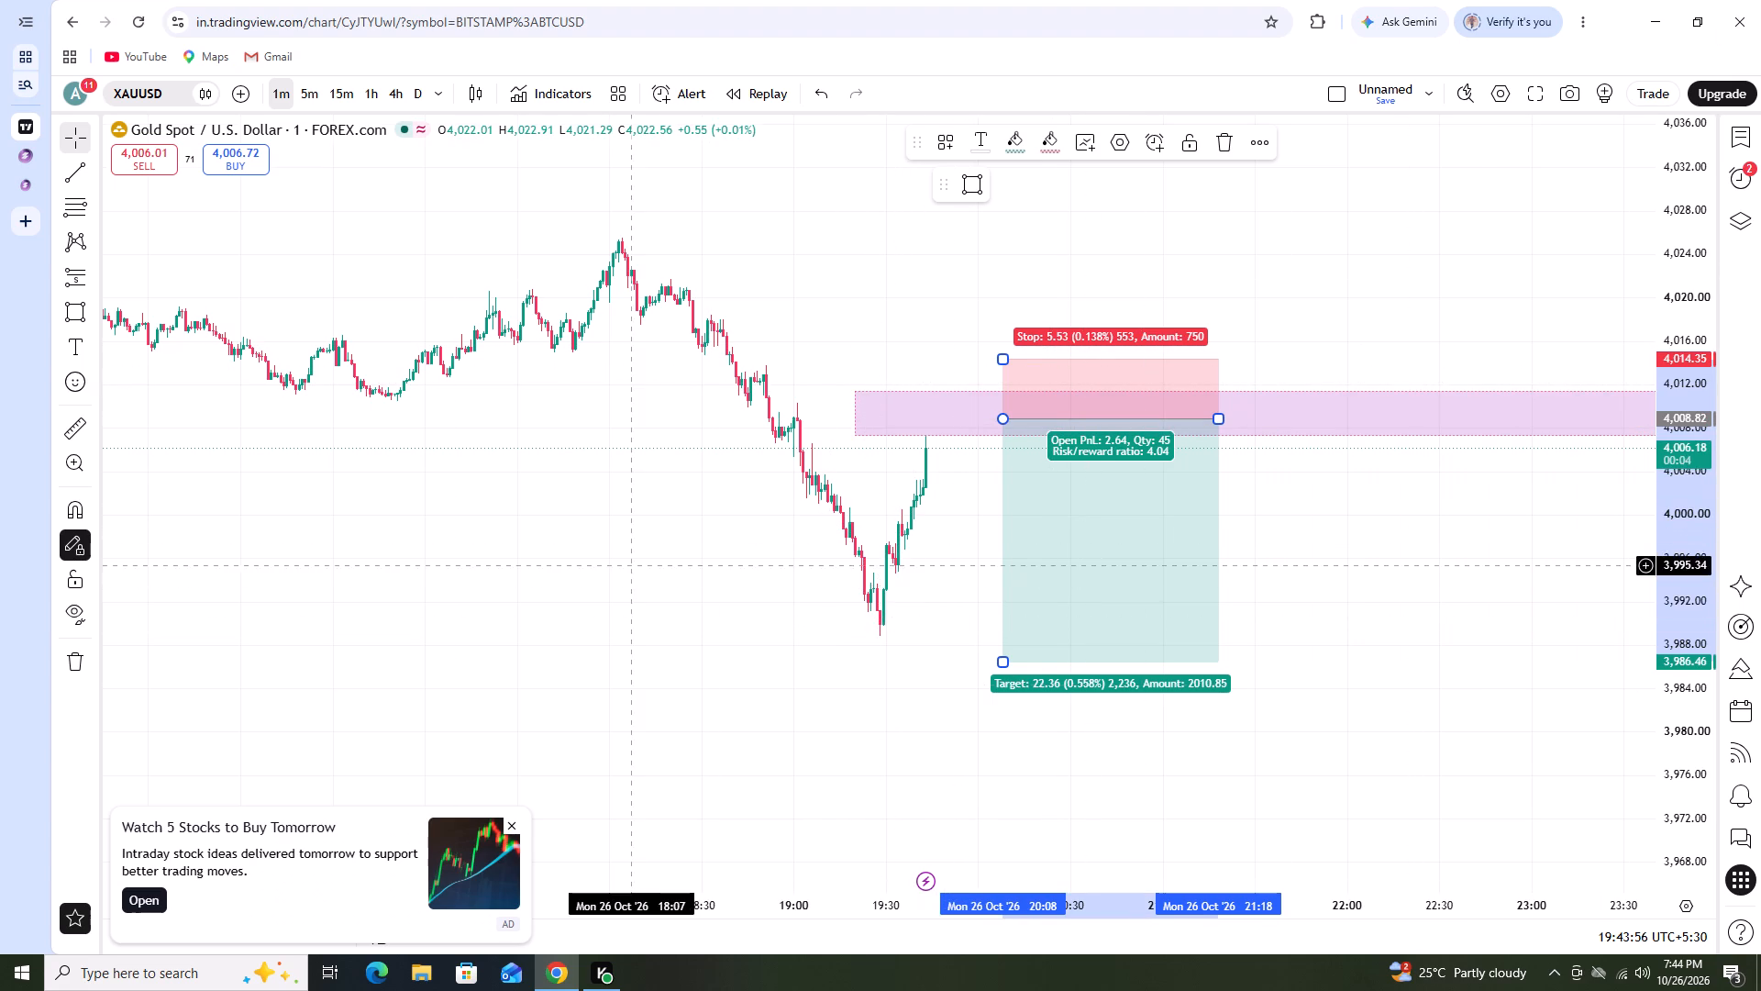
Examine the price action approaching the purple zone on the 1-minute and 15-minute charts.
{"action": "scroll", "coordinate": [692, 590], "scroll_direction": "down", "scroll_amount": 2}
{"action": "scroll", "coordinate": [783, 600], "scroll_direction": "up", "scroll_amount": 2}
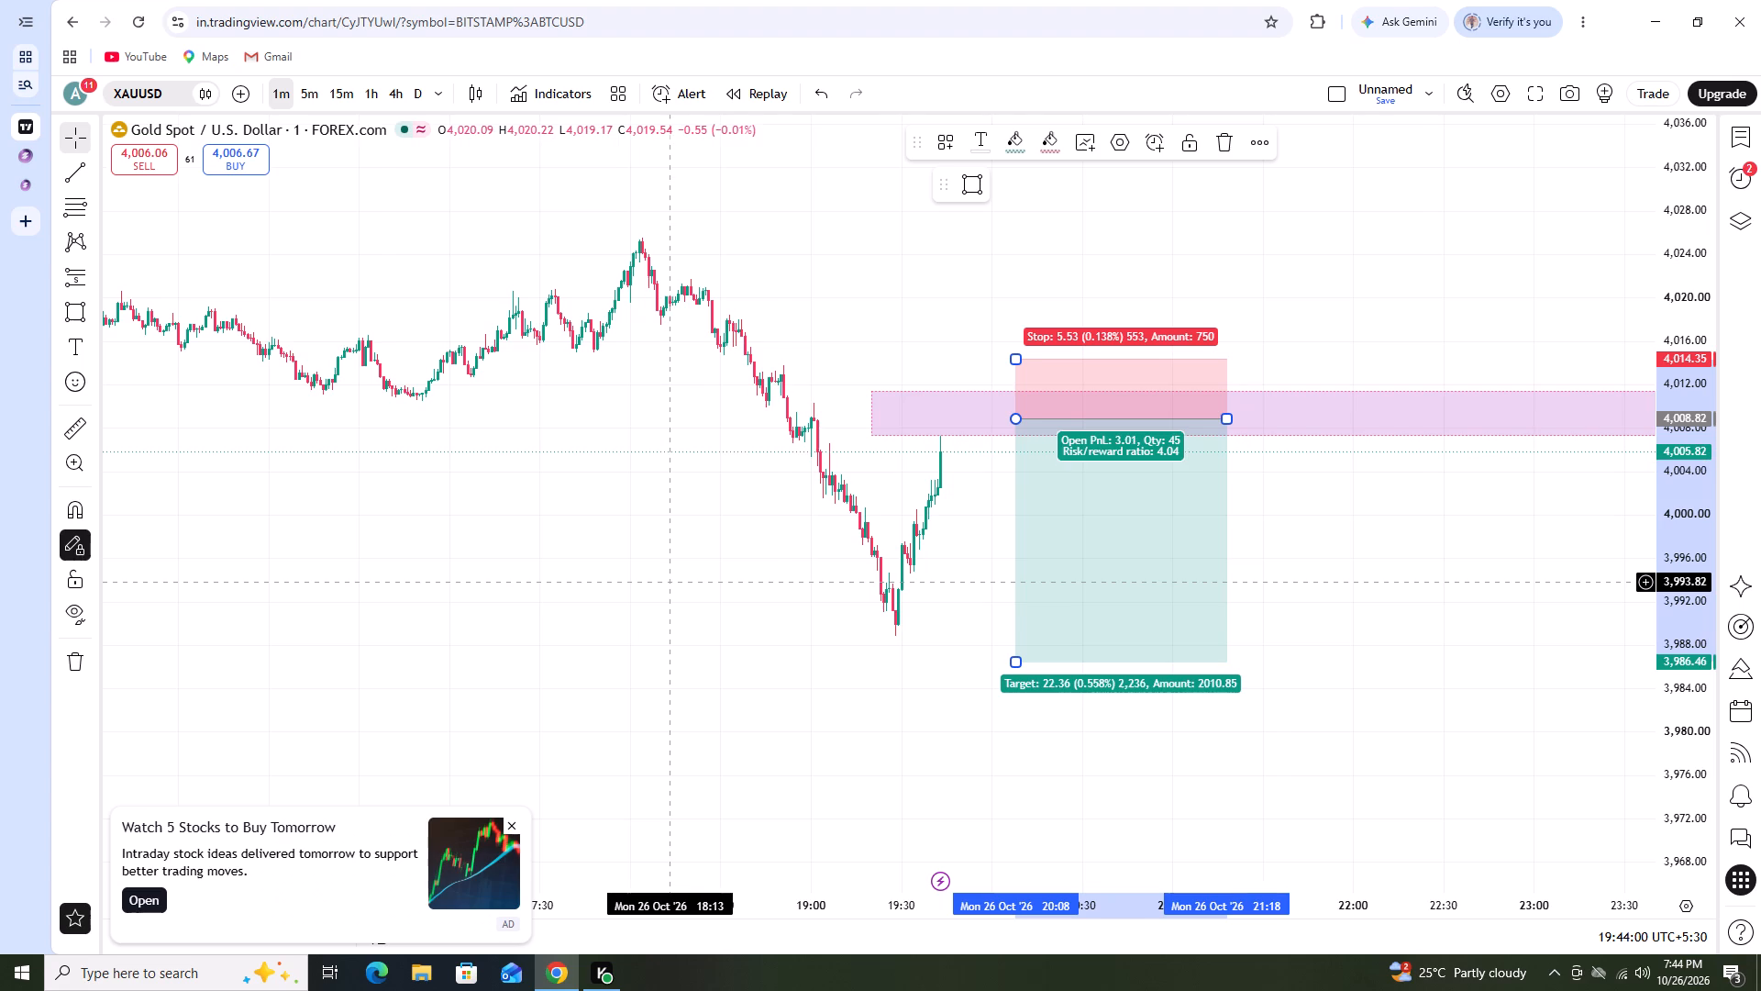
{"action": "scroll", "coordinate": [670, 582], "scroll_direction": "up", "scroll_amount": 1}
{"action": "left_click_drag", "start_coordinate": [660, 582], "coordinate": [785, 586]}
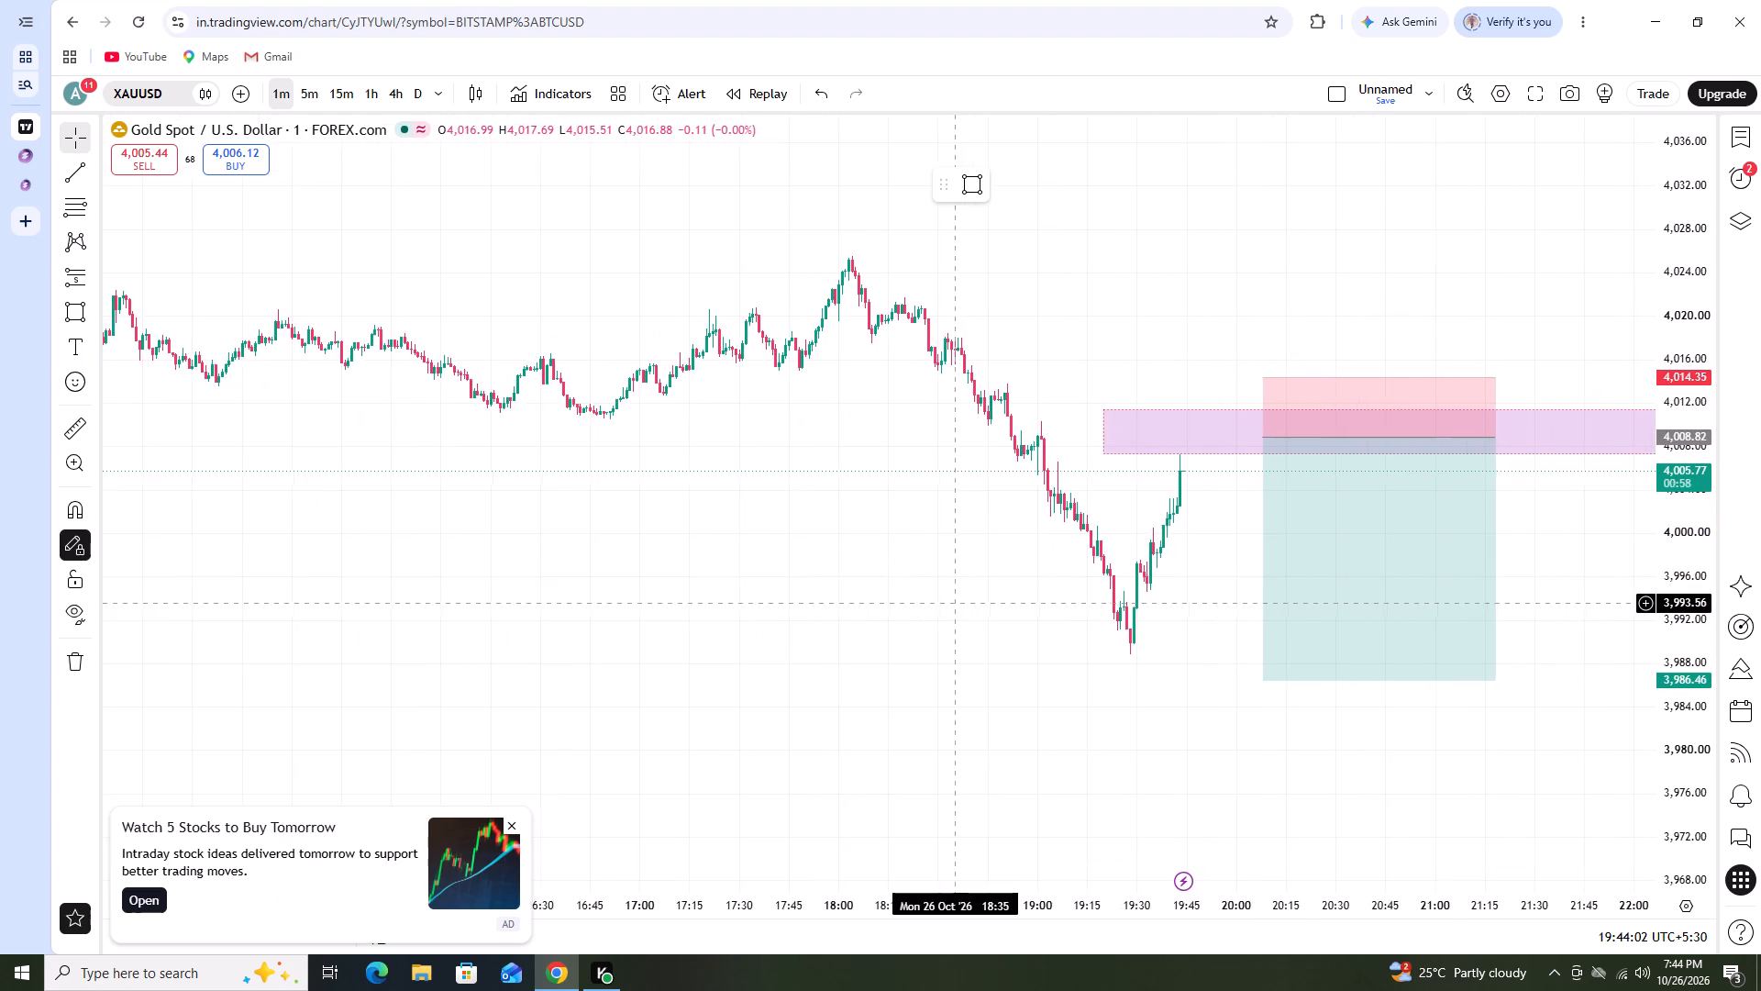
{"action": "left_click_drag", "start_coordinate": [785, 586], "coordinate": [693, 570]}
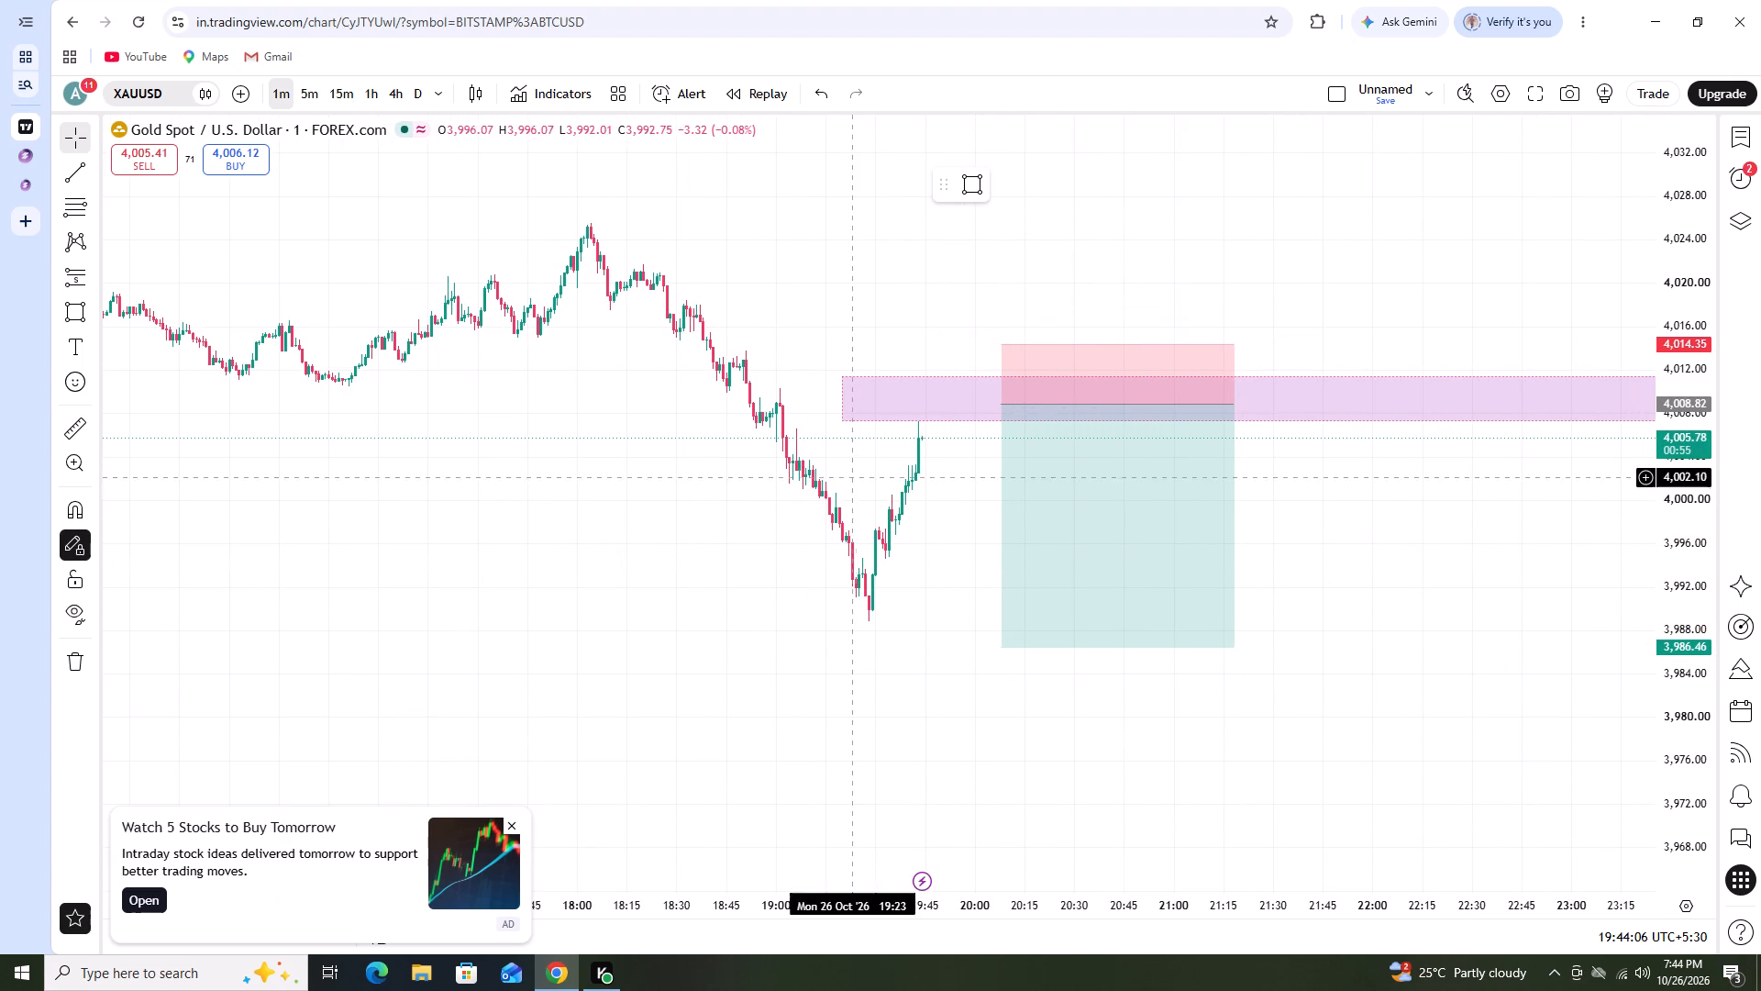
{"action": "left_click", "coordinate": [334, 91]}
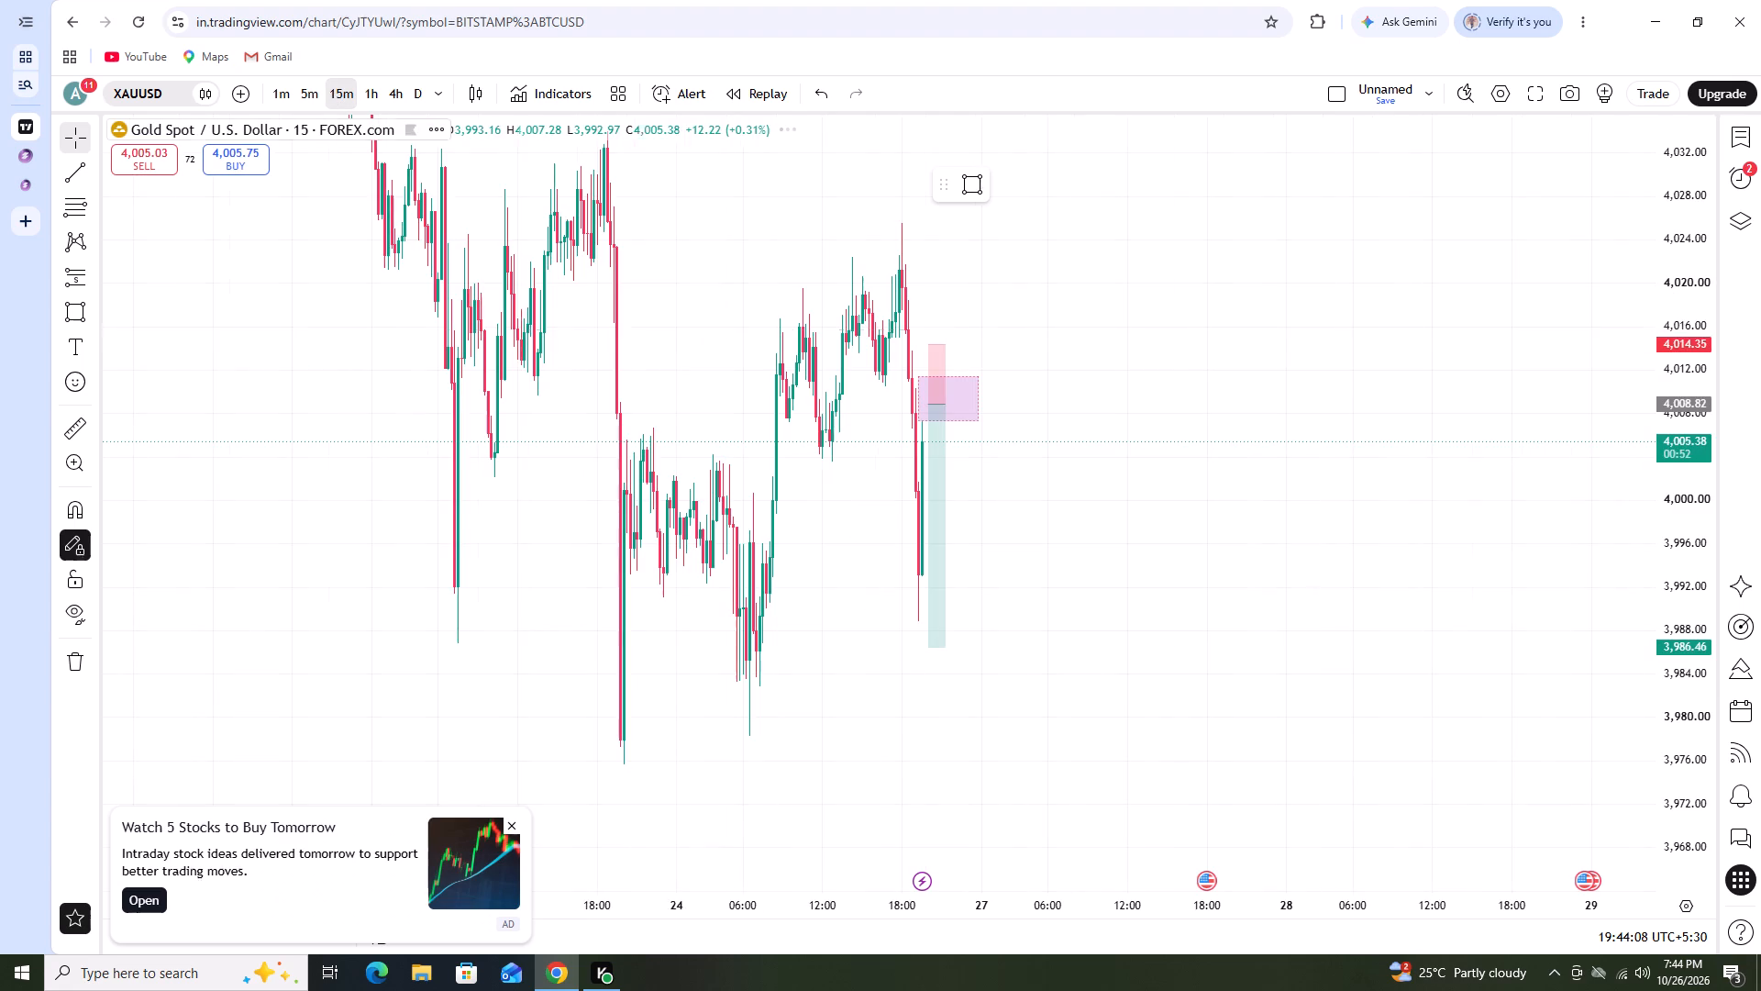
{"action": "scroll", "coordinate": [708, 685], "scroll_direction": "up", "scroll_amount": 2}
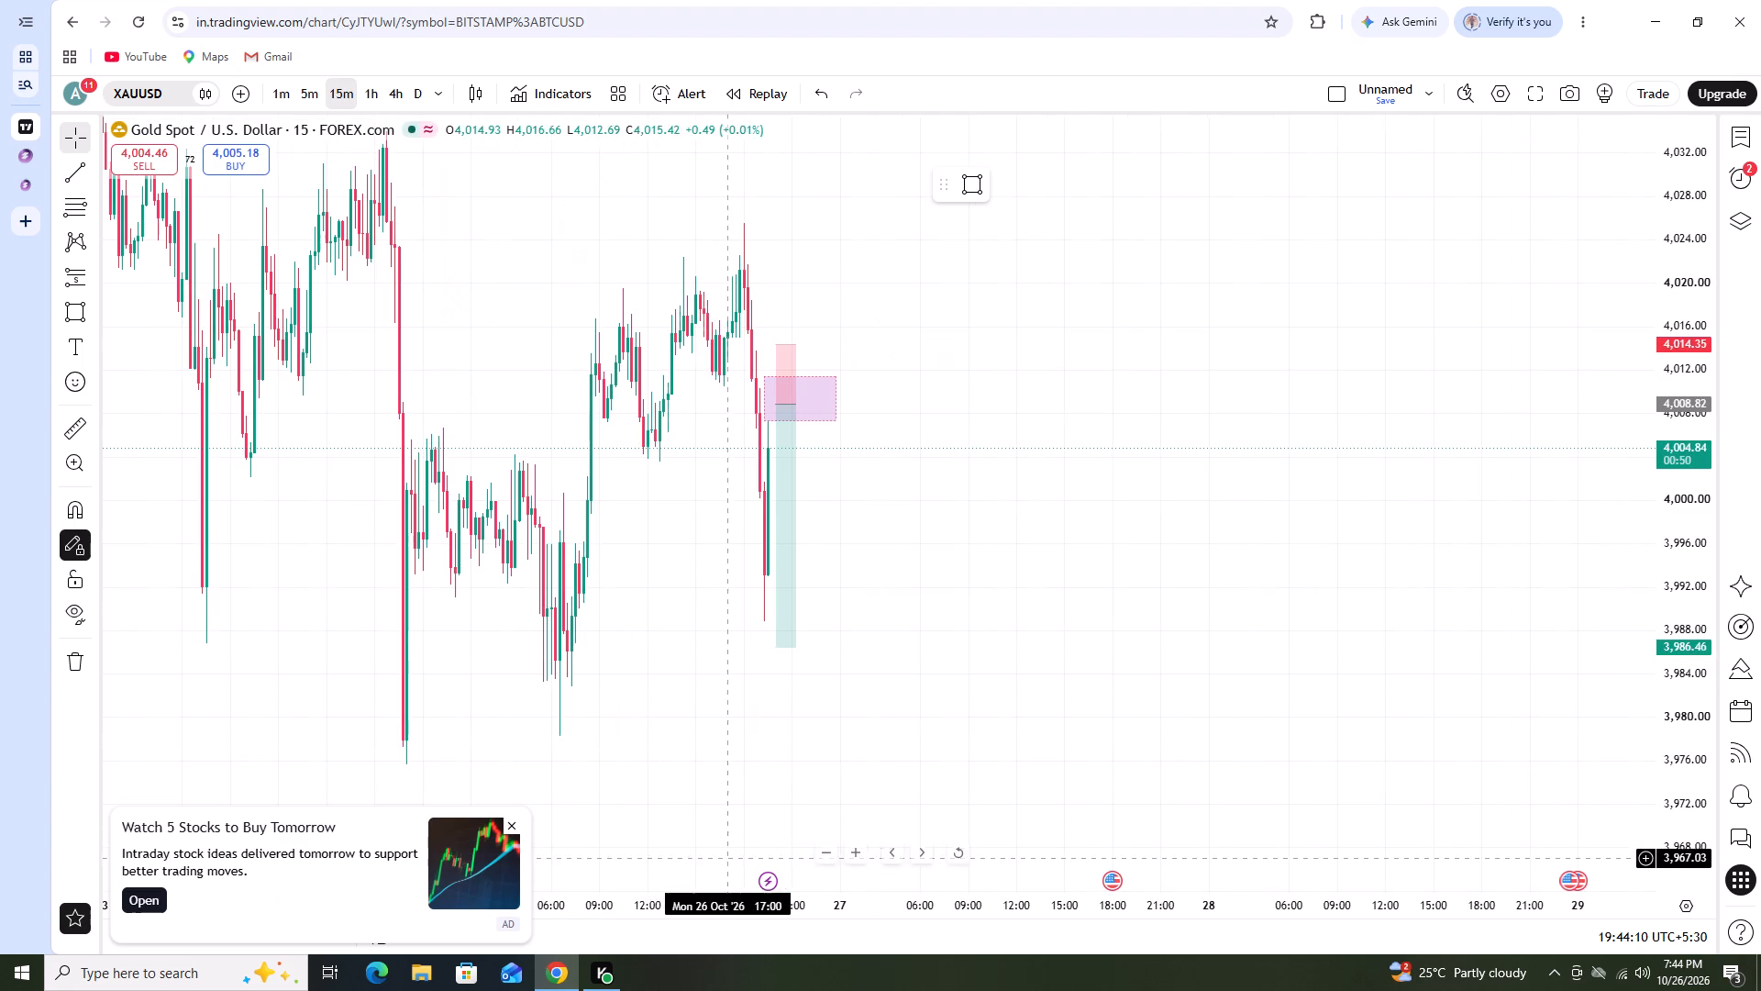
{"action": "left_click", "coordinate": [955, 857]}
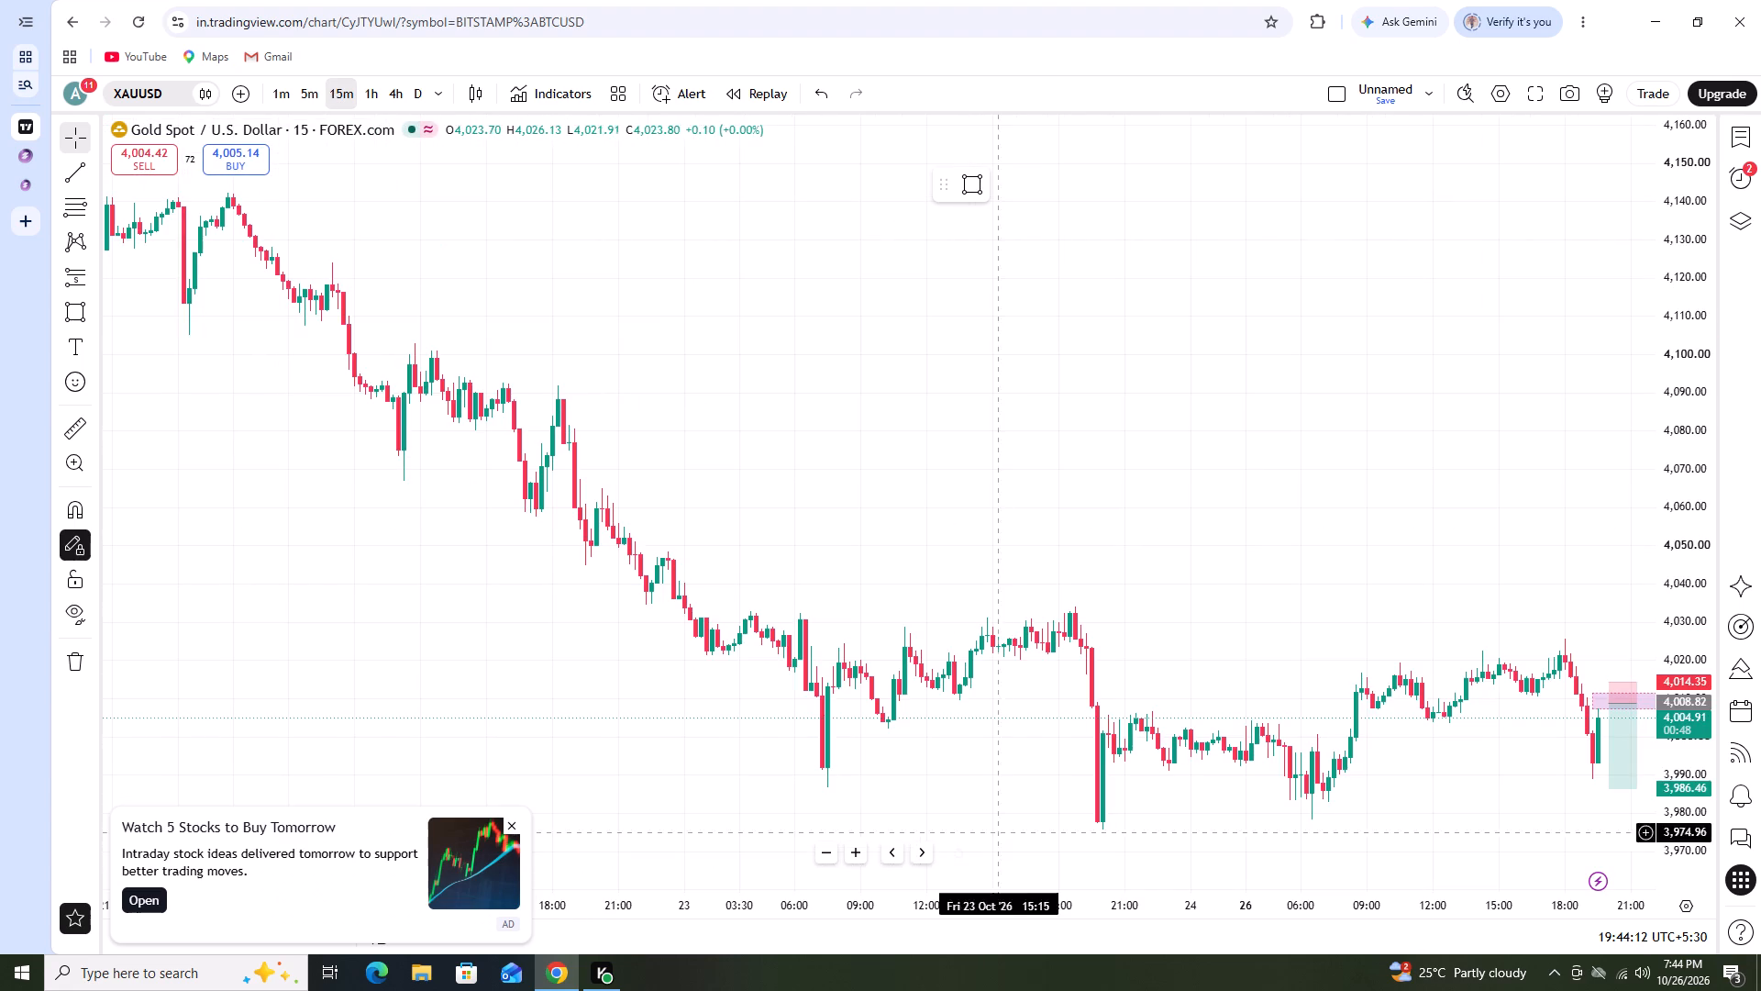
{"action": "scroll", "coordinate": [1312, 778], "scroll_direction": "up", "scroll_amount": 9}
{"action": "left_click_drag", "start_coordinate": [1322, 743], "coordinate": [1233, 742]}
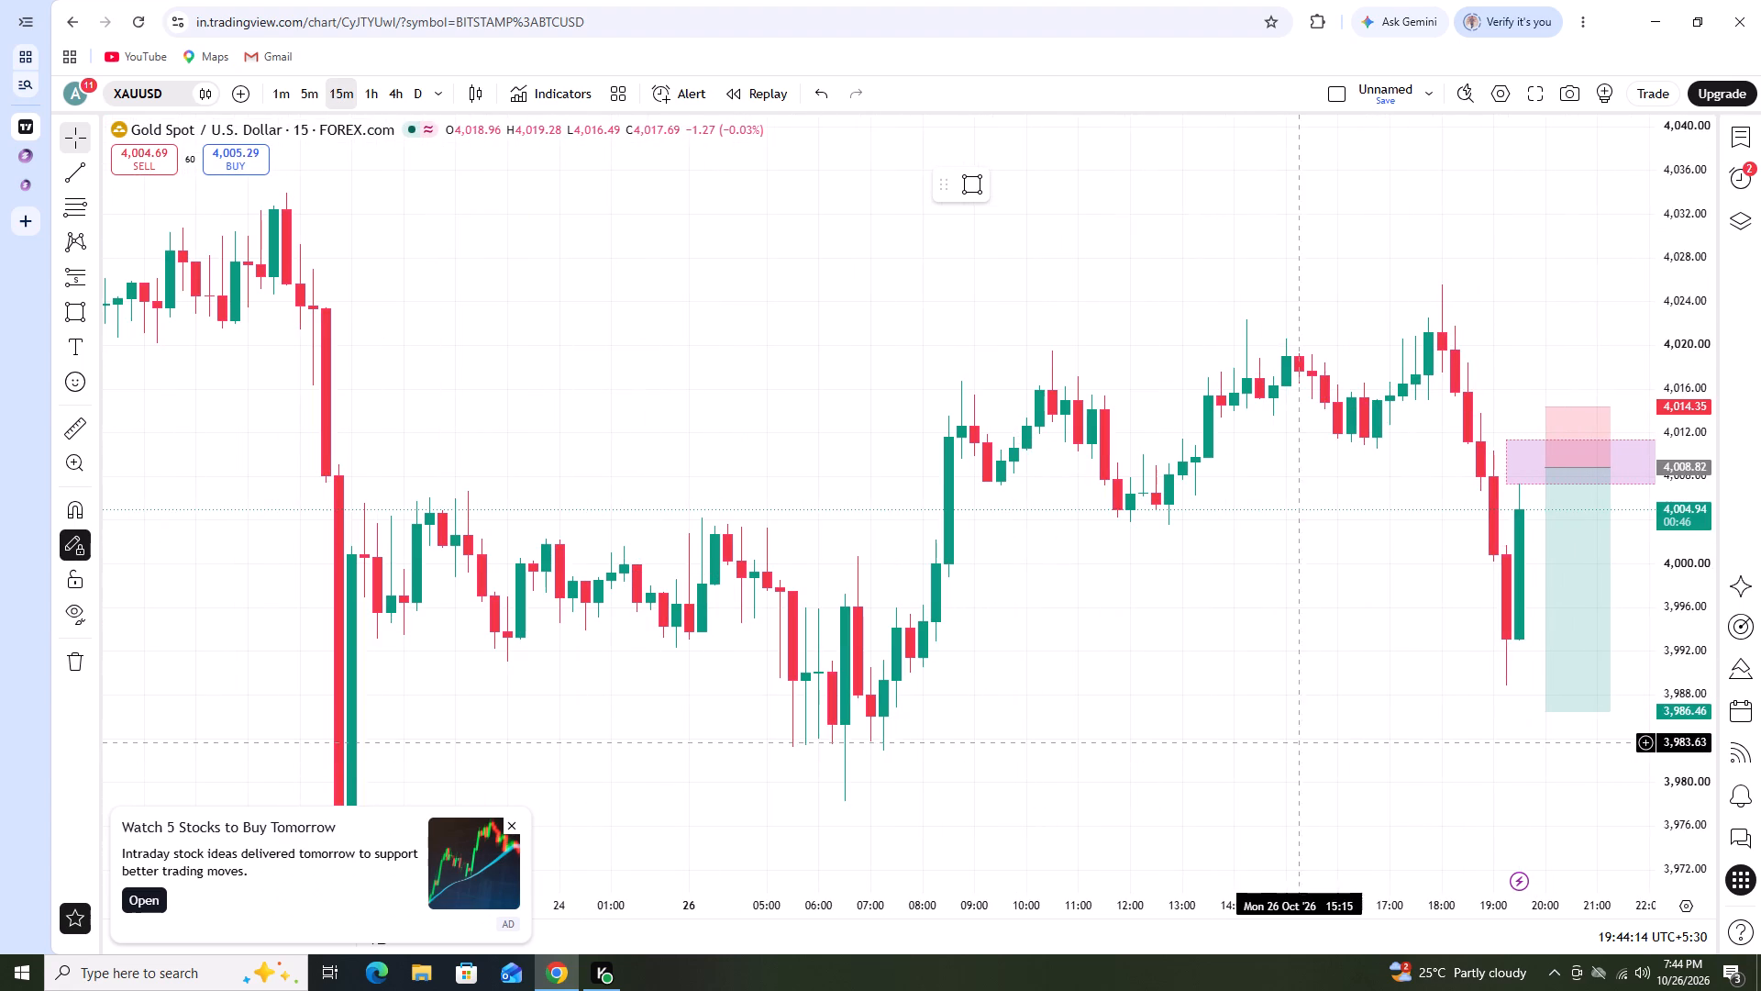
{"action": "left_click_drag", "start_coordinate": [1233, 742], "coordinate": [965, 736]}
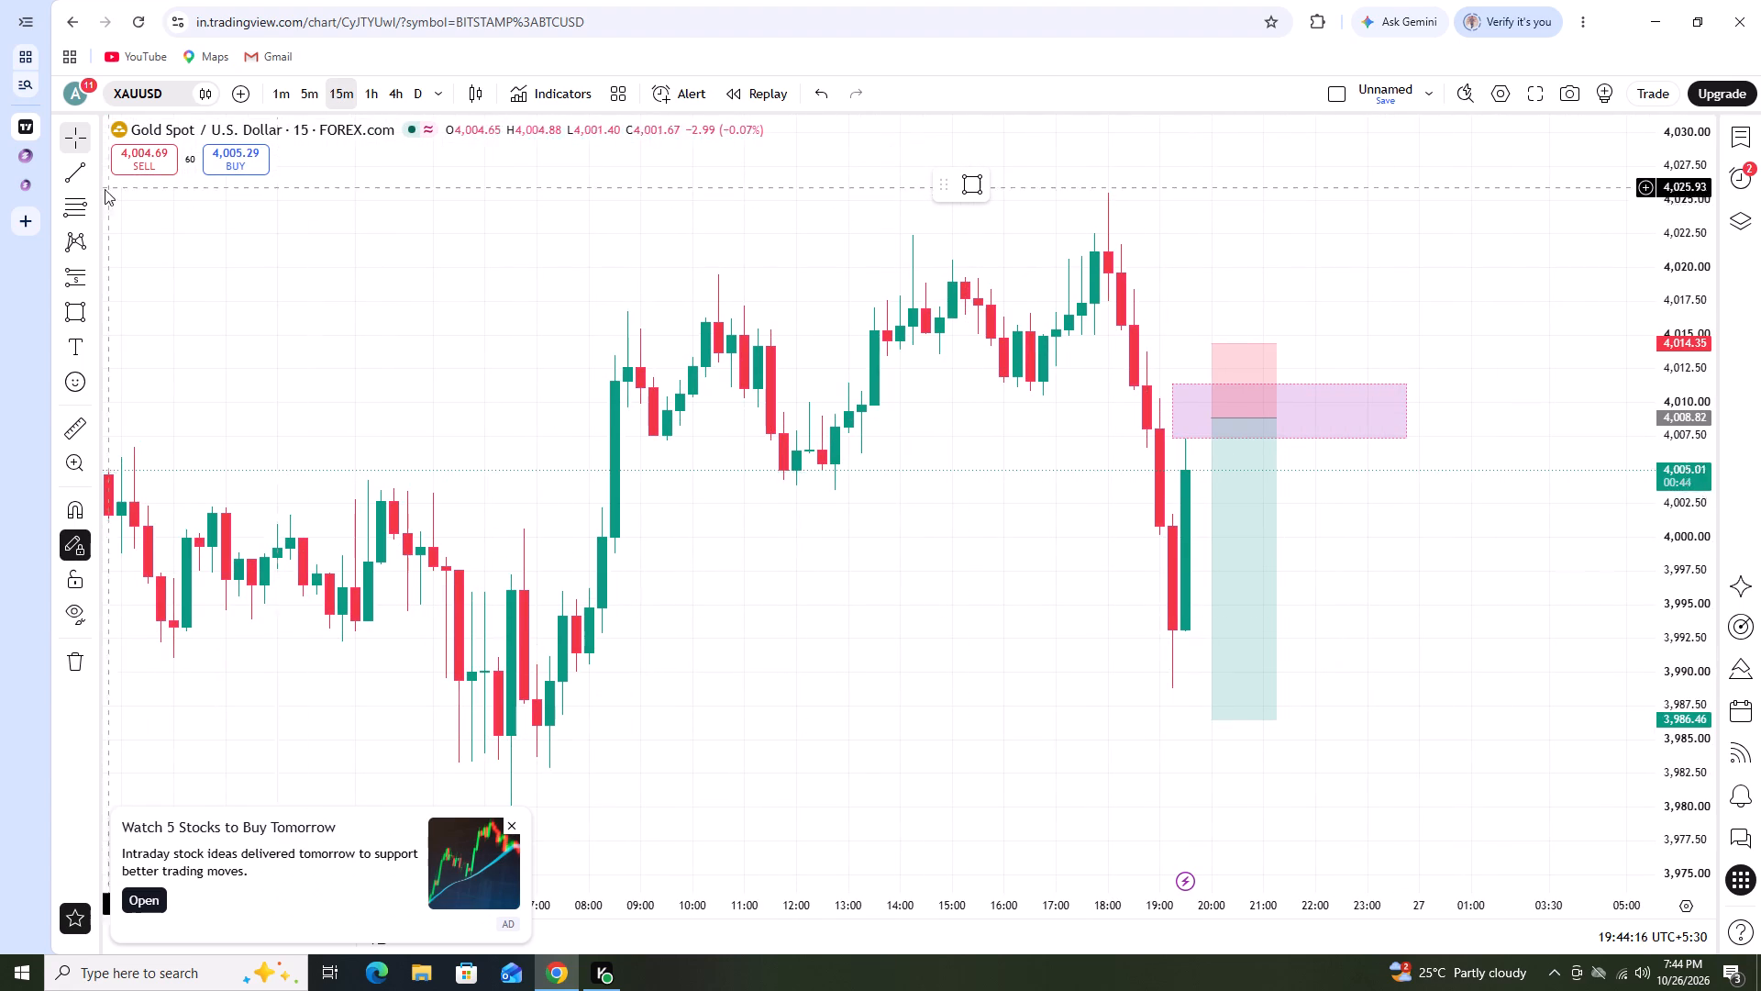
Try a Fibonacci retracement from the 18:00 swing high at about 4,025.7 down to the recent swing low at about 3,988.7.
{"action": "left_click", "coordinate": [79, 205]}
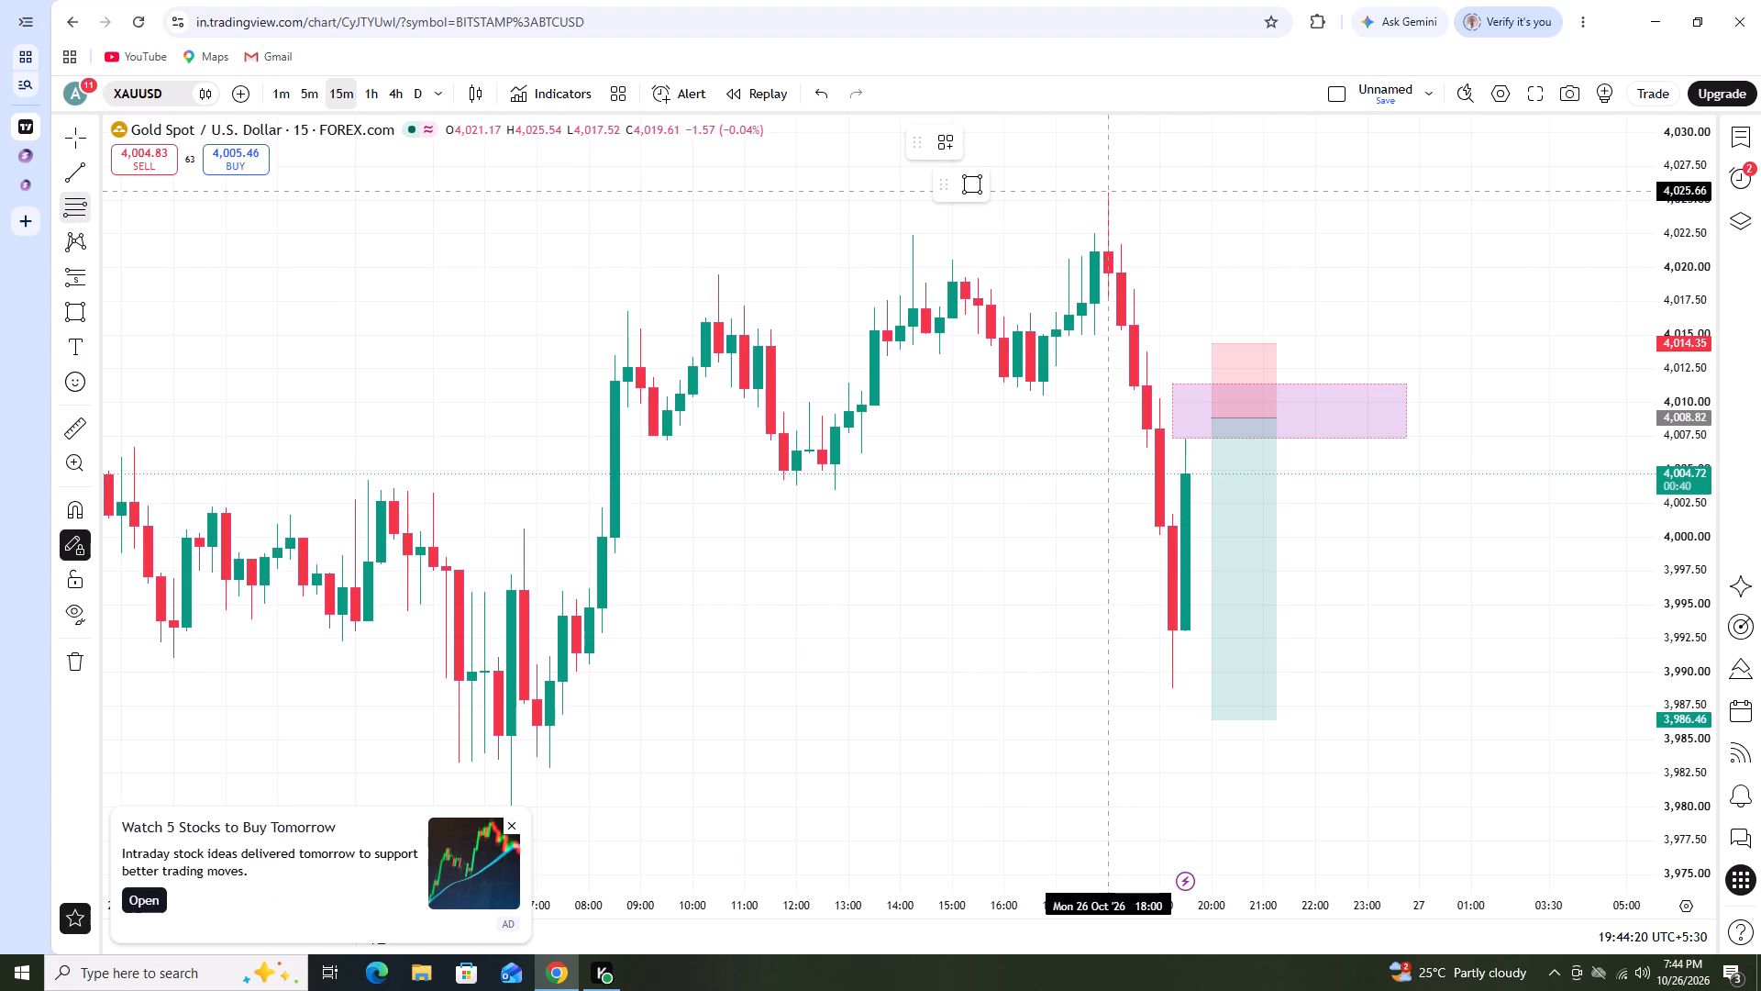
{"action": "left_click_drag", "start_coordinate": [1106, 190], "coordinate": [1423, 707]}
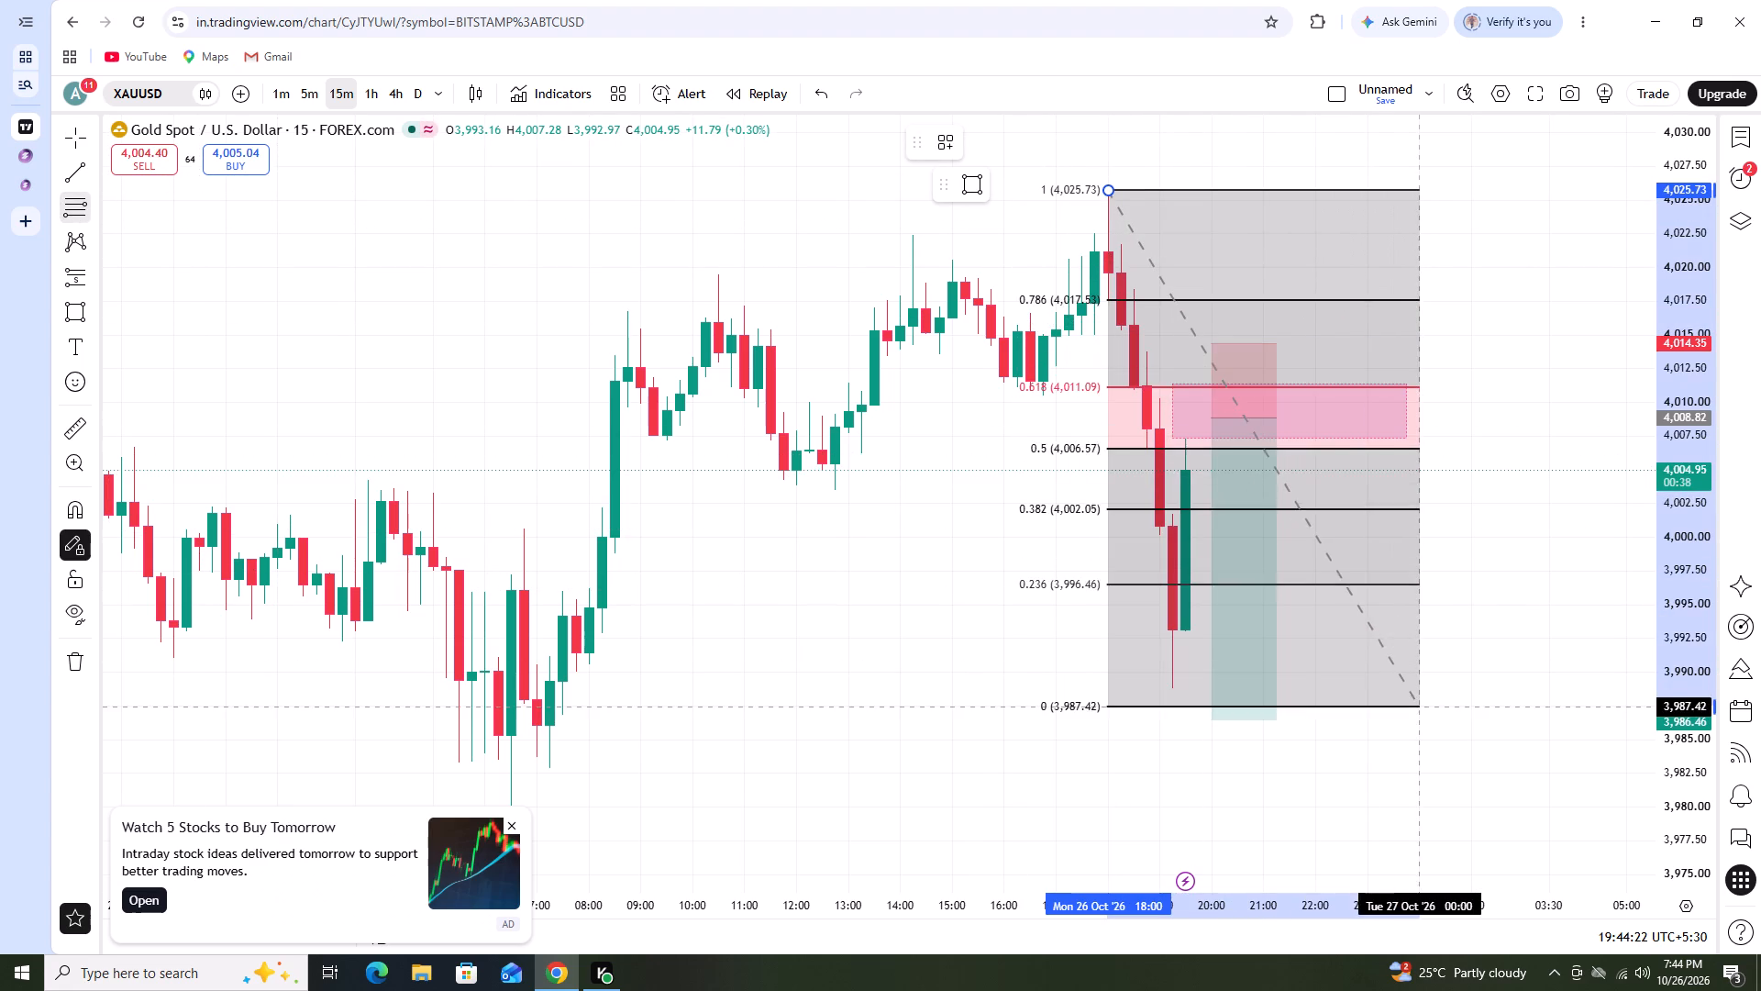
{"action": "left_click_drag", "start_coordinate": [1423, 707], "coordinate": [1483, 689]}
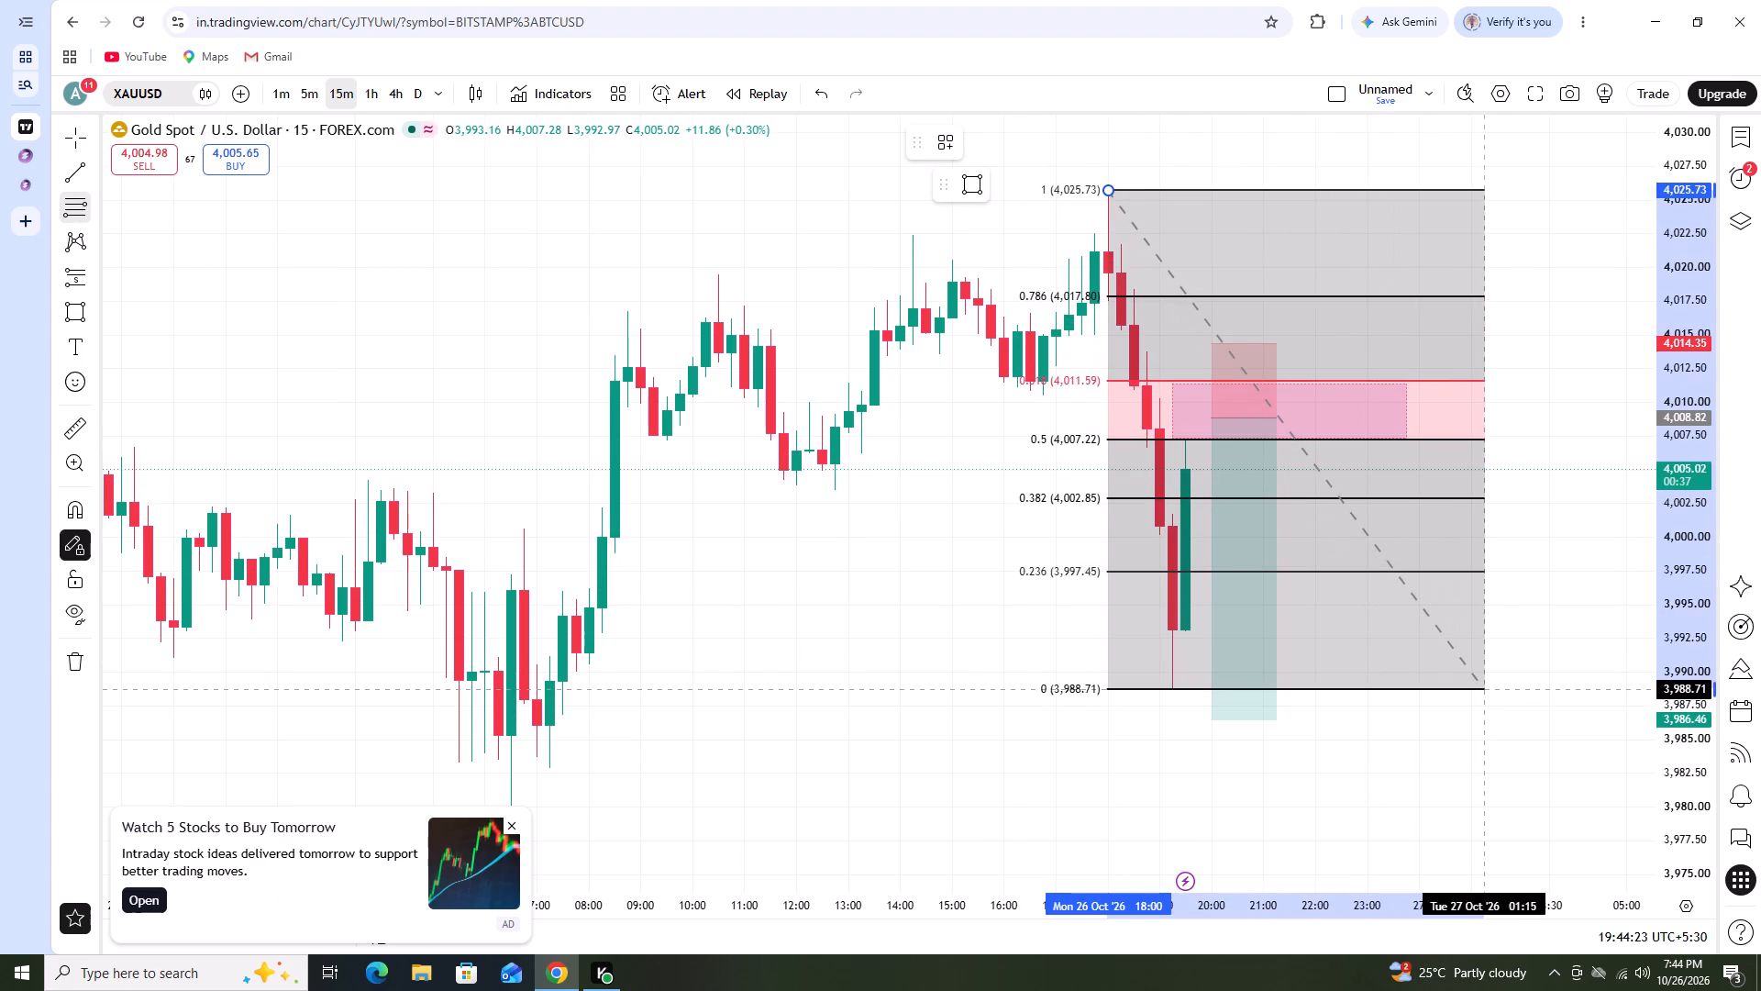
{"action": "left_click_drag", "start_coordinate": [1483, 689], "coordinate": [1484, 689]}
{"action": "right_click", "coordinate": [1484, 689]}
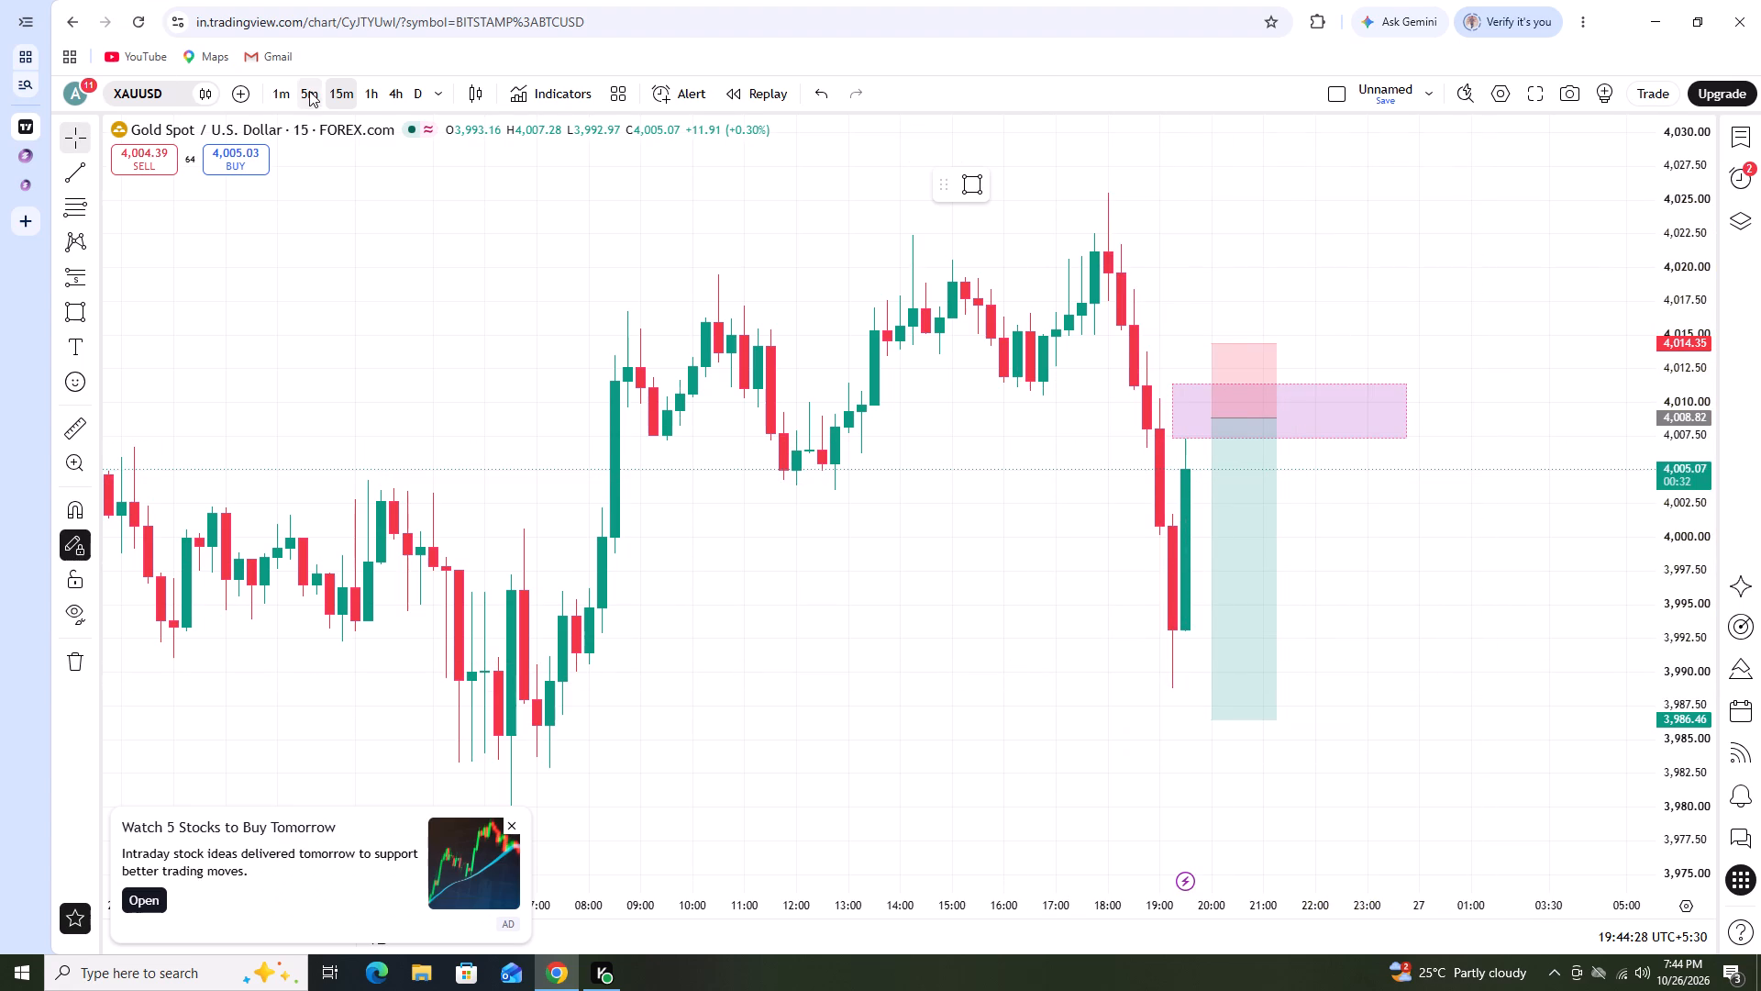
Switch the chart back to the 5-minute timeframe.
{"action": "left_click", "coordinate": [309, 91]}
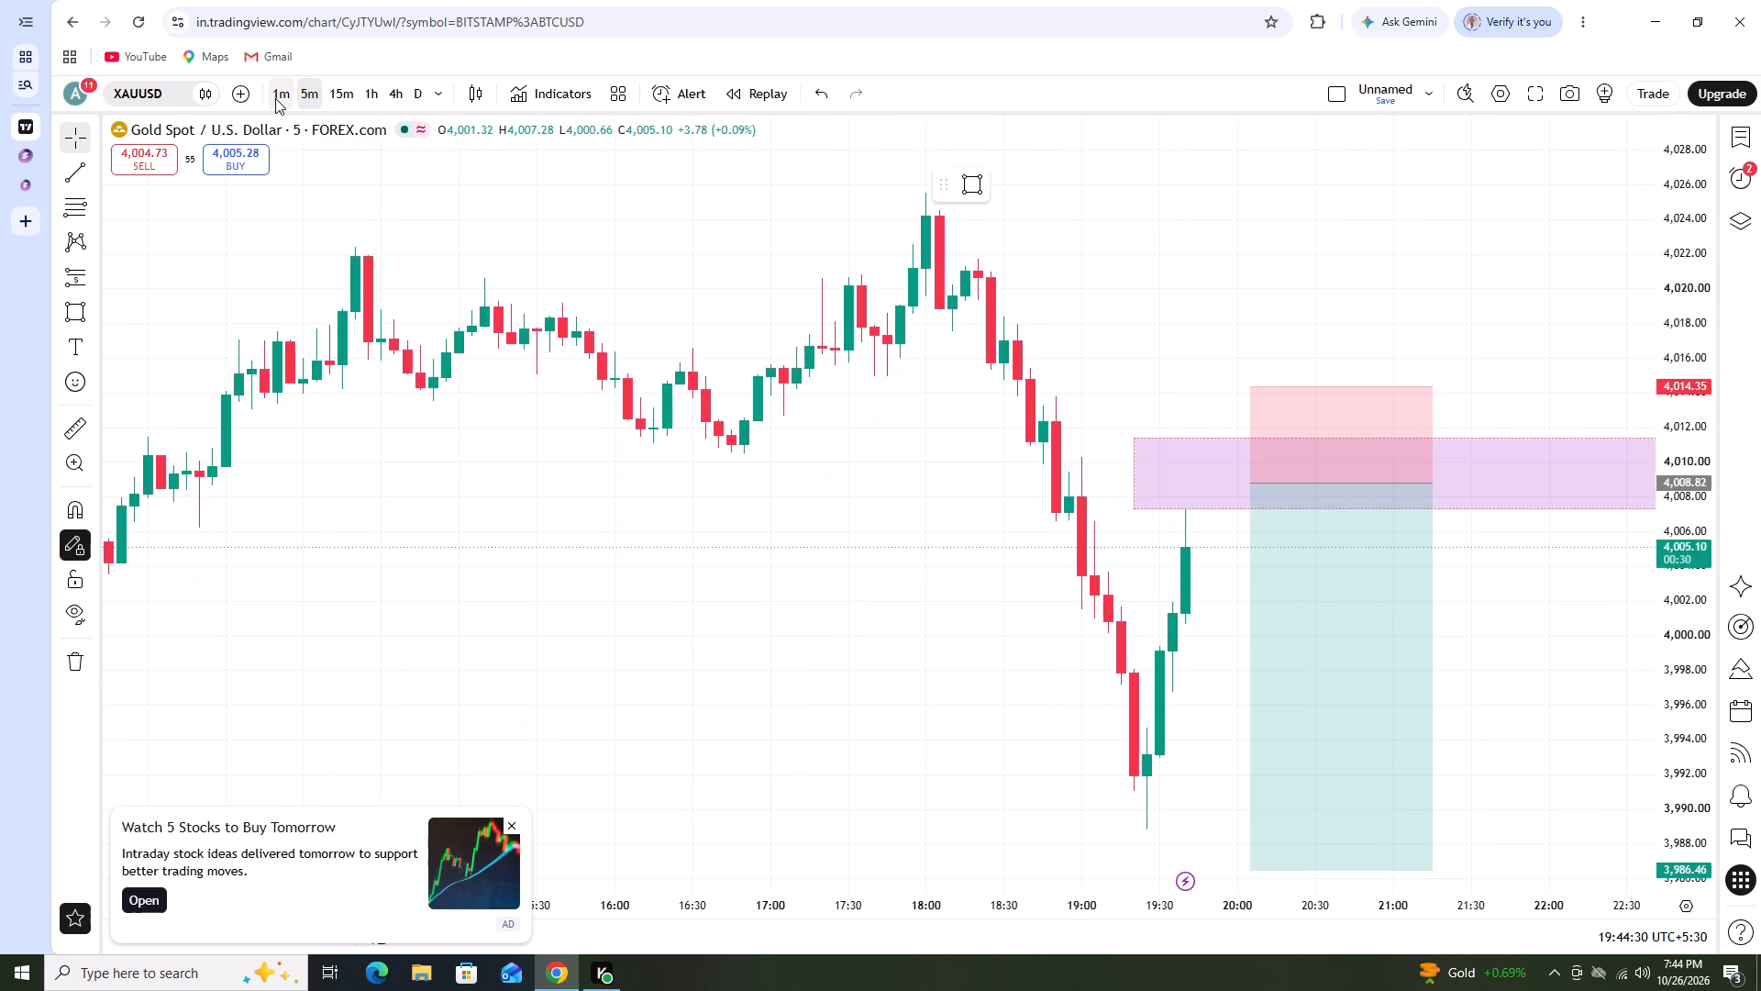
Switch to the 1-minute timeframe and shorten the short position so it ends at about 20:38.
{"action": "left_click", "coordinate": [275, 98]}
{"action": "scroll", "coordinate": [1396, 523], "scroll_direction": "down", "scroll_amount": 4}
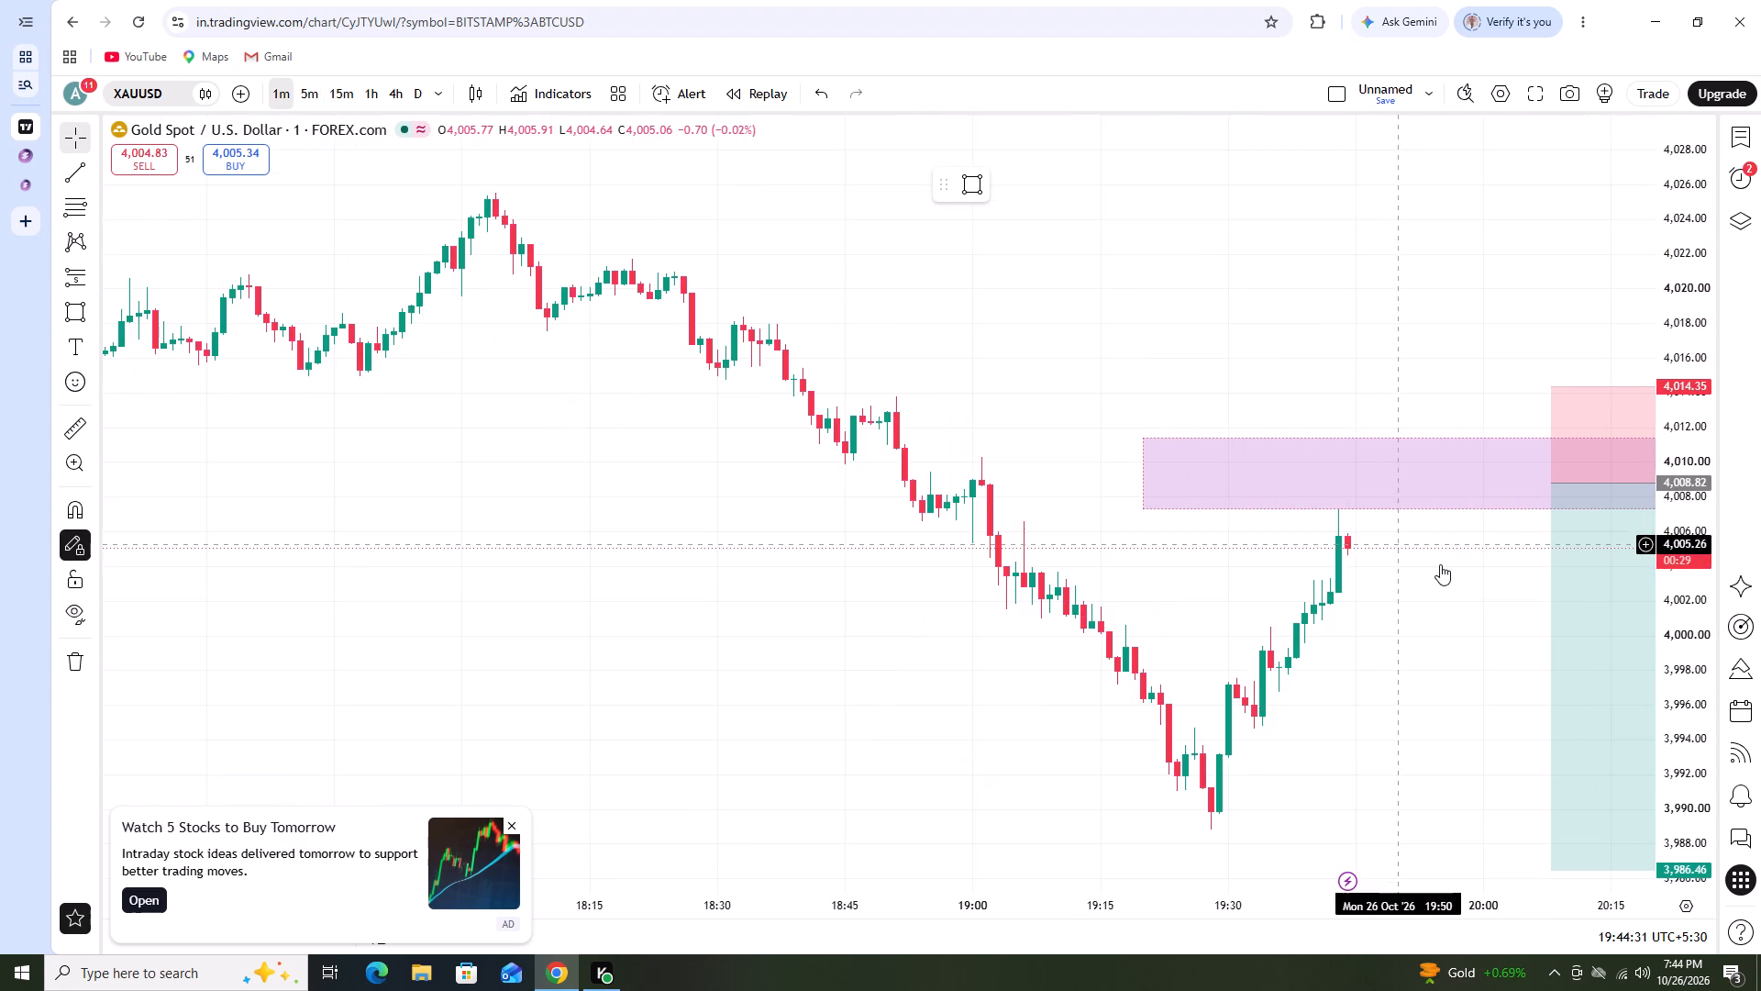
{"action": "left_click_drag", "start_coordinate": [1456, 578], "coordinate": [760, 521]}
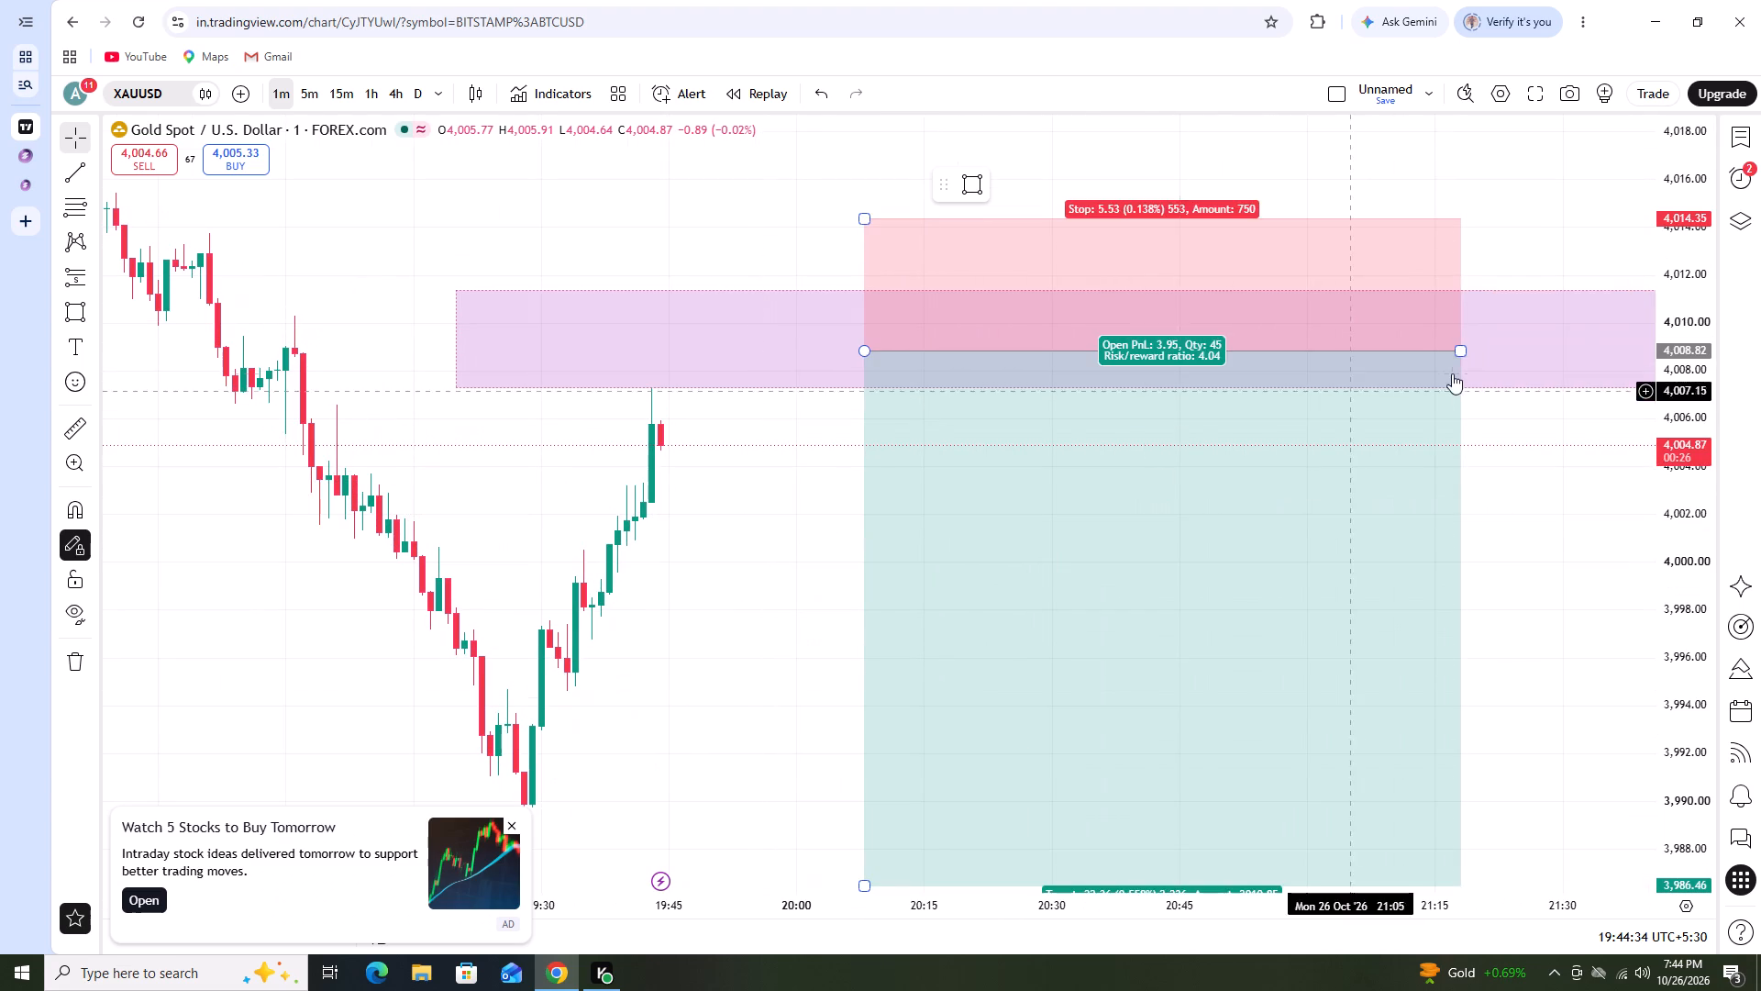
{"action": "left_click_drag", "start_coordinate": [1456, 352], "coordinate": [1120, 359]}
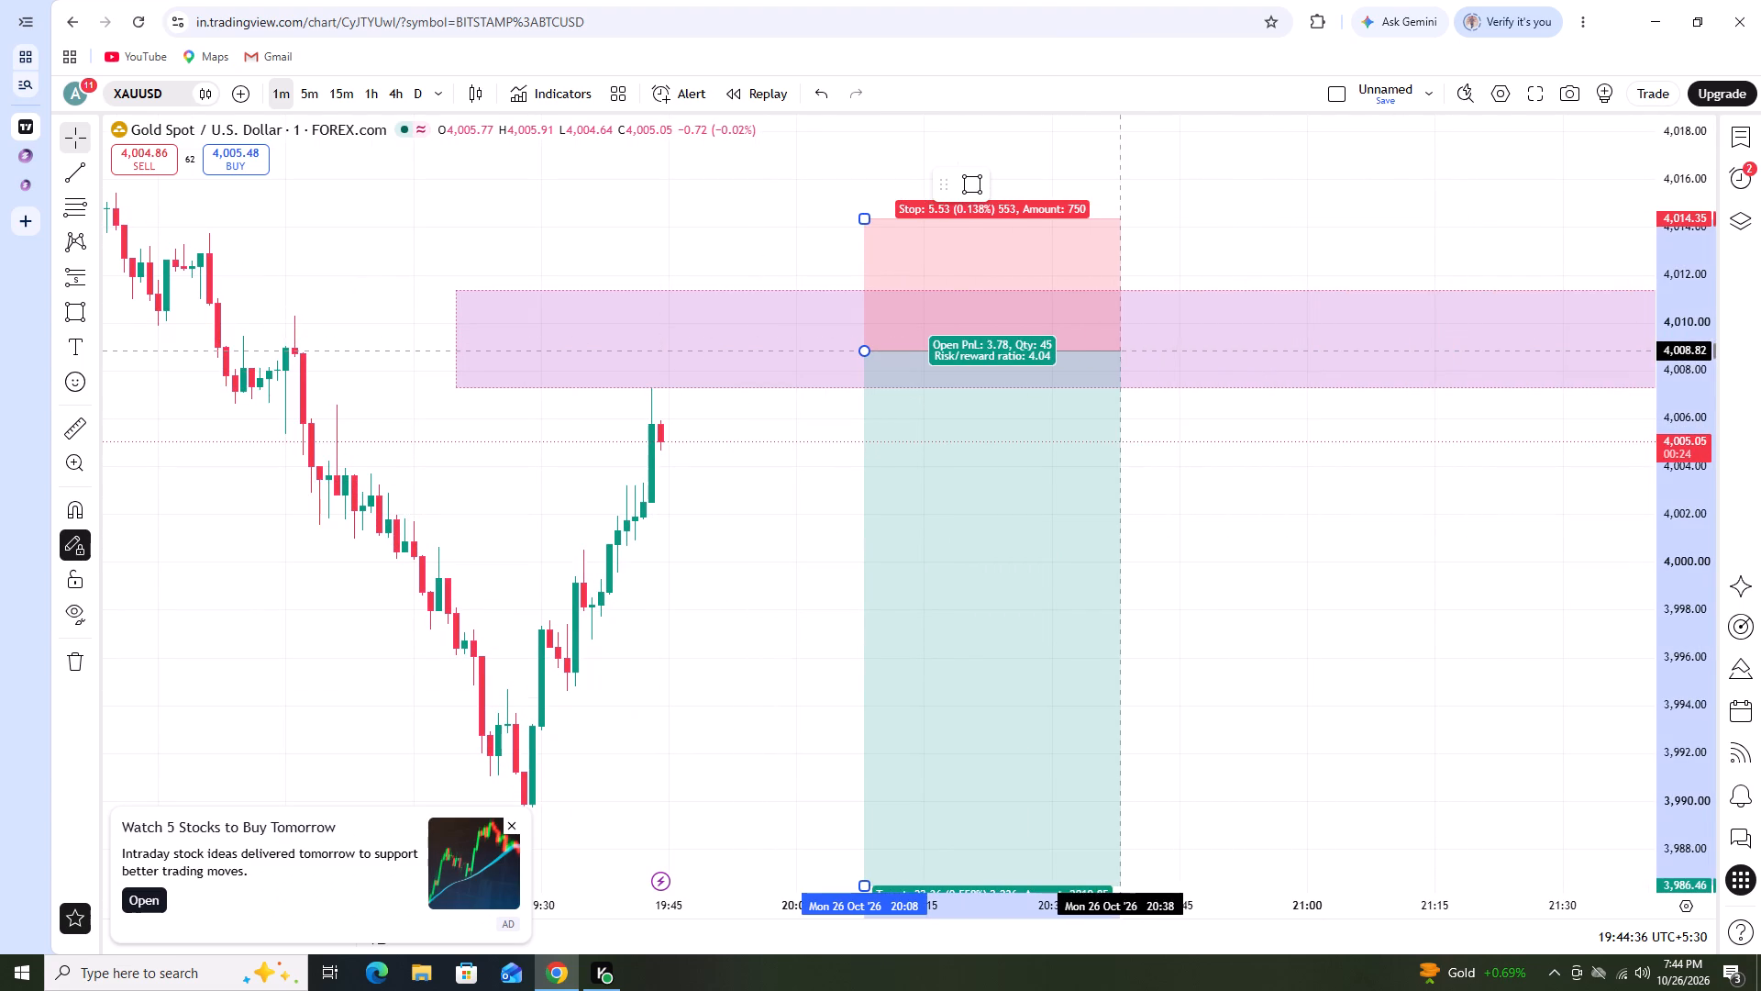
Review the short setup on the 1-minute chart and check the XAUUSDm price action in the Zuperior terminal.
{"action": "scroll", "coordinate": [1684, 404], "scroll_direction": "down", "scroll_amount": 5}
{"action": "left_click_drag", "start_coordinate": [1464, 562], "coordinate": [1473, 562]}
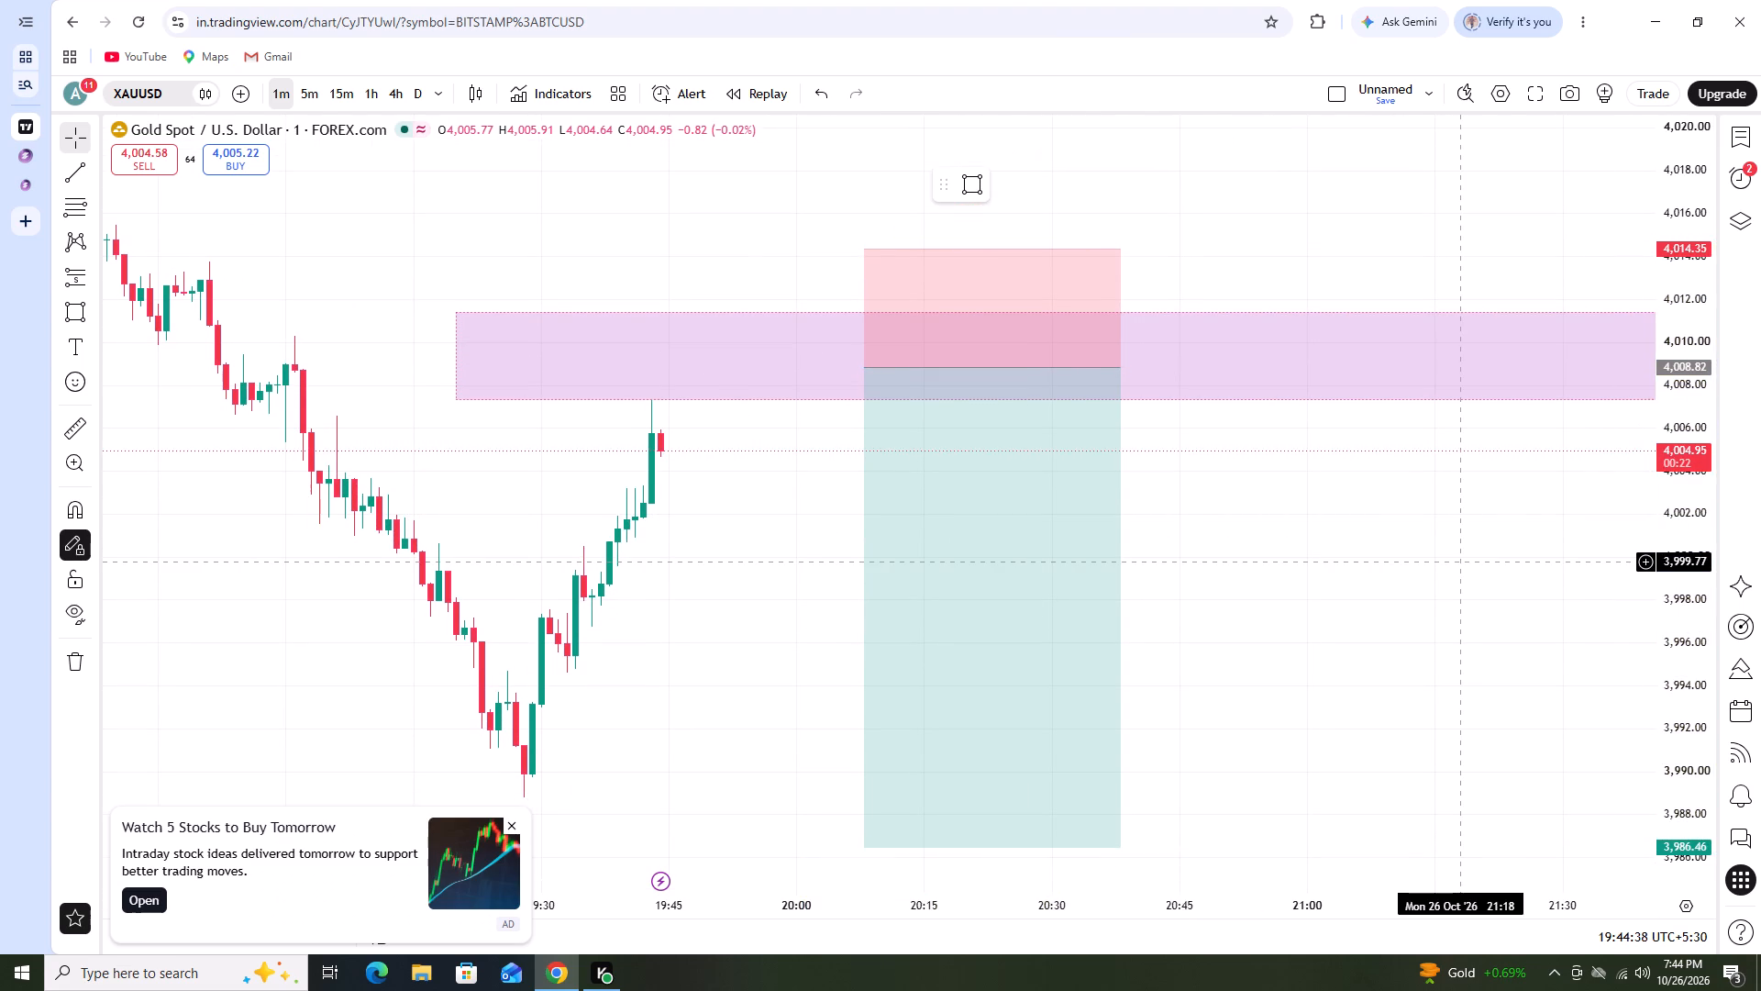
{"action": "left_click_drag", "start_coordinate": [1473, 562], "coordinate": [1677, 515]}
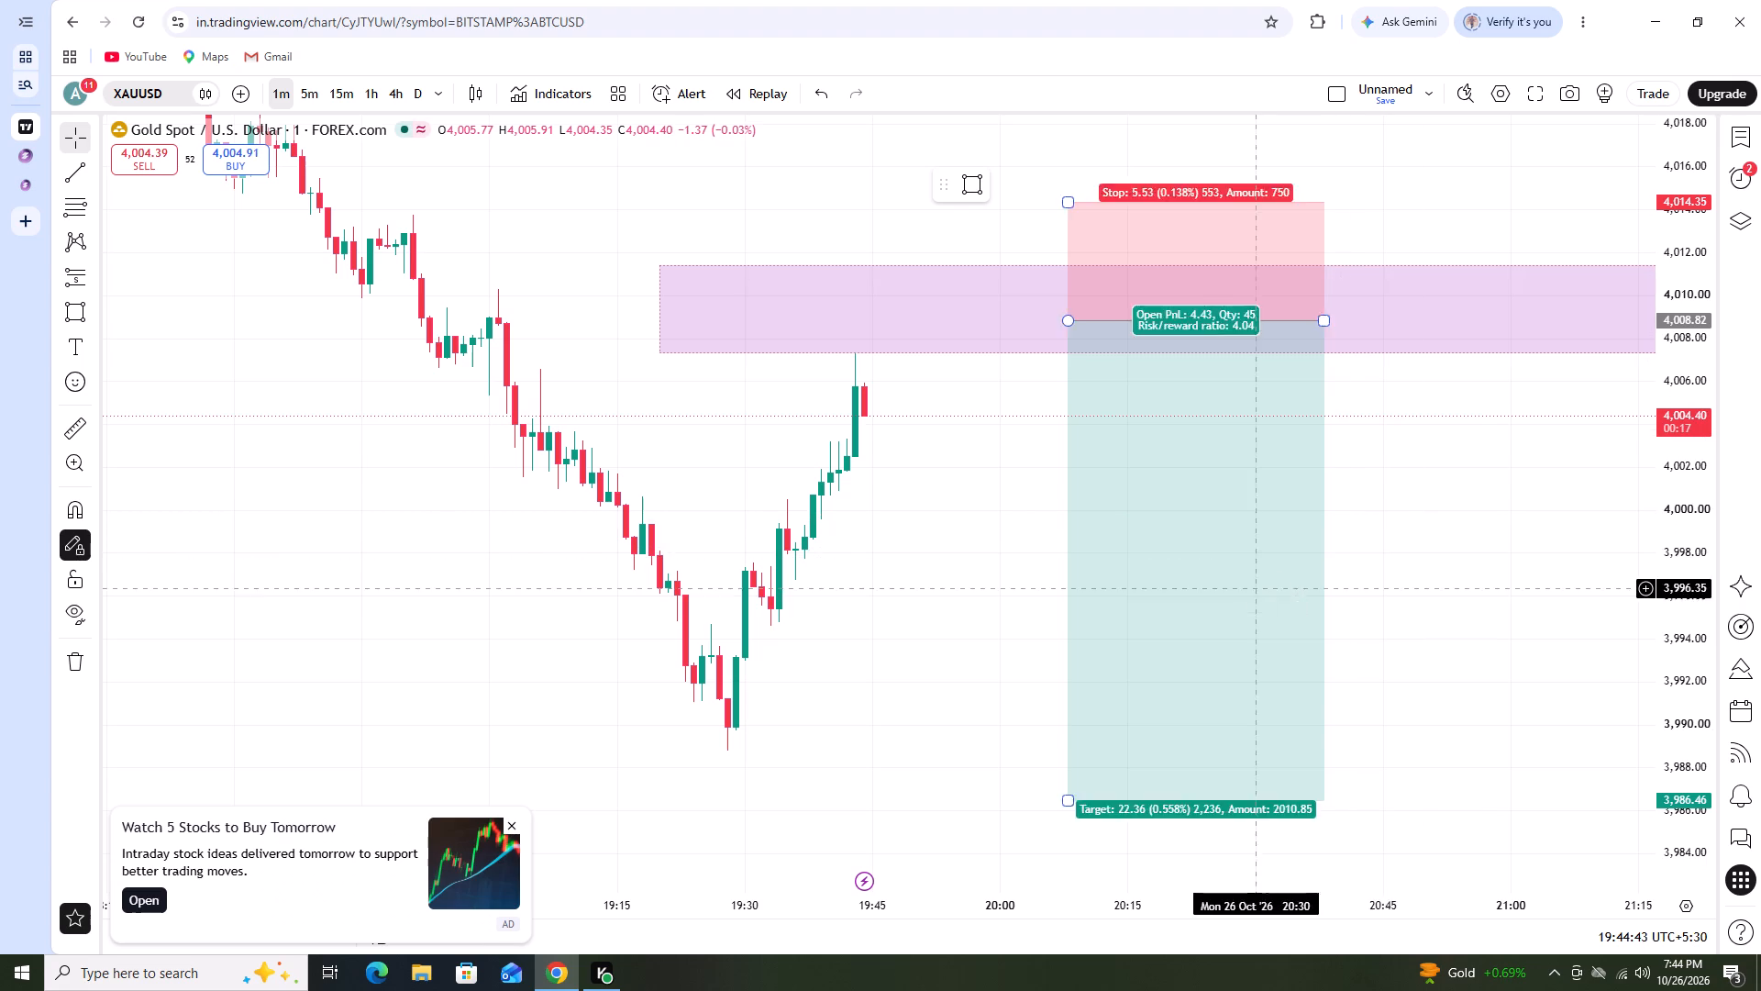
{"action": "left_click_drag", "start_coordinate": [1002, 551], "coordinate": [1077, 497]}
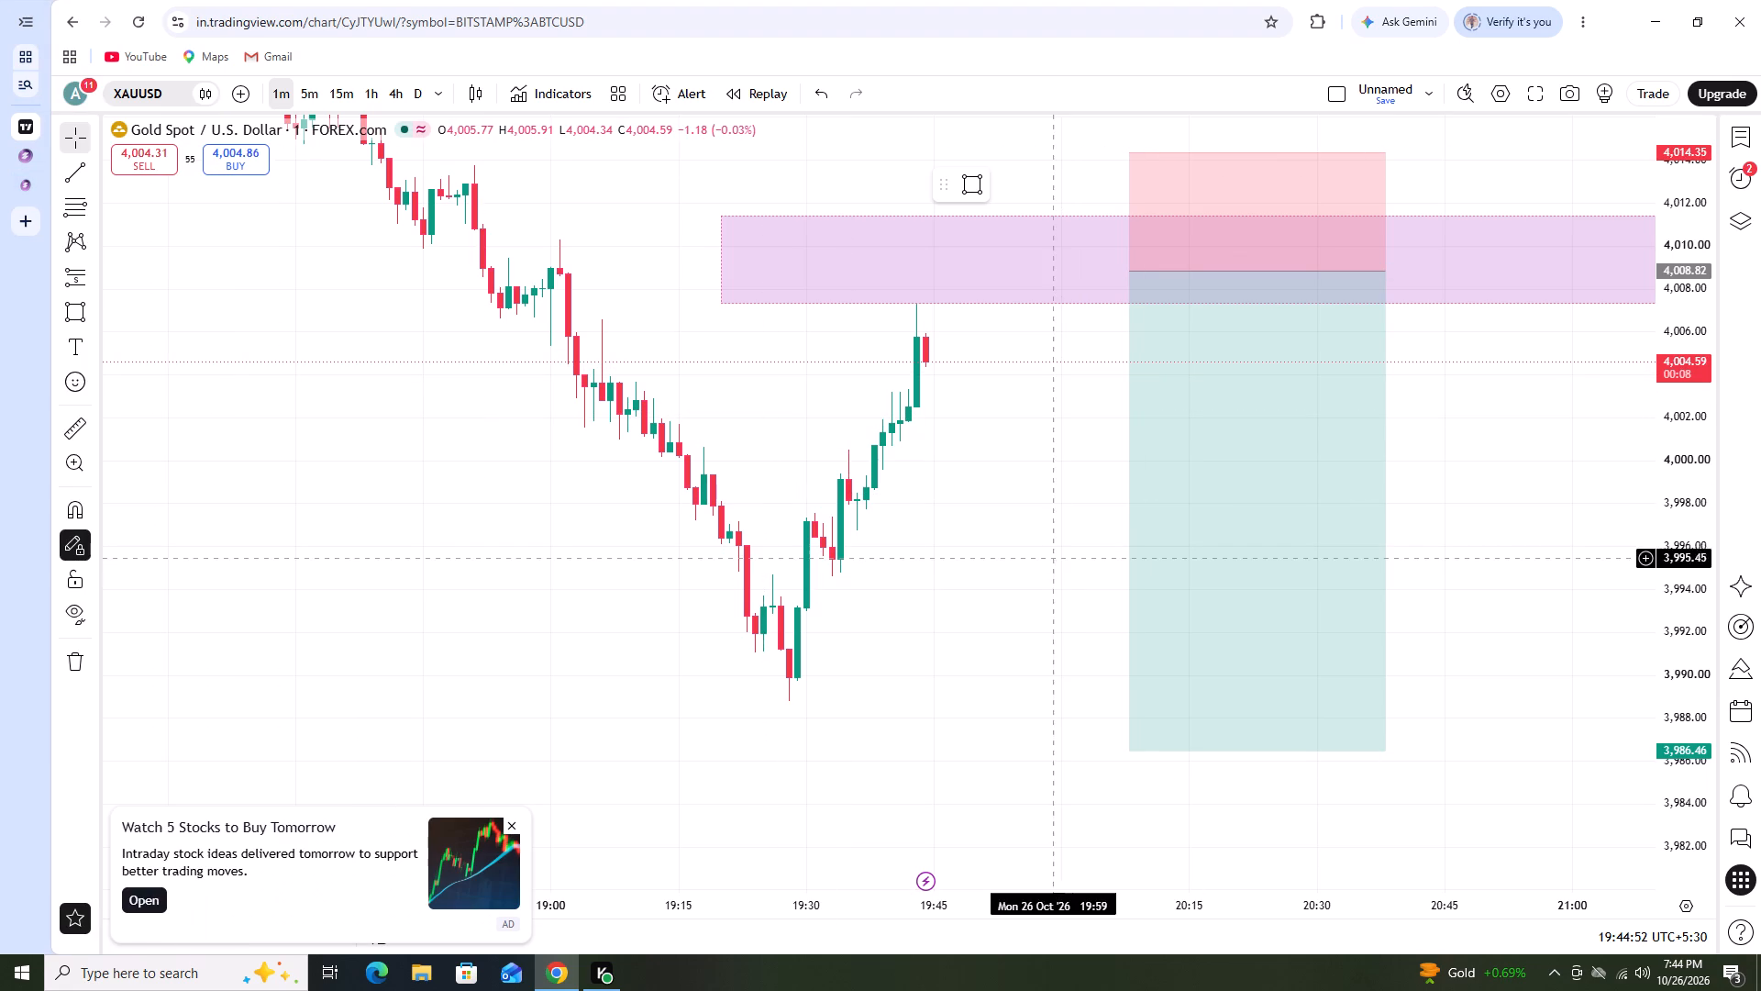
{"action": "left_click", "coordinate": [38, 184]}
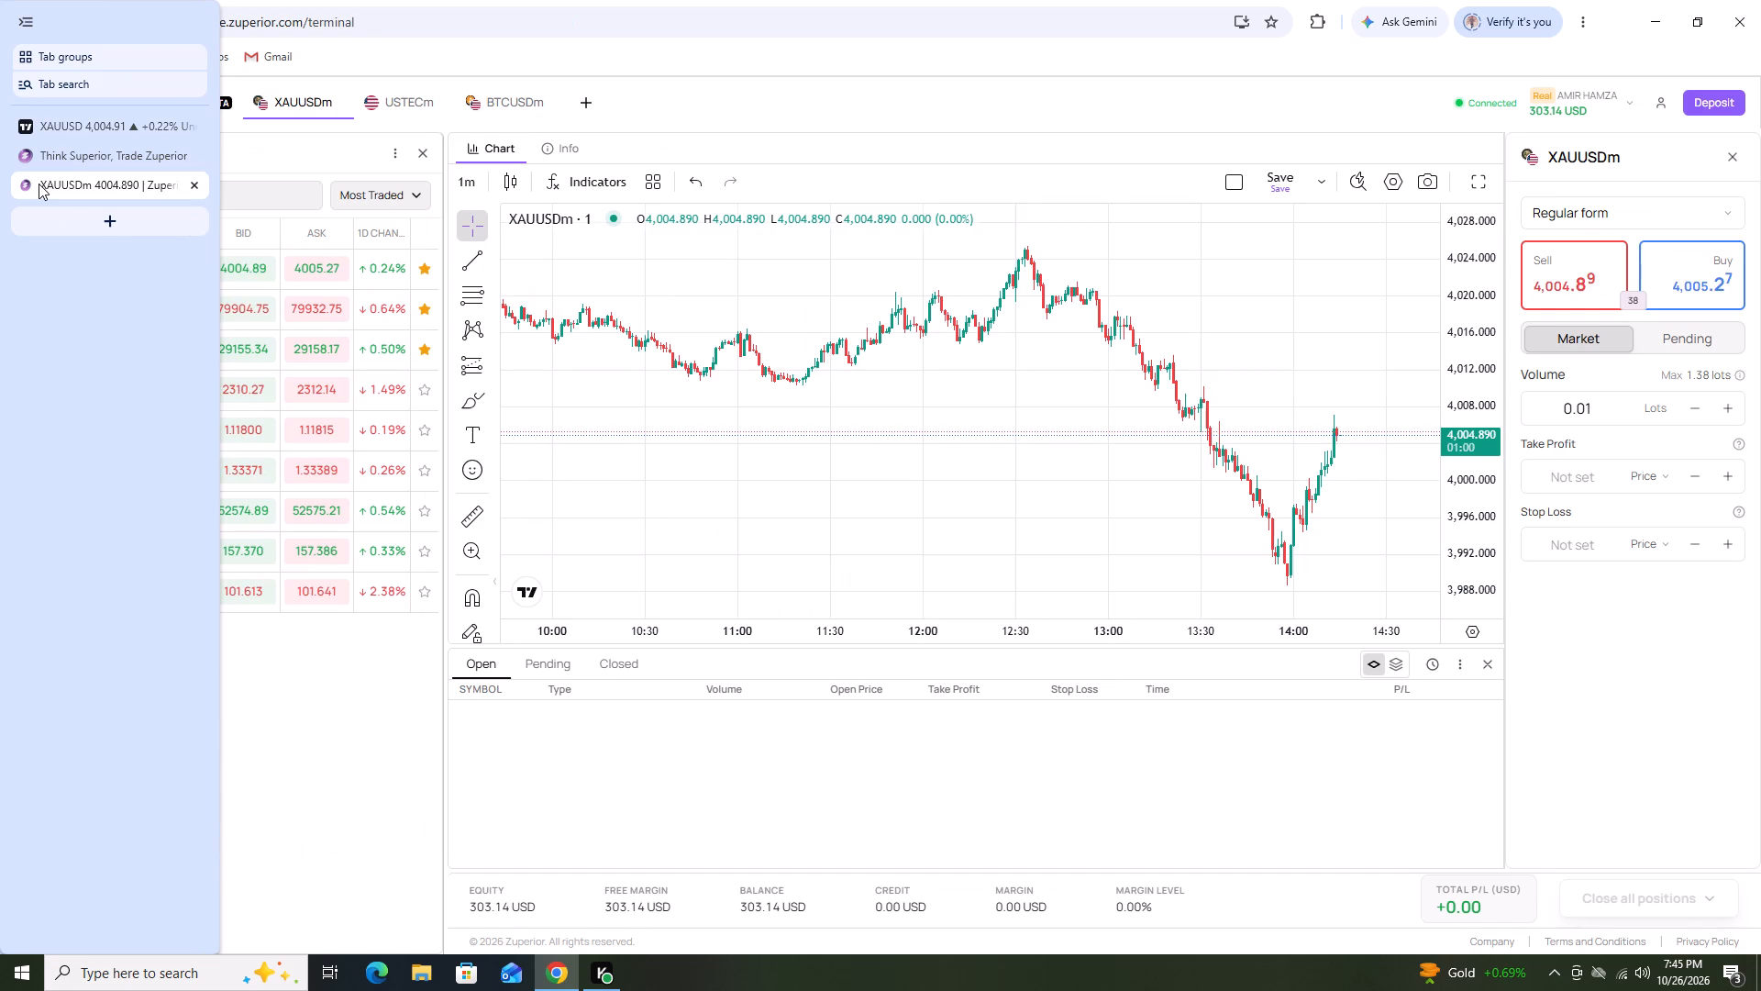
{"action": "scroll", "coordinate": [1338, 458], "scroll_direction": "up", "scroll_amount": 3}
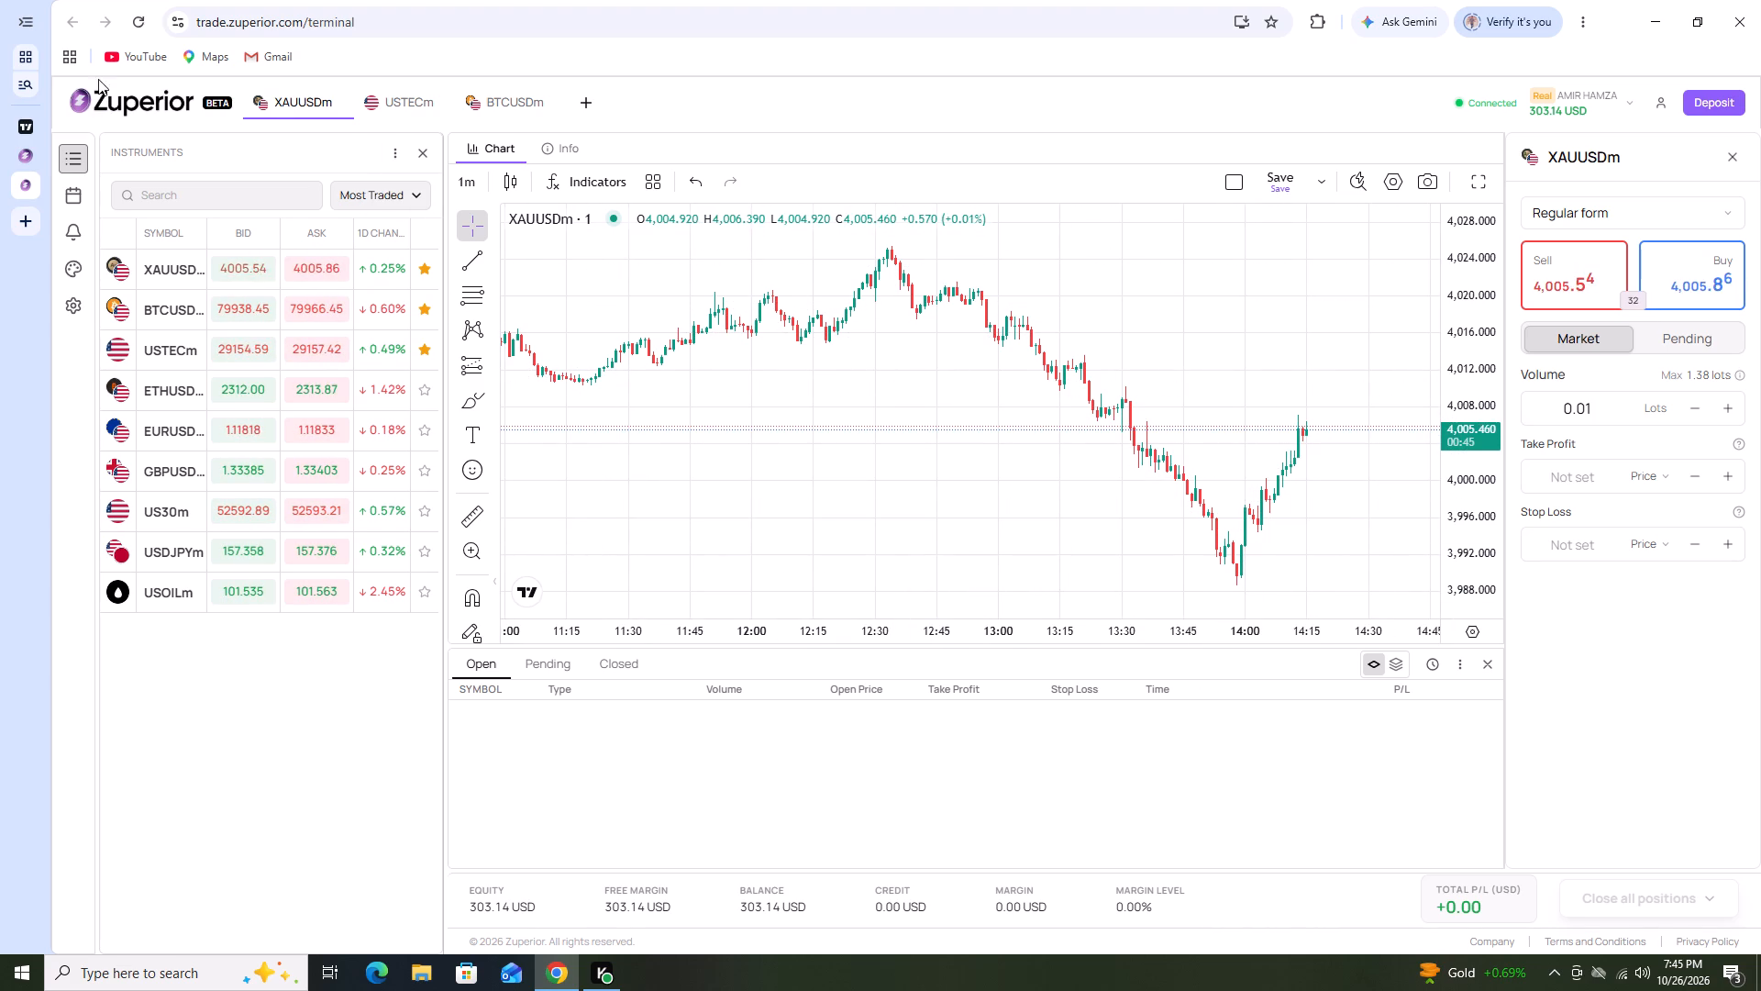
Return to the TradingView chart and examine price approaching the purple zone on the 1-minute and 5-minute timeframes.
{"action": "left_click", "coordinate": [40, 121]}
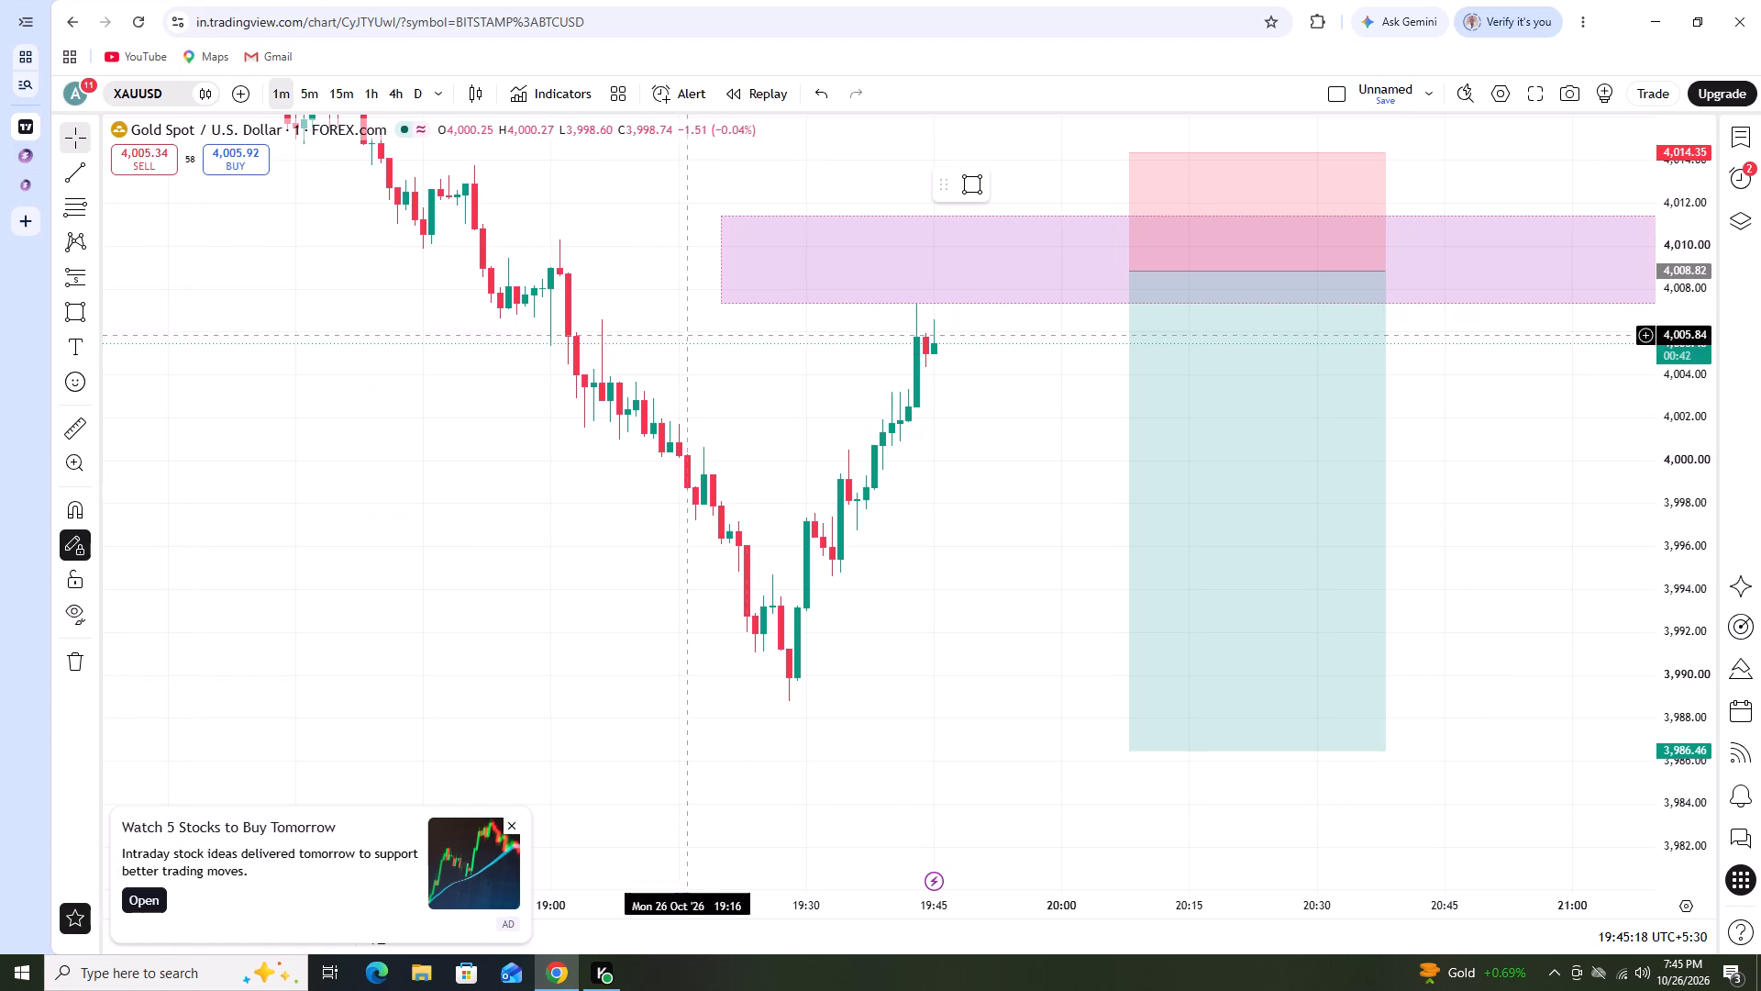
{"action": "scroll", "coordinate": [1054, 601], "scroll_direction": "up", "scroll_amount": 1}
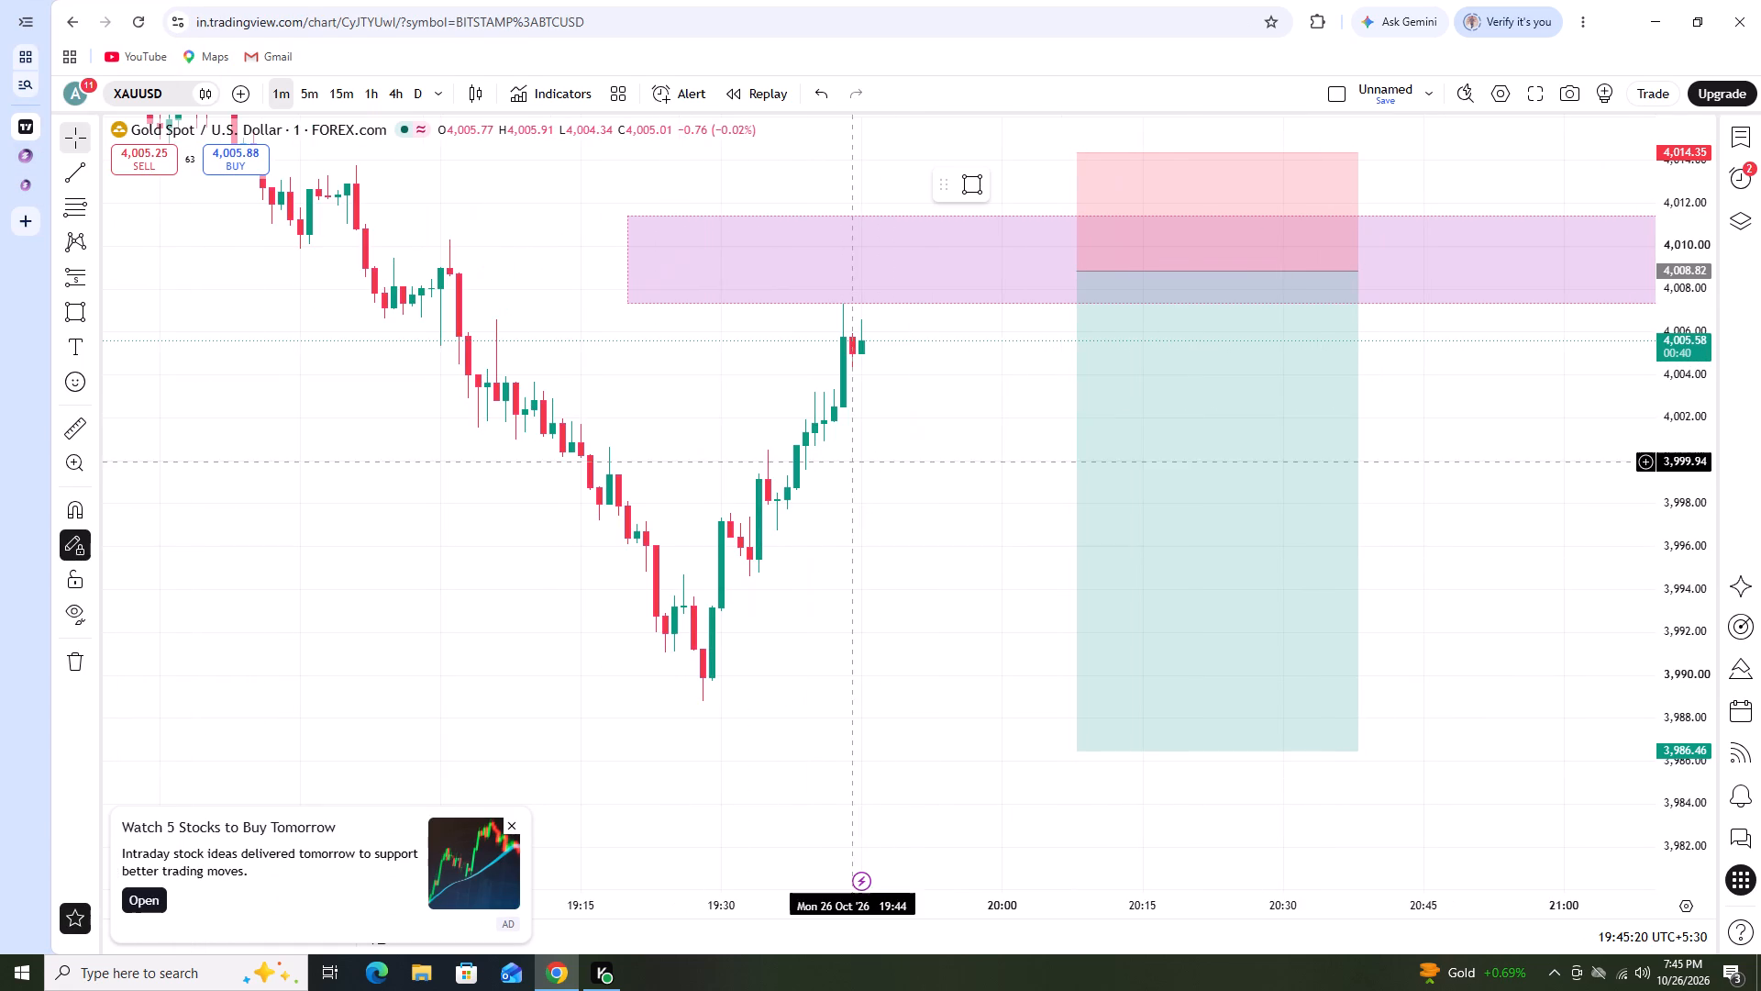
{"action": "scroll", "coordinate": [1006, 387], "scroll_direction": "down", "scroll_amount": 3}
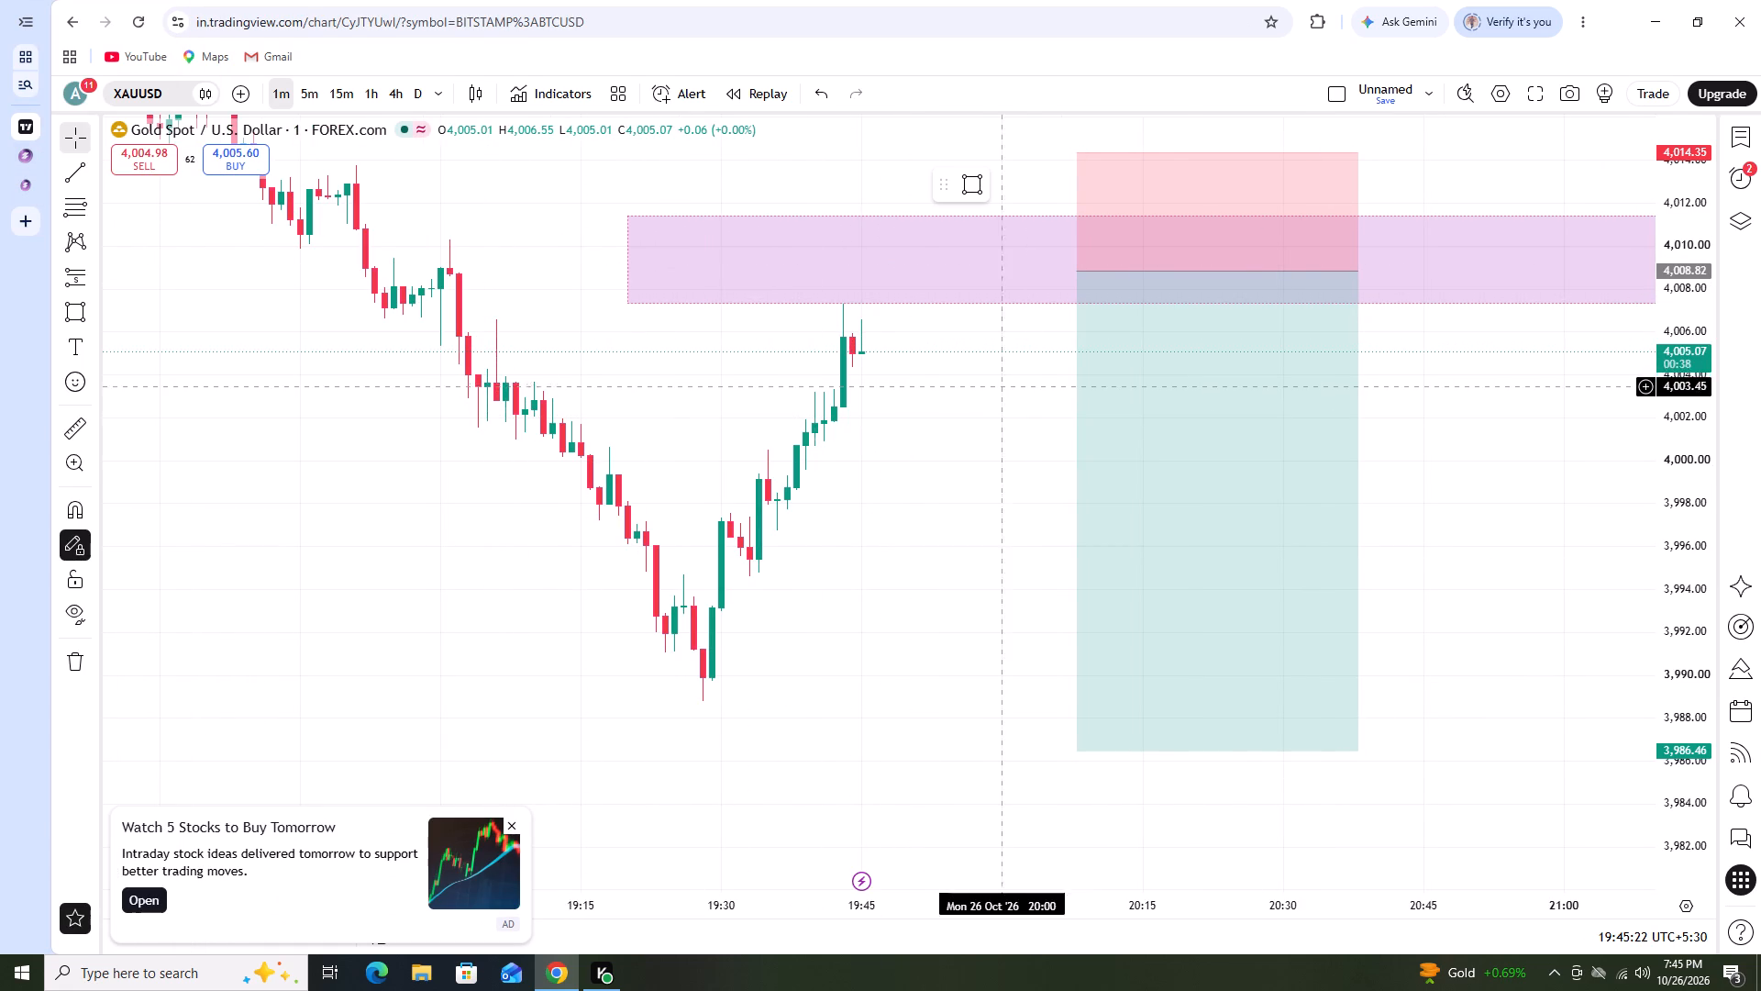
{"action": "scroll", "coordinate": [1006, 389], "scroll_direction": "down", "scroll_amount": 1}
{"action": "left_click_drag", "start_coordinate": [659, 527], "coordinate": [587, 531]}
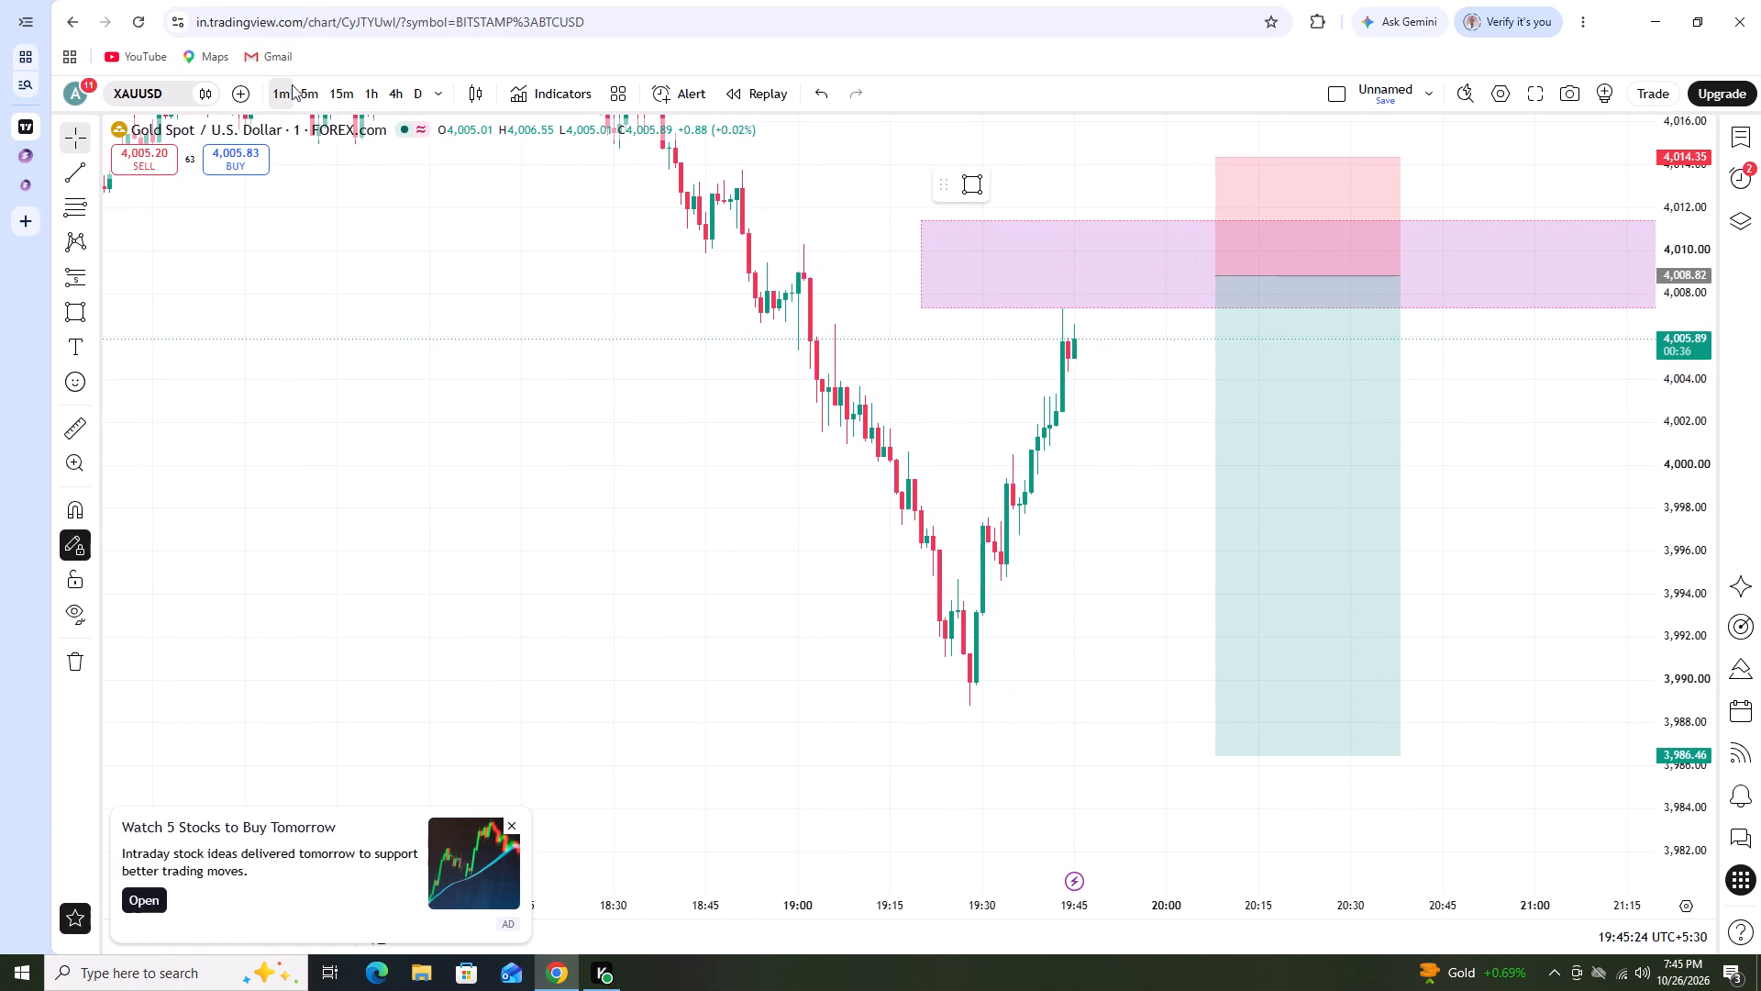
{"action": "left_click", "coordinate": [308, 95]}
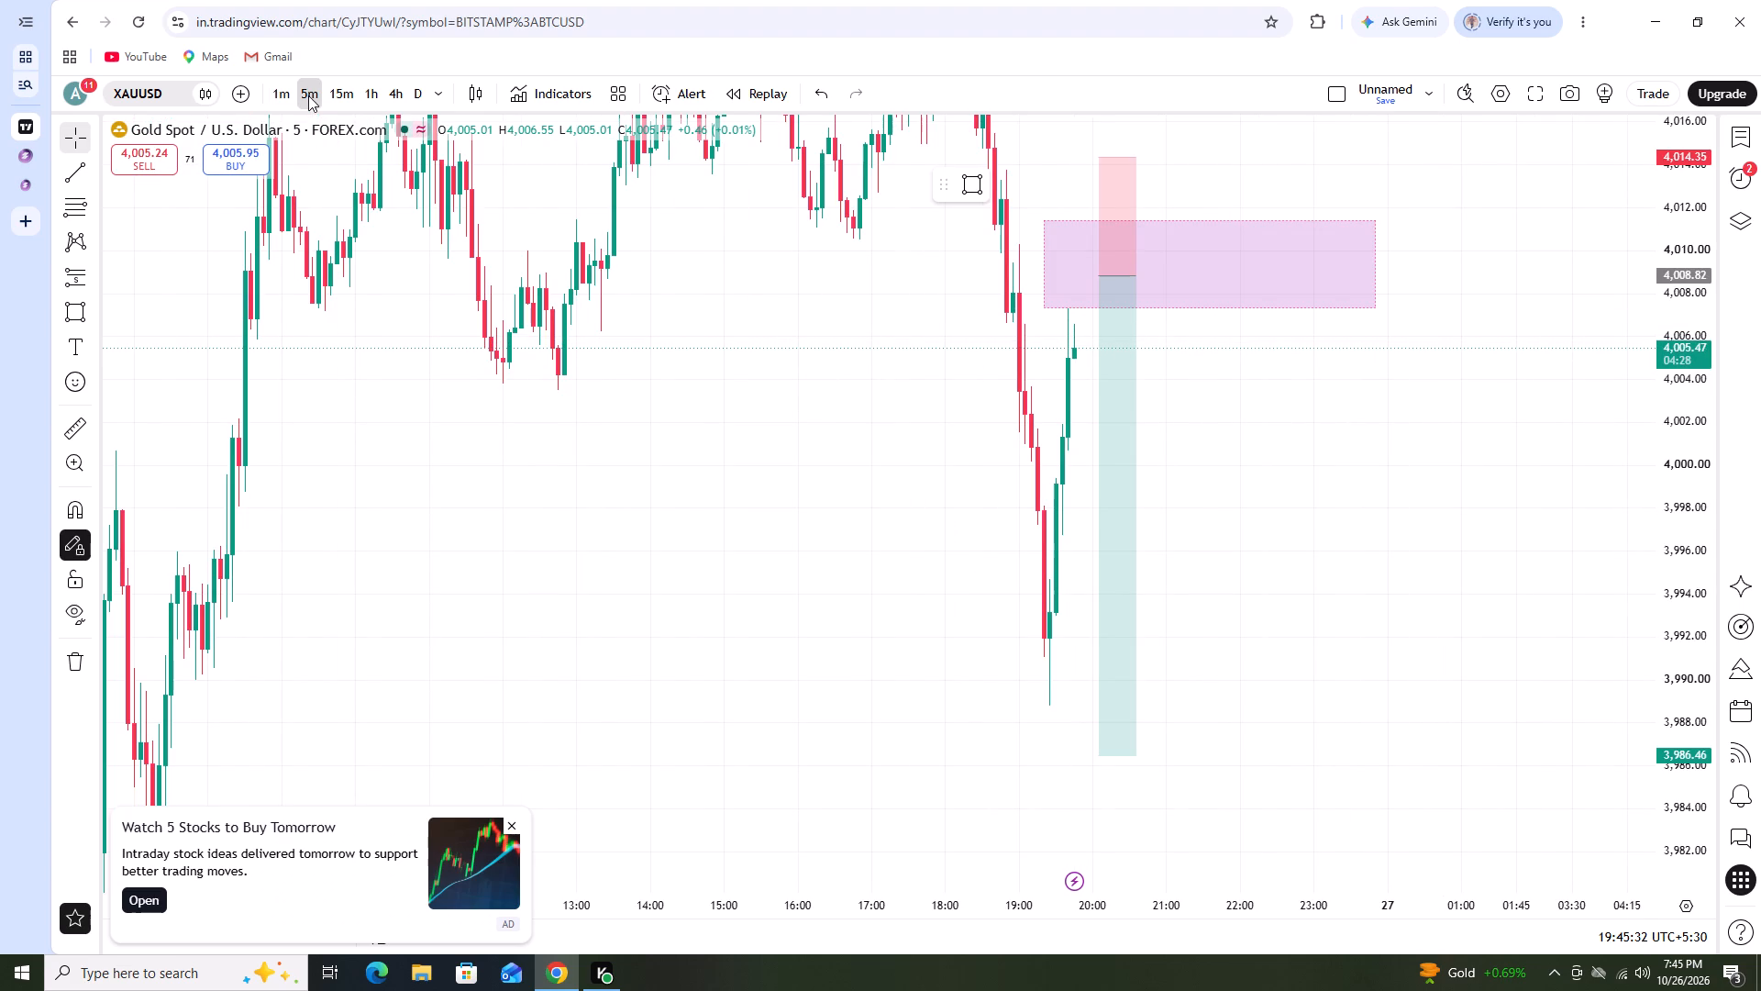
{"action": "scroll", "coordinate": [892, 562], "scroll_direction": "up", "scroll_amount": 1}
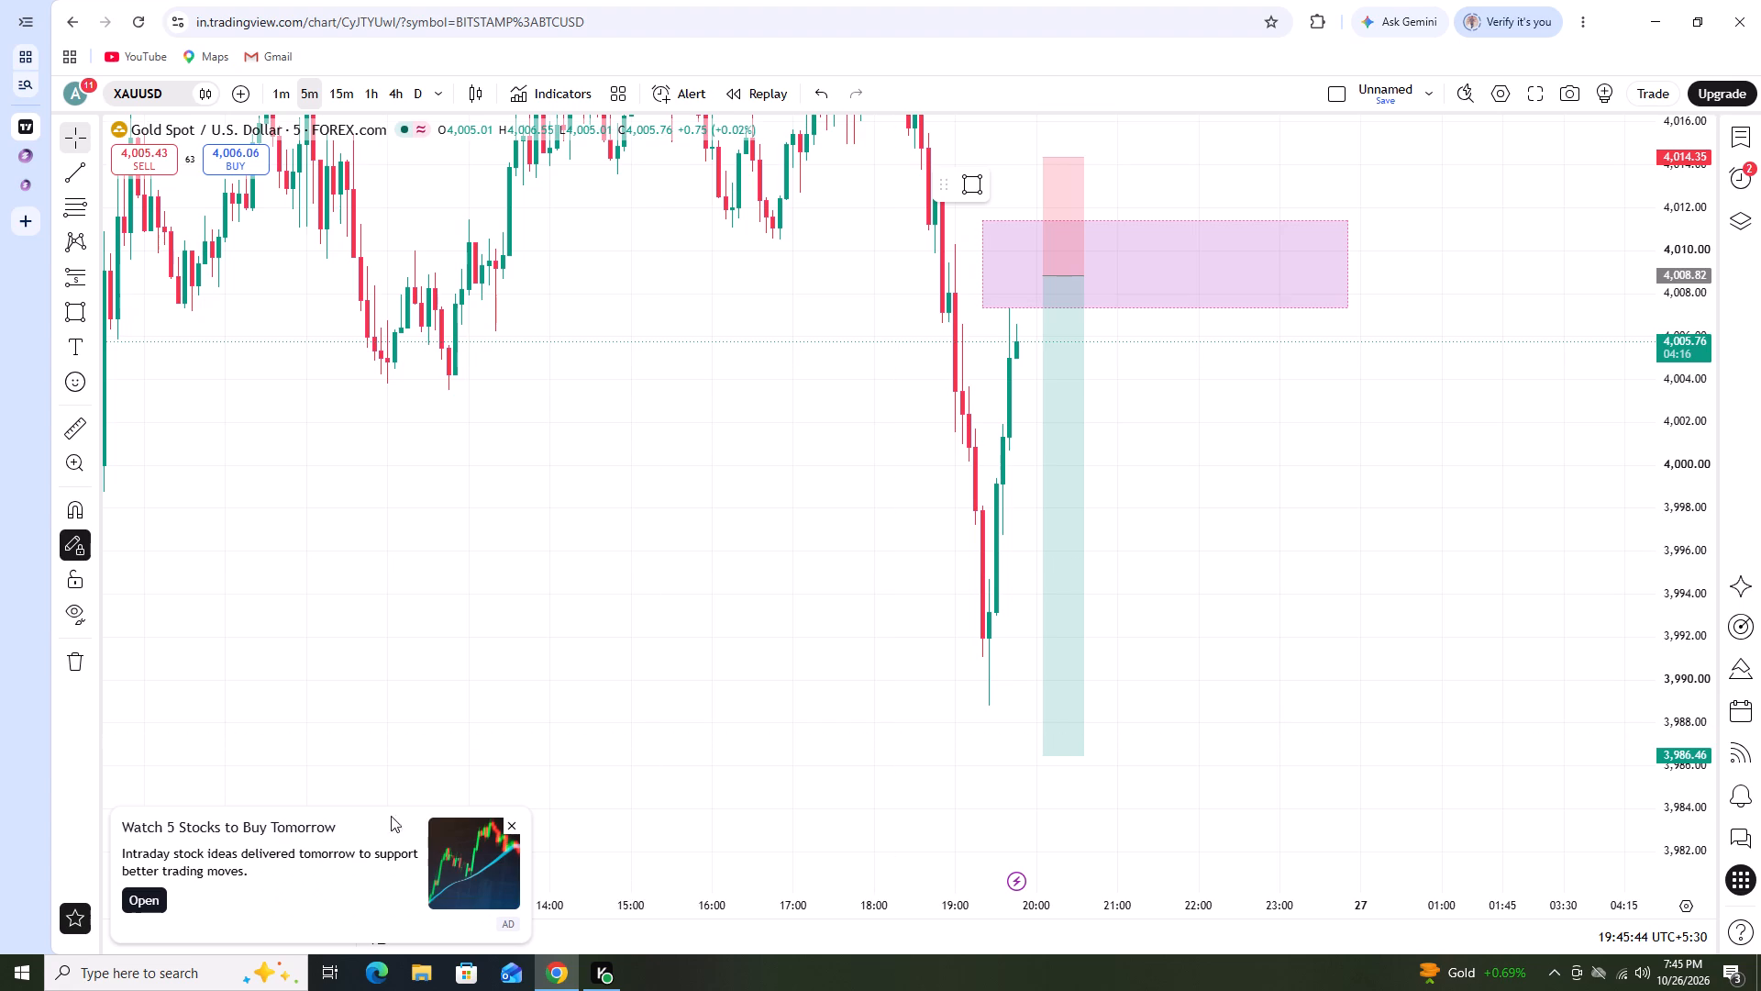
On the 1-minute timeframe, move the short position earlier so it starts at about 19:54, keeping its entry at about 4,008.8.
{"action": "left_click", "coordinate": [283, 96]}
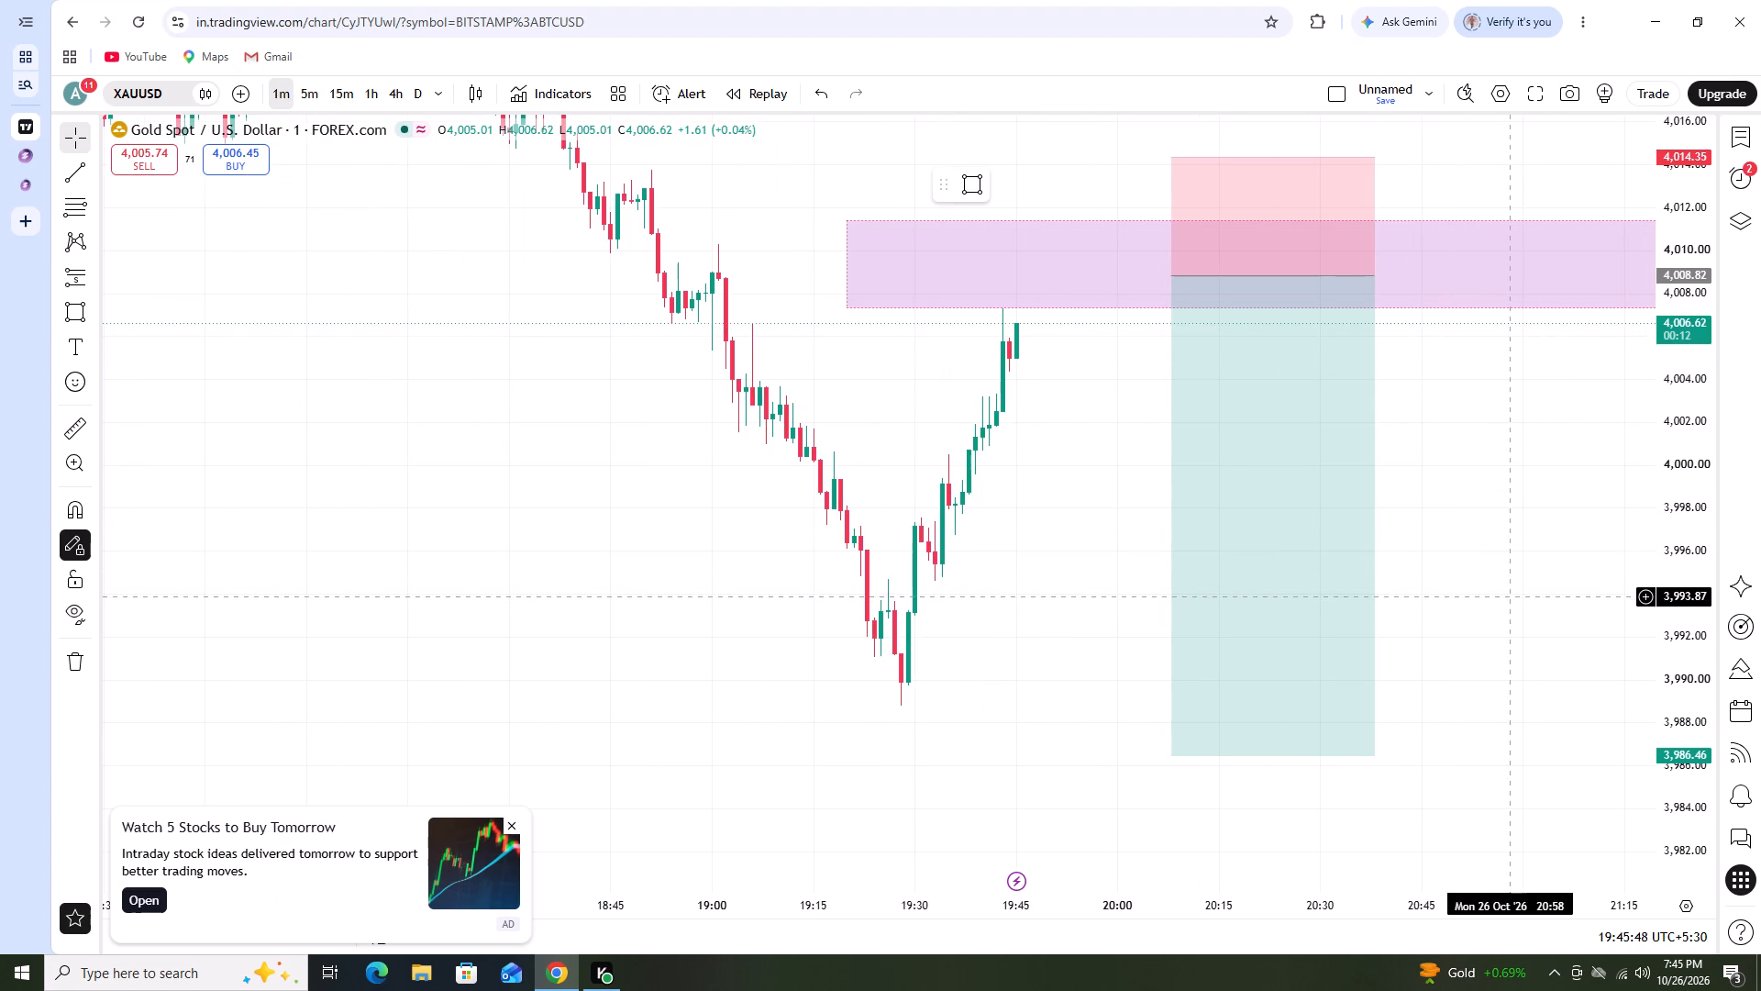
{"action": "scroll", "coordinate": [1516, 598], "scroll_direction": "down", "scroll_amount": 1}
{"action": "scroll", "coordinate": [1517, 600], "scroll_direction": "up", "scroll_amount": 1}
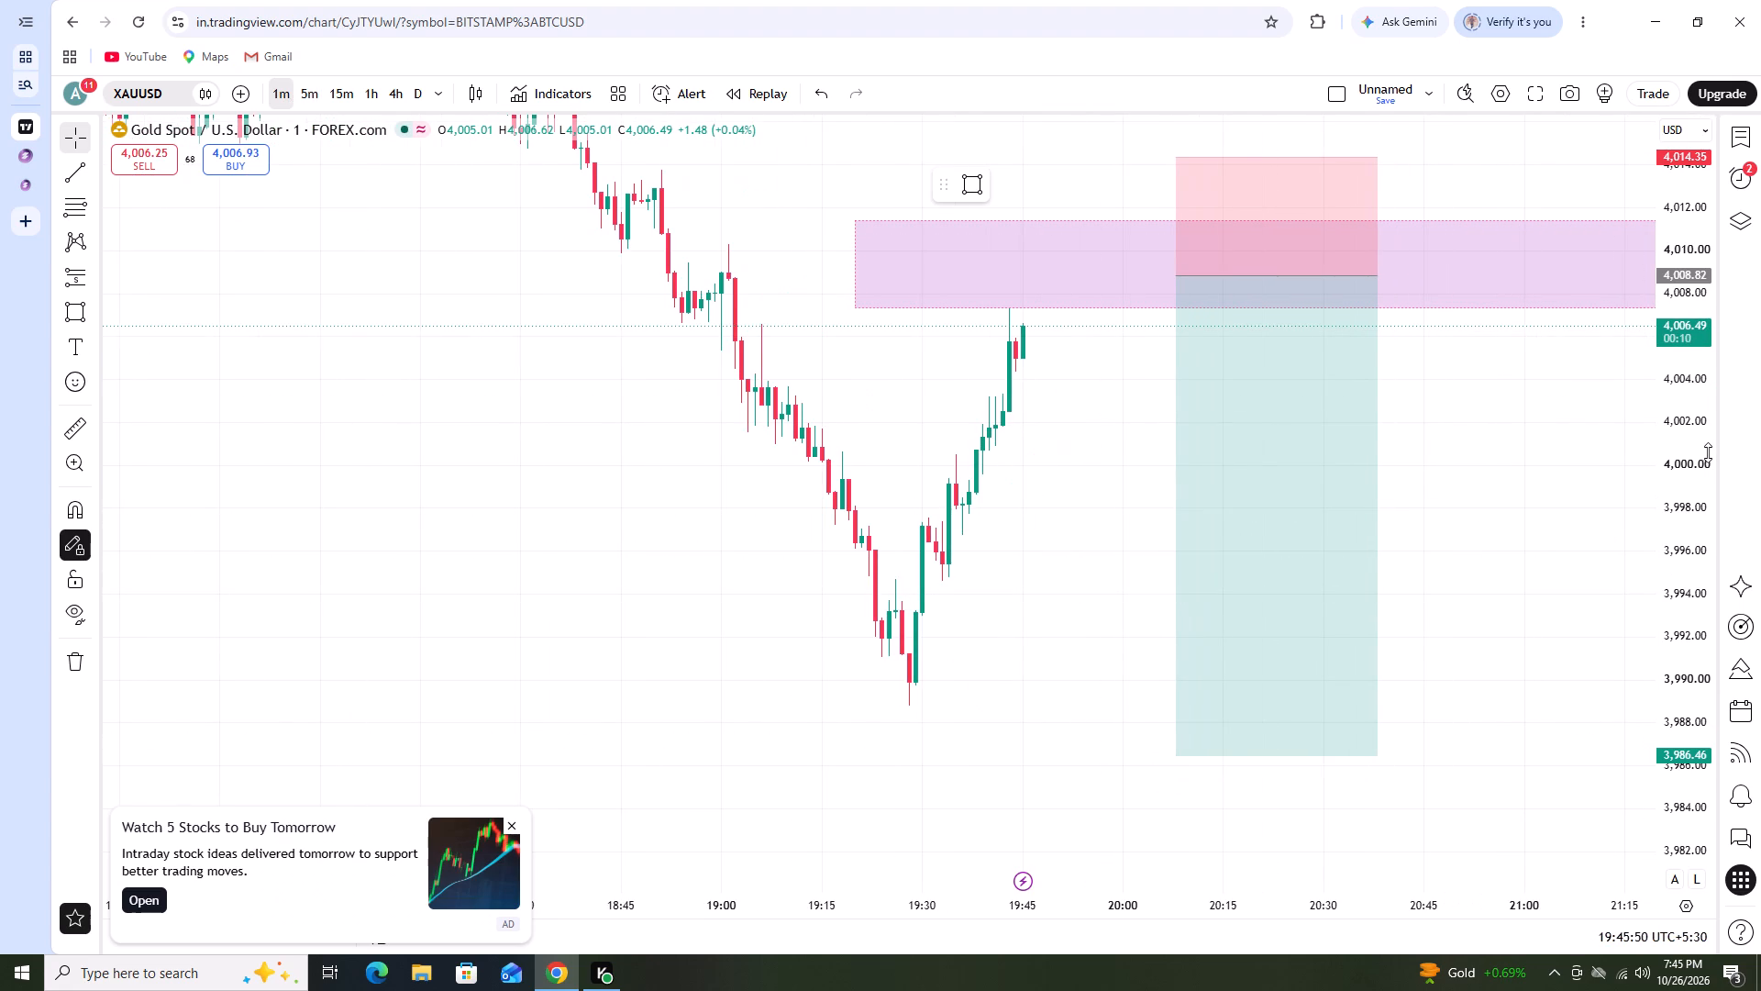
{"action": "scroll", "coordinate": [1708, 452], "scroll_direction": "down", "scroll_amount": 2}
{"action": "left_click_drag", "start_coordinate": [1036, 524], "coordinate": [1114, 590]}
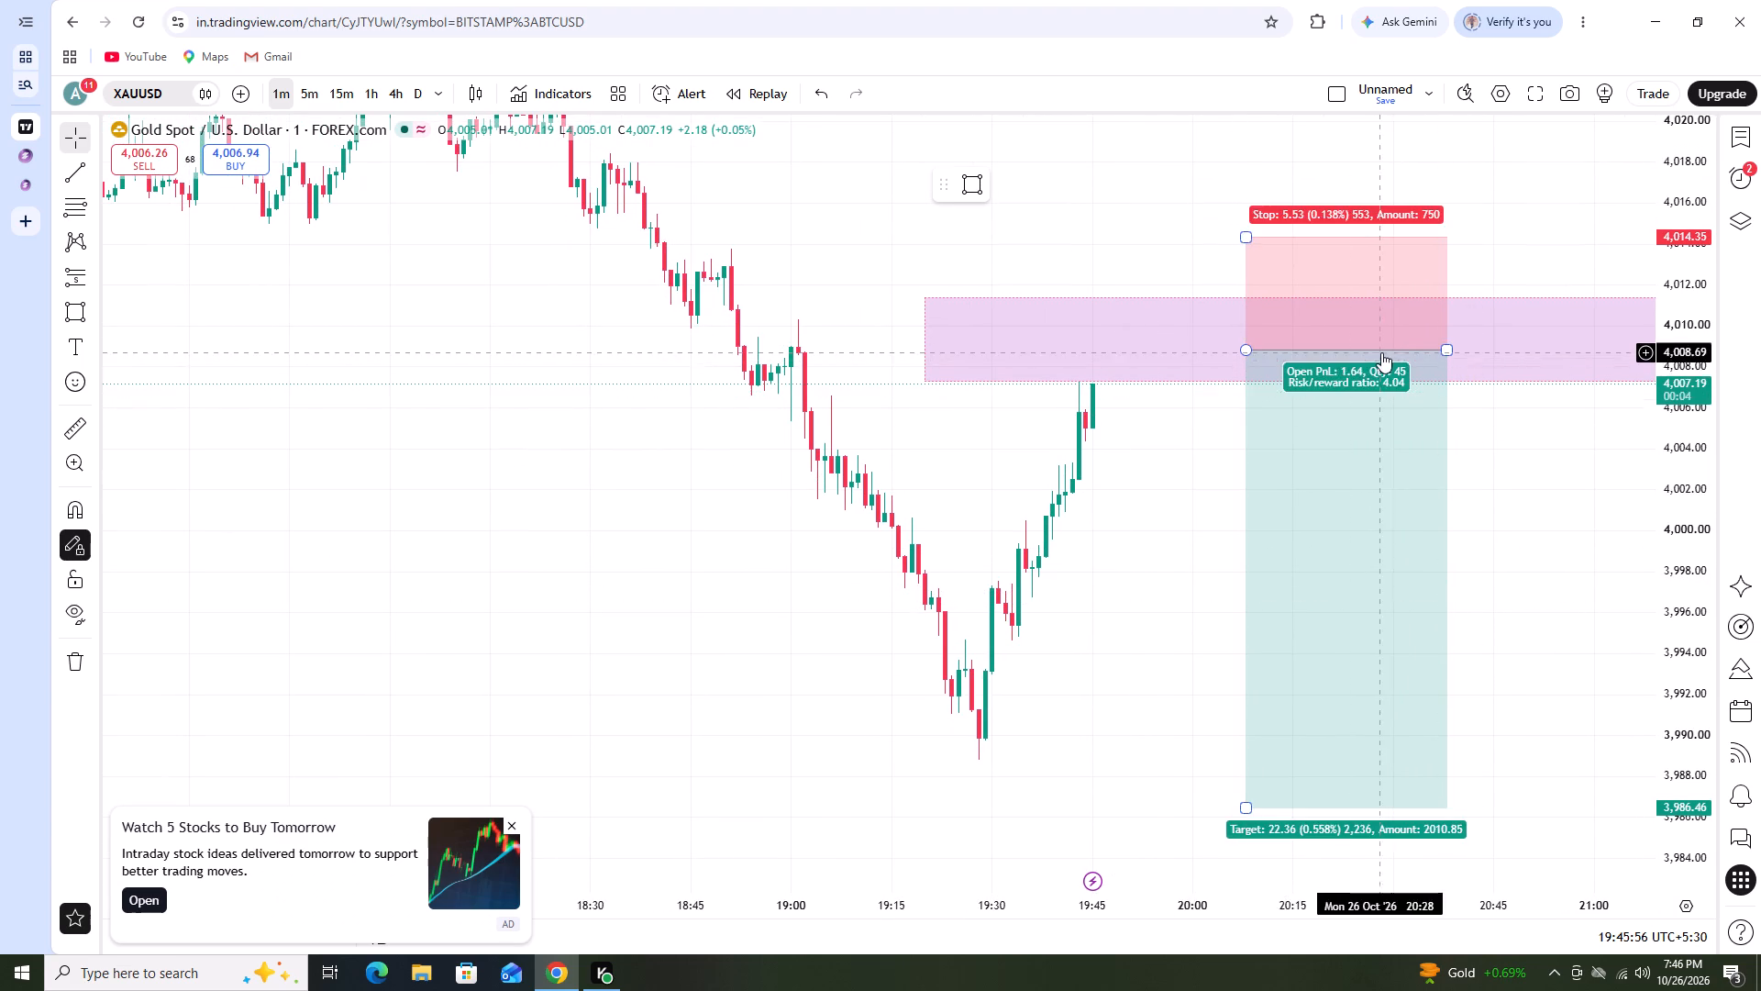
{"action": "left_click_drag", "start_coordinate": [1304, 350], "coordinate": [1288, 350]}
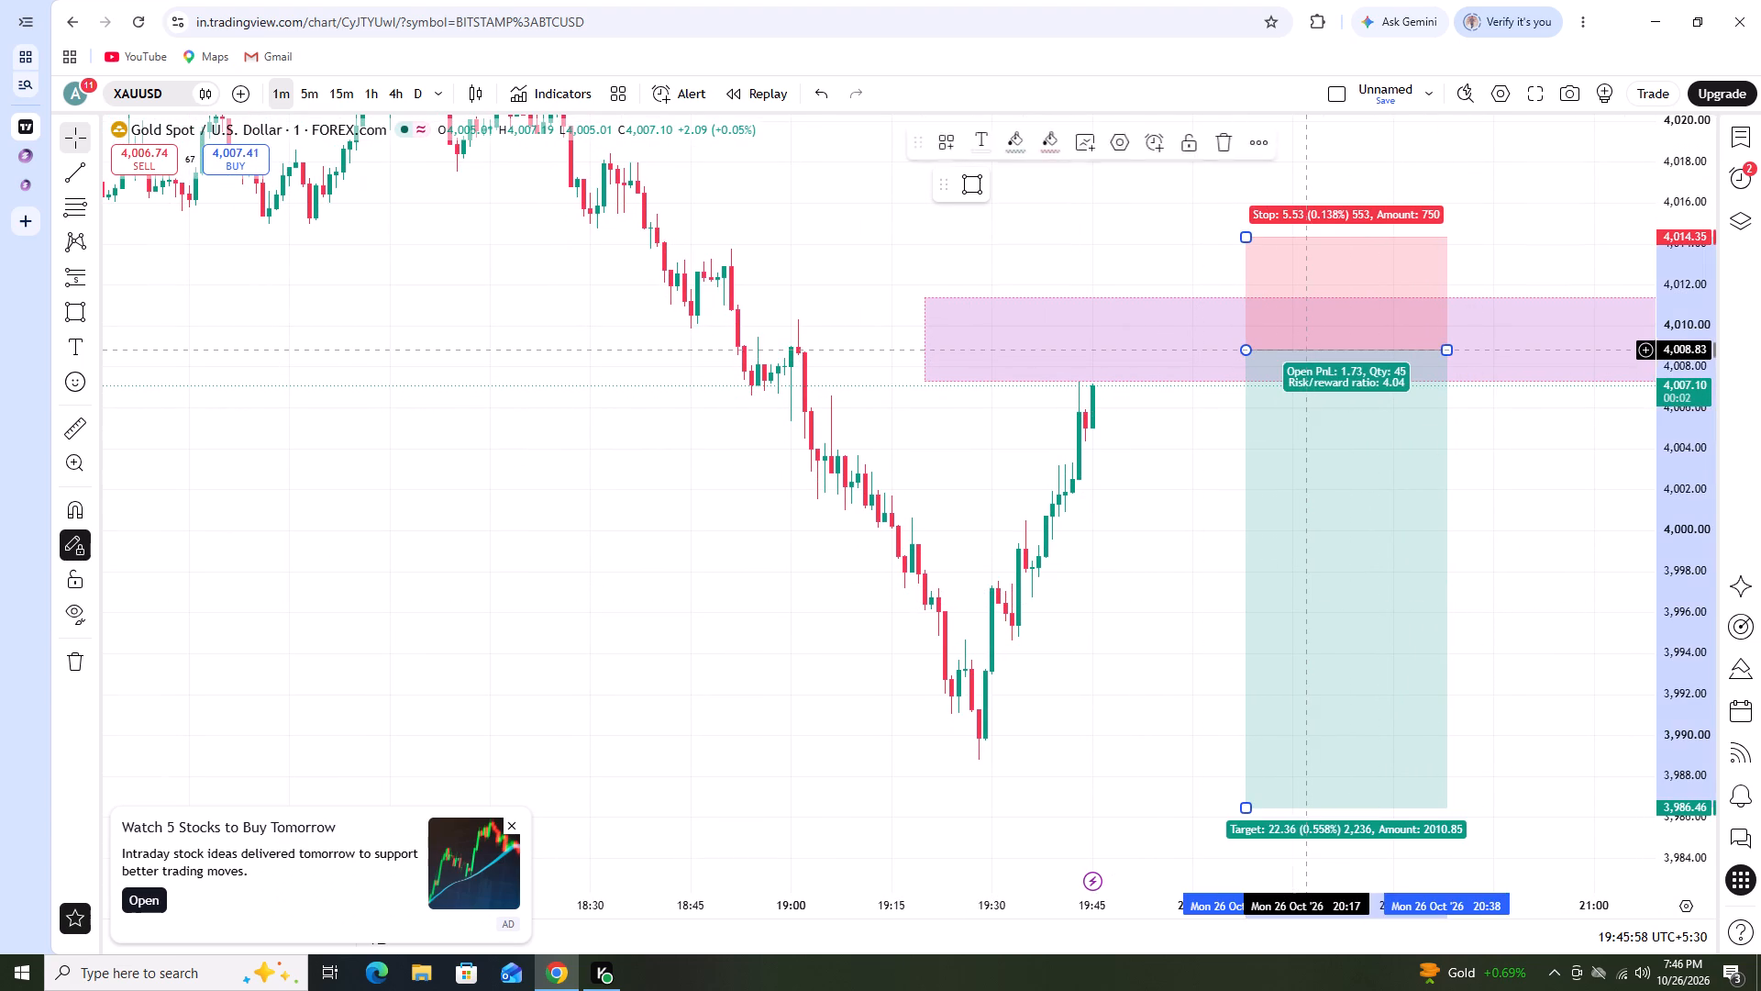
{"action": "left_click_drag", "start_coordinate": [1288, 350], "coordinate": [1222, 350]}
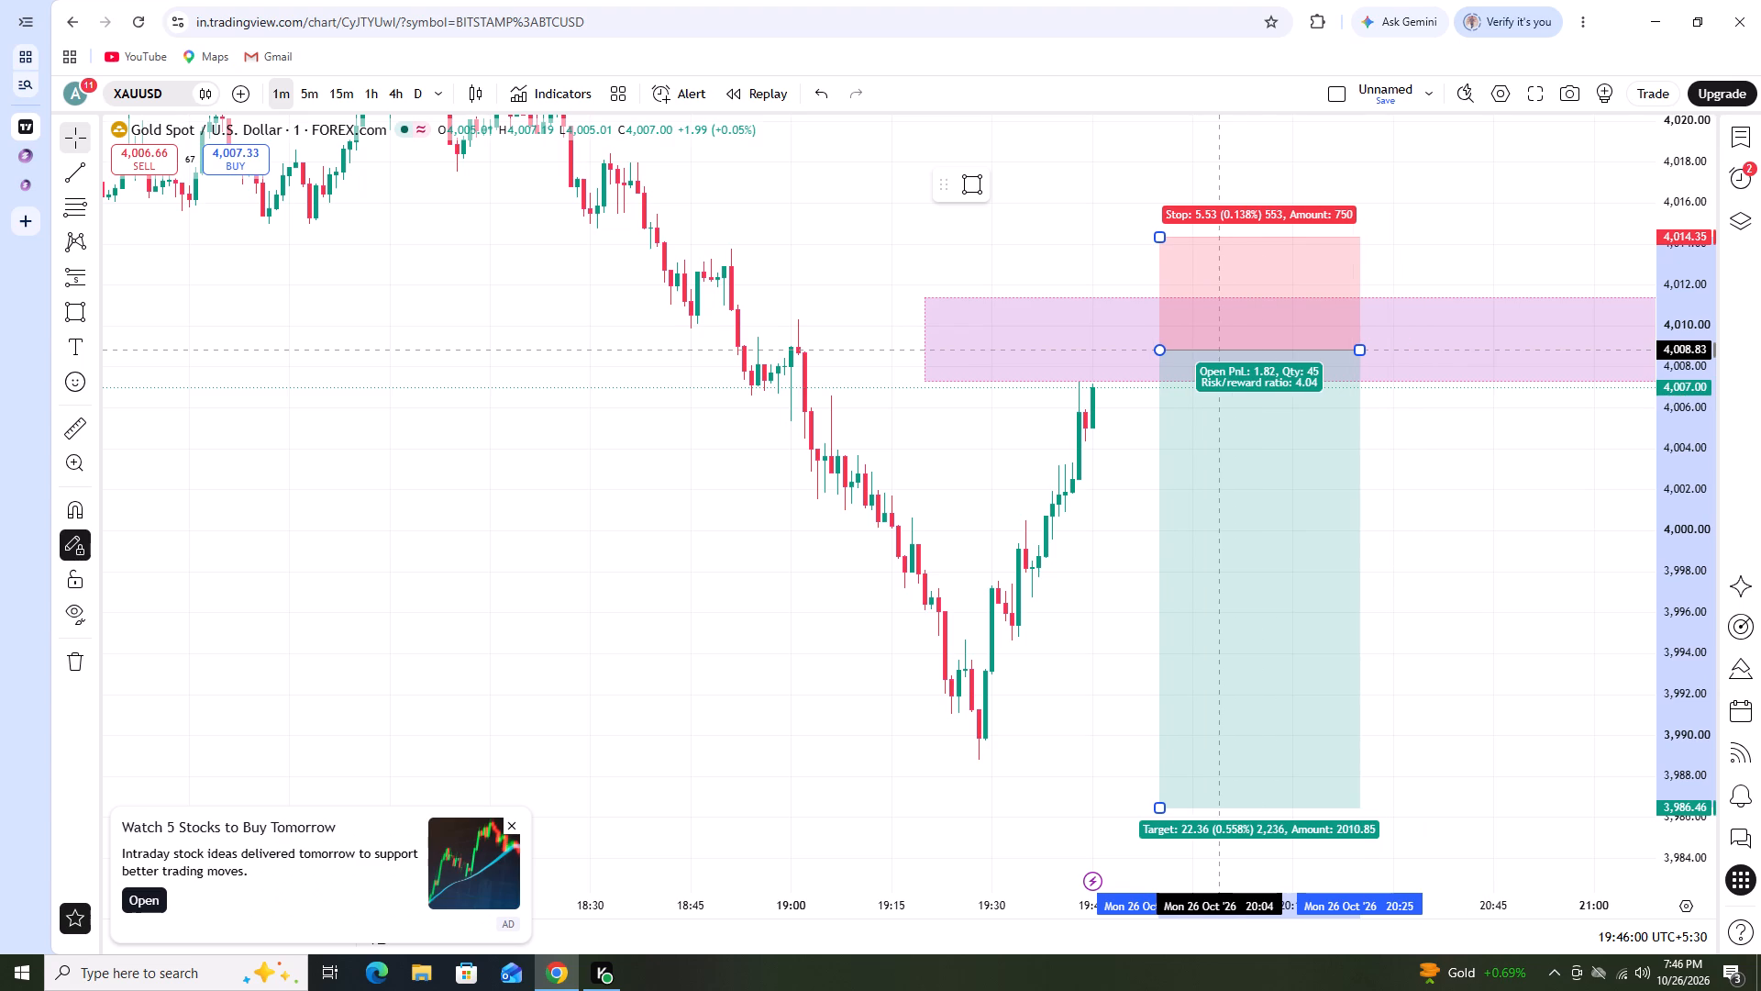
{"action": "left_click_drag", "start_coordinate": [1222, 350], "coordinate": [1210, 350]}
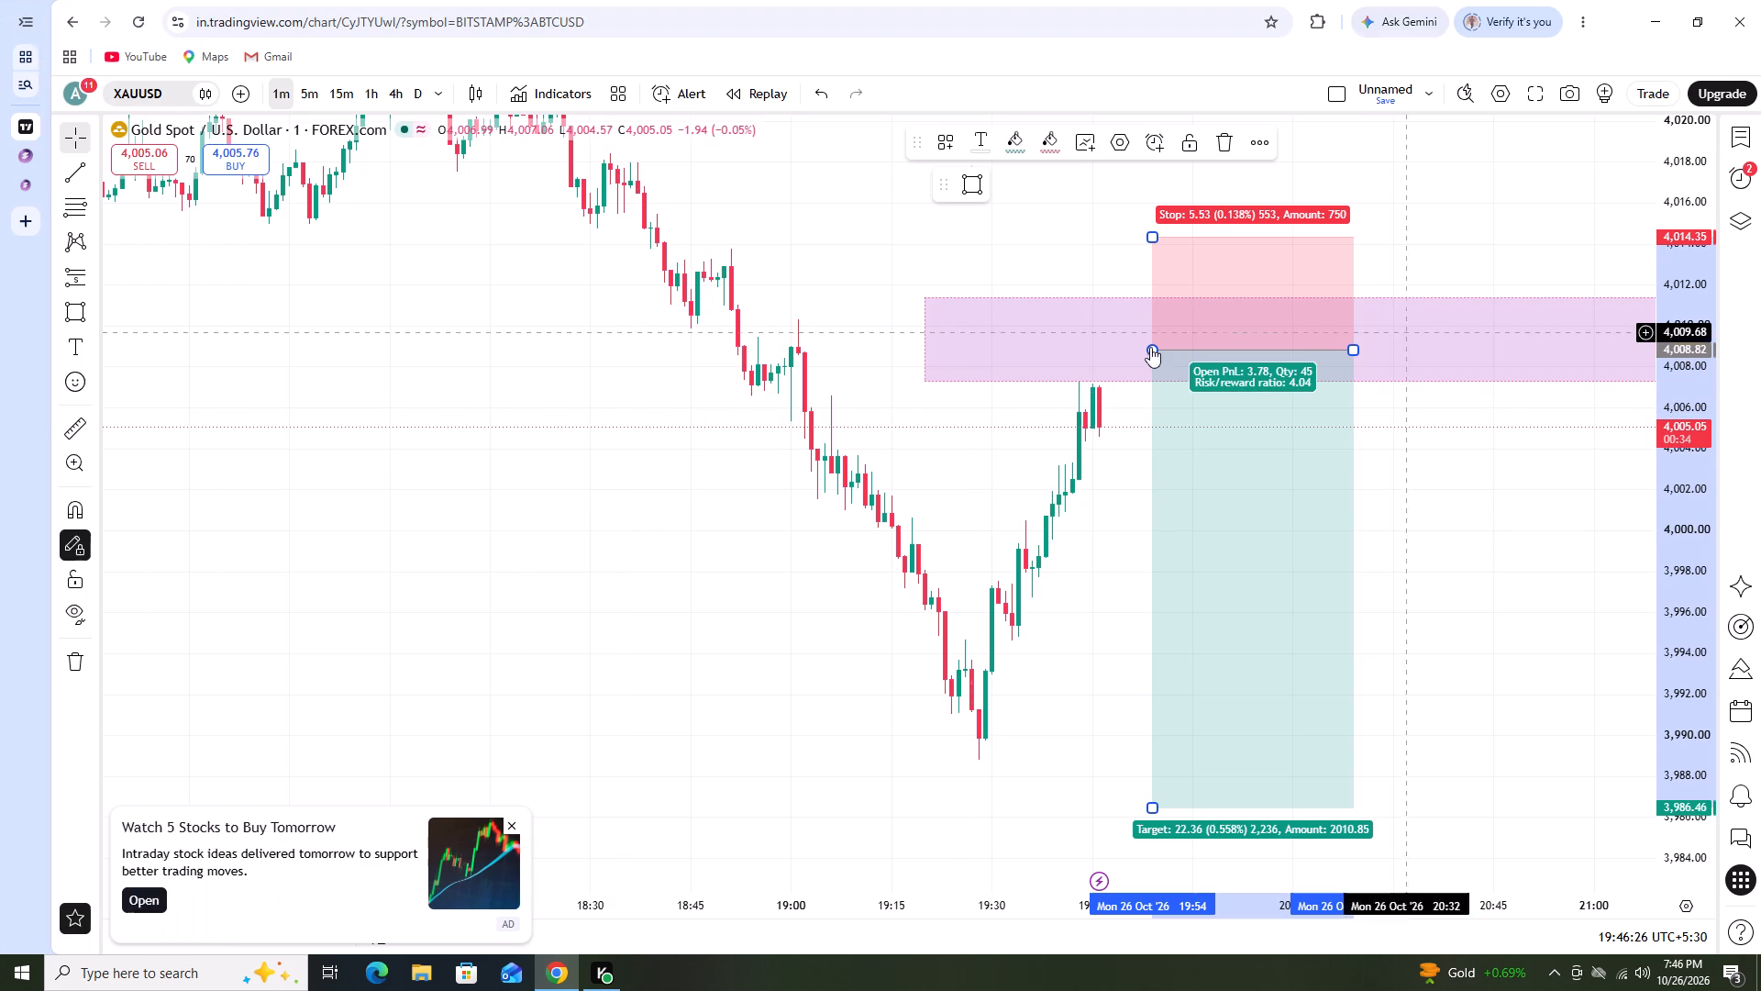
Examine the short setup and the price action at the purple zone on the 5-minute and 1-minute timeframes.
{"action": "left_click", "coordinate": [302, 91]}
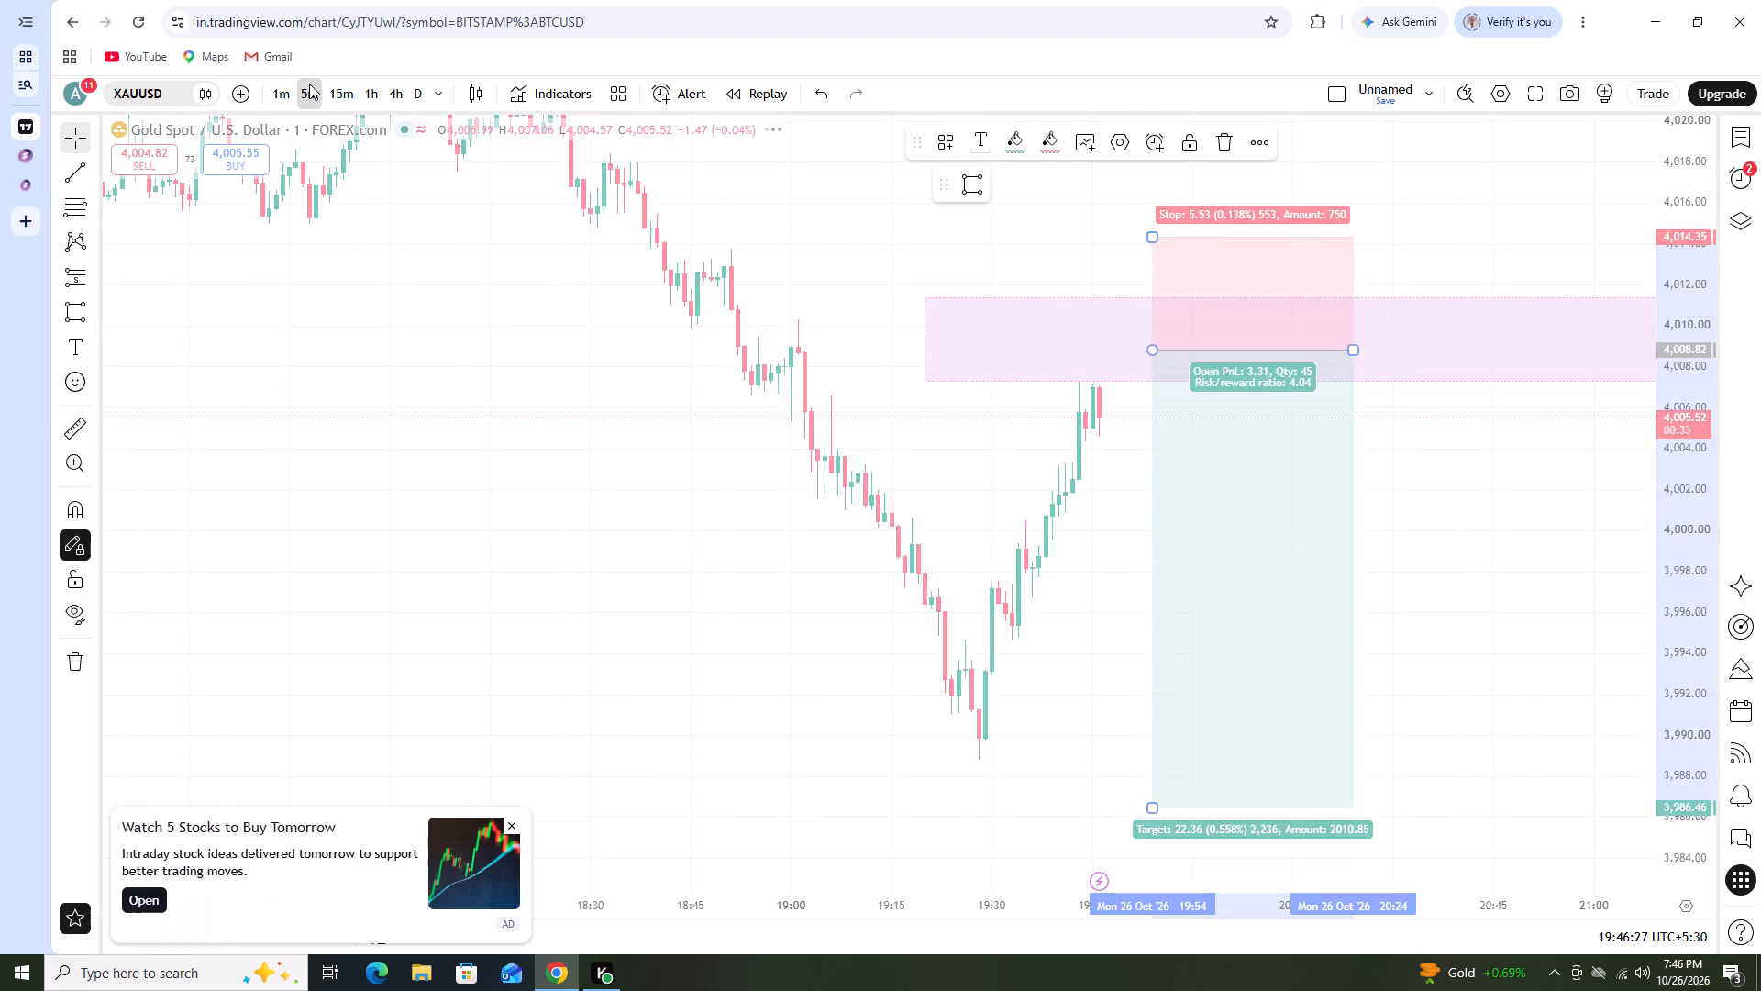
{"action": "scroll", "coordinate": [569, 562], "scroll_direction": "up", "scroll_amount": 2}
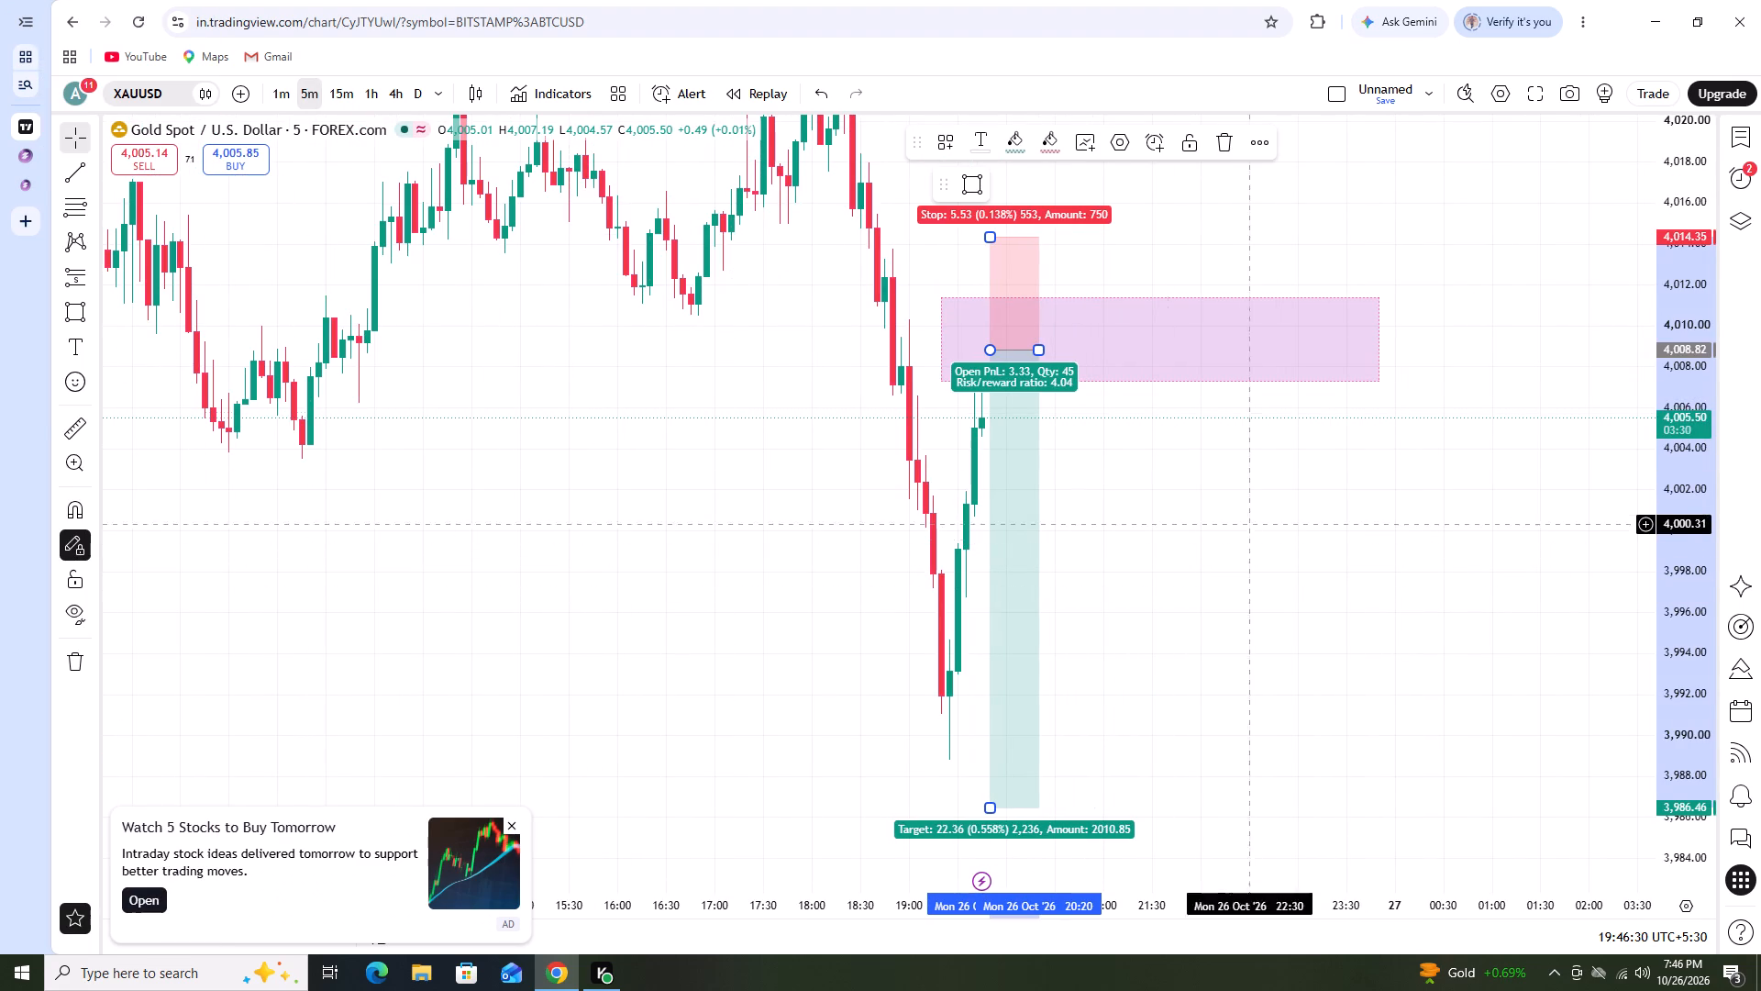
{"action": "scroll", "coordinate": [1687, 495], "scroll_direction": "down", "scroll_amount": 3}
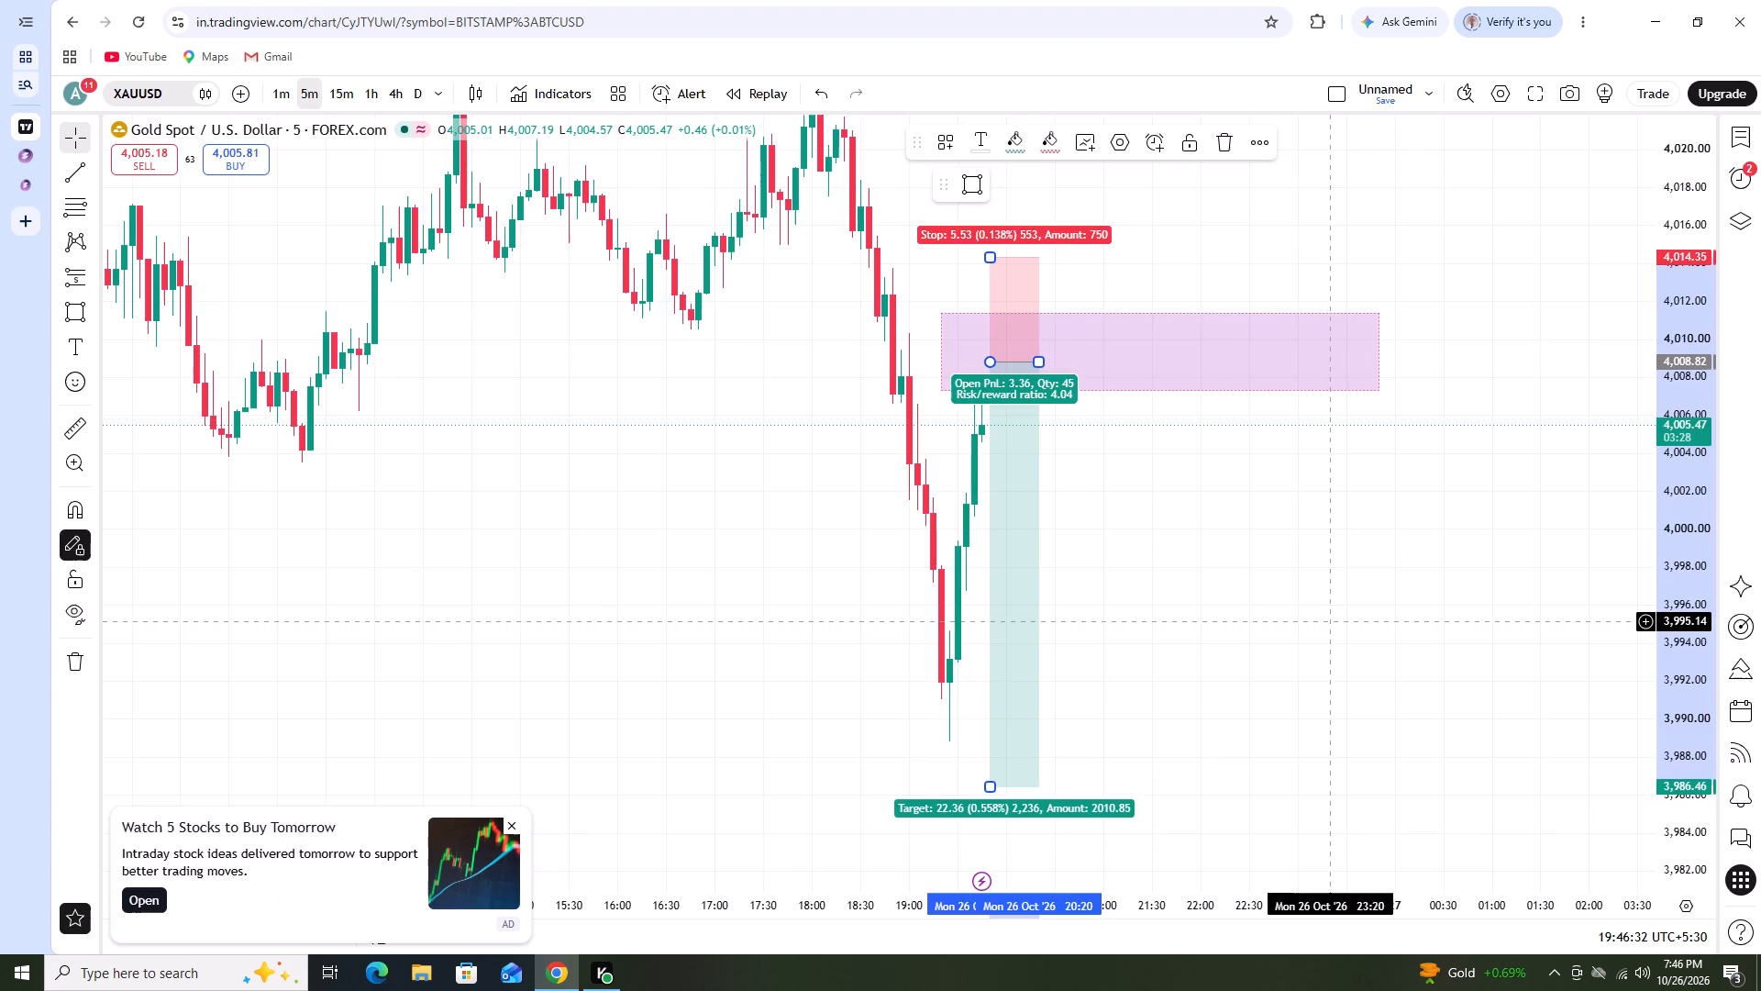
{"action": "left_click_drag", "start_coordinate": [1311, 615], "coordinate": [1257, 595]}
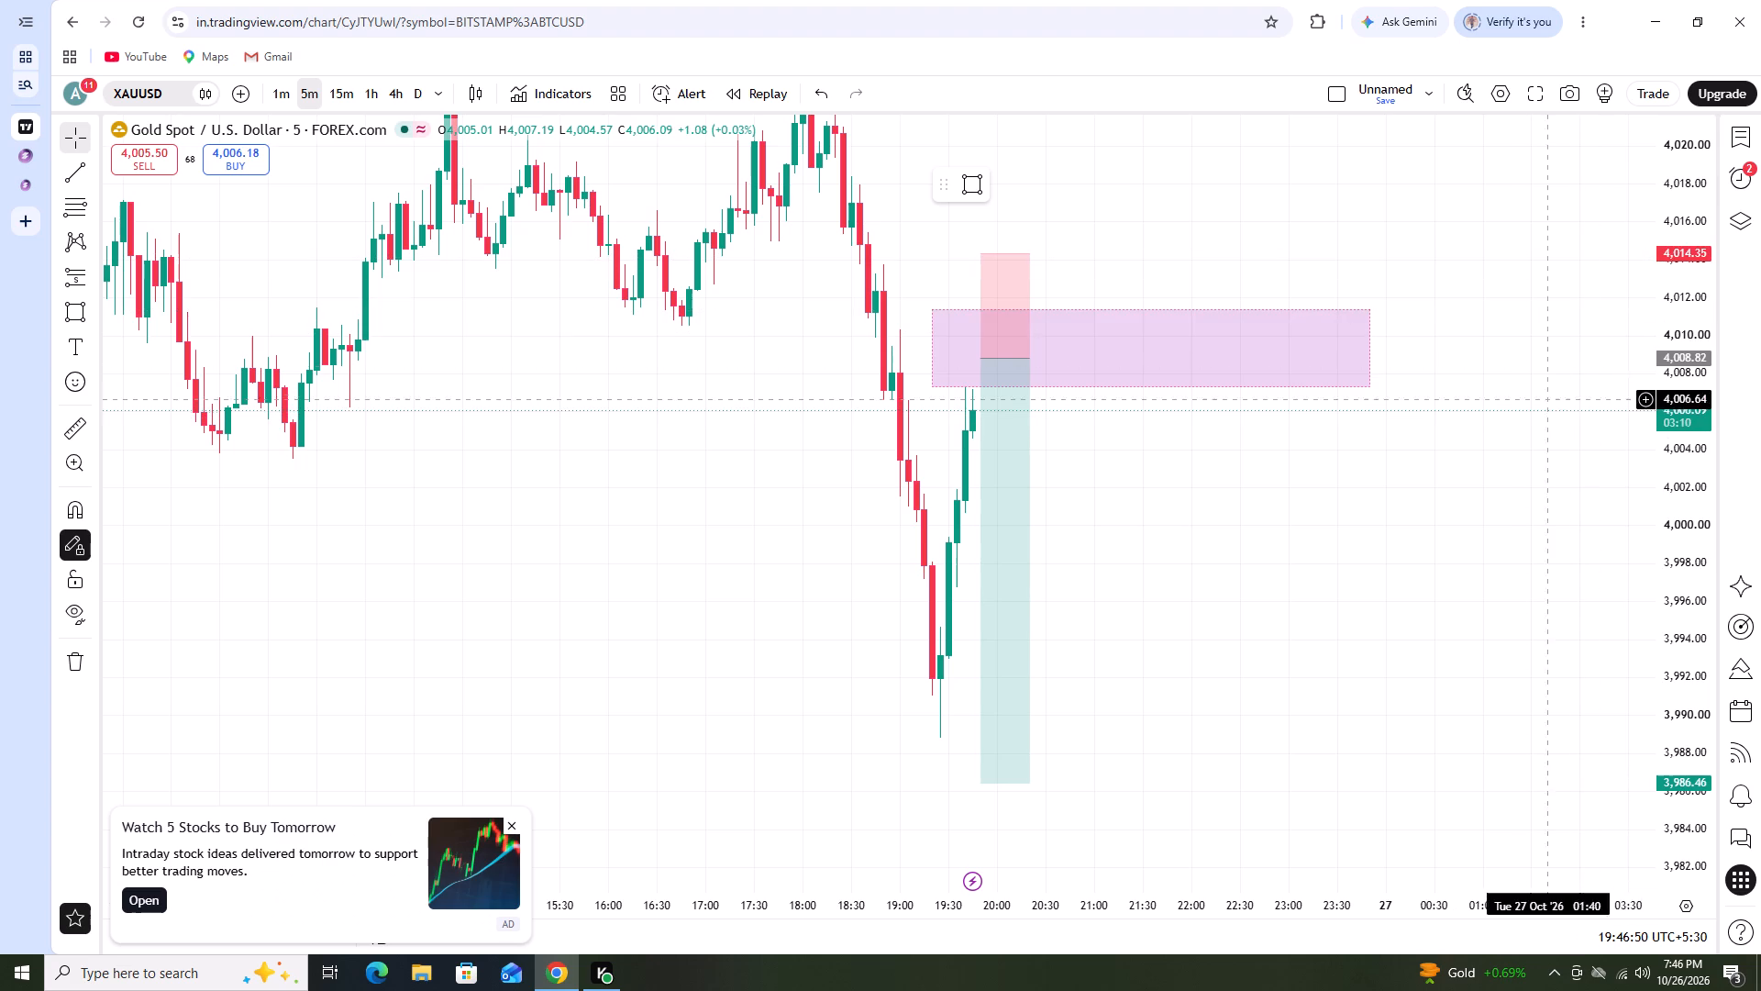
{"action": "left_click", "coordinate": [274, 103]}
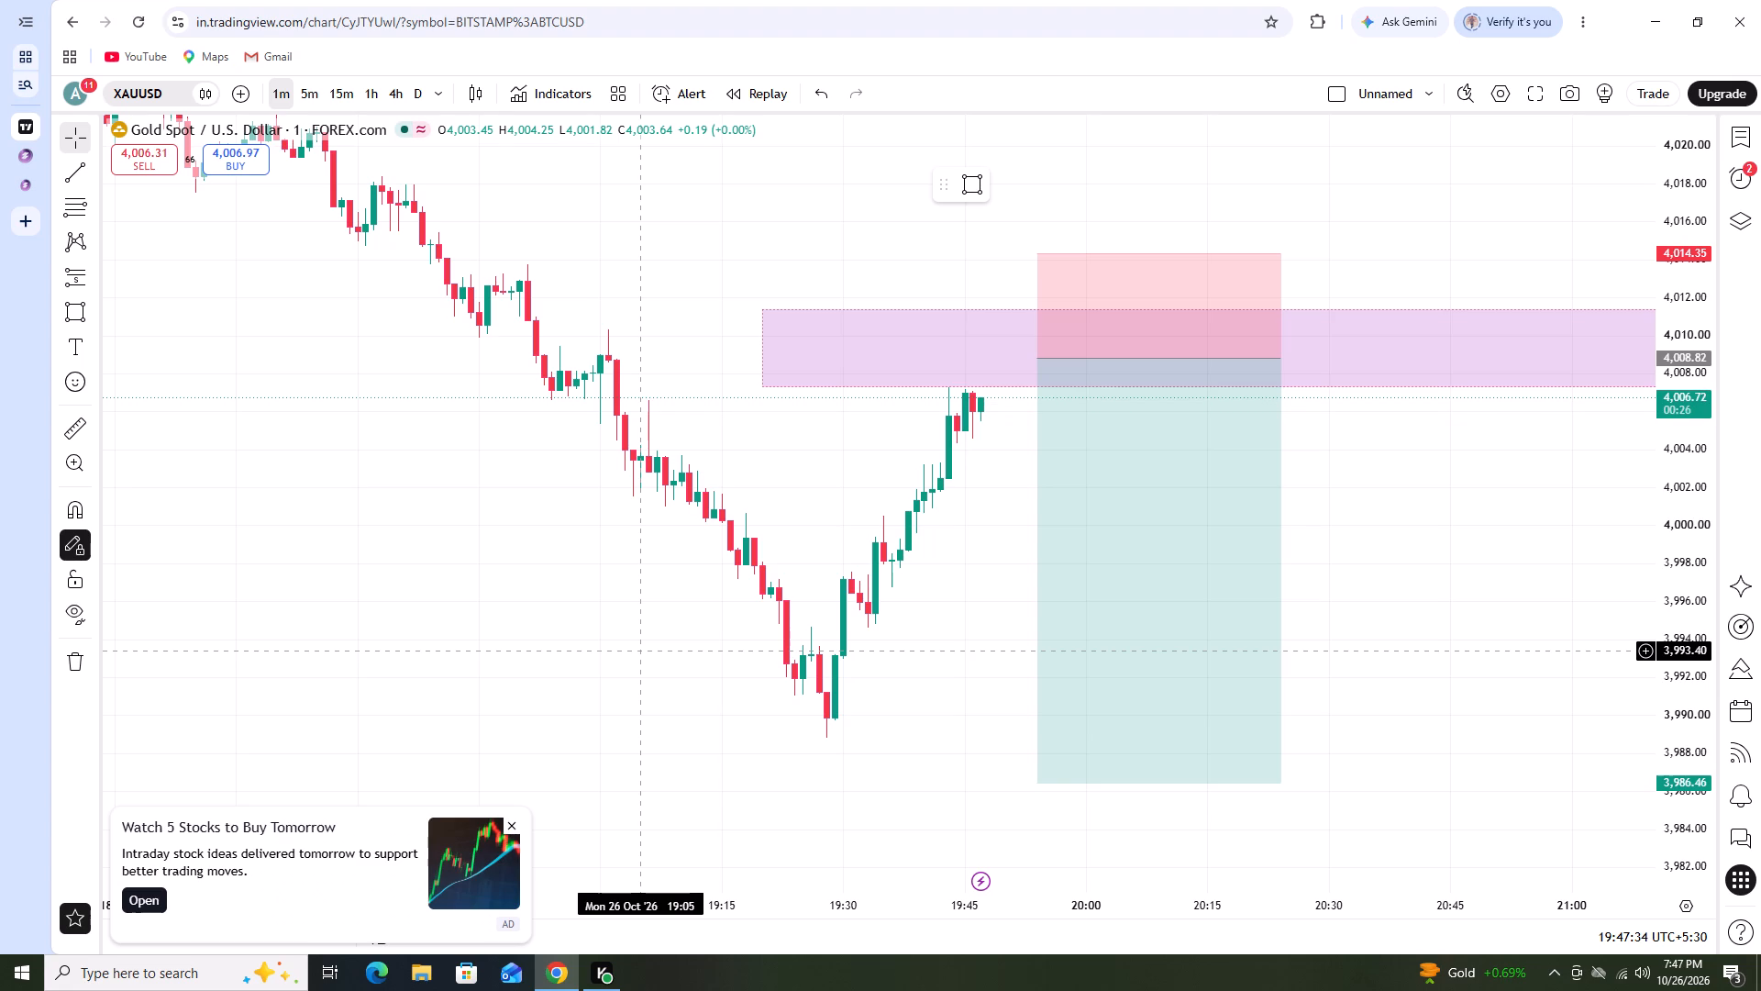
{"action": "scroll", "coordinate": [968, 550], "scroll_direction": "down", "scroll_amount": 2}
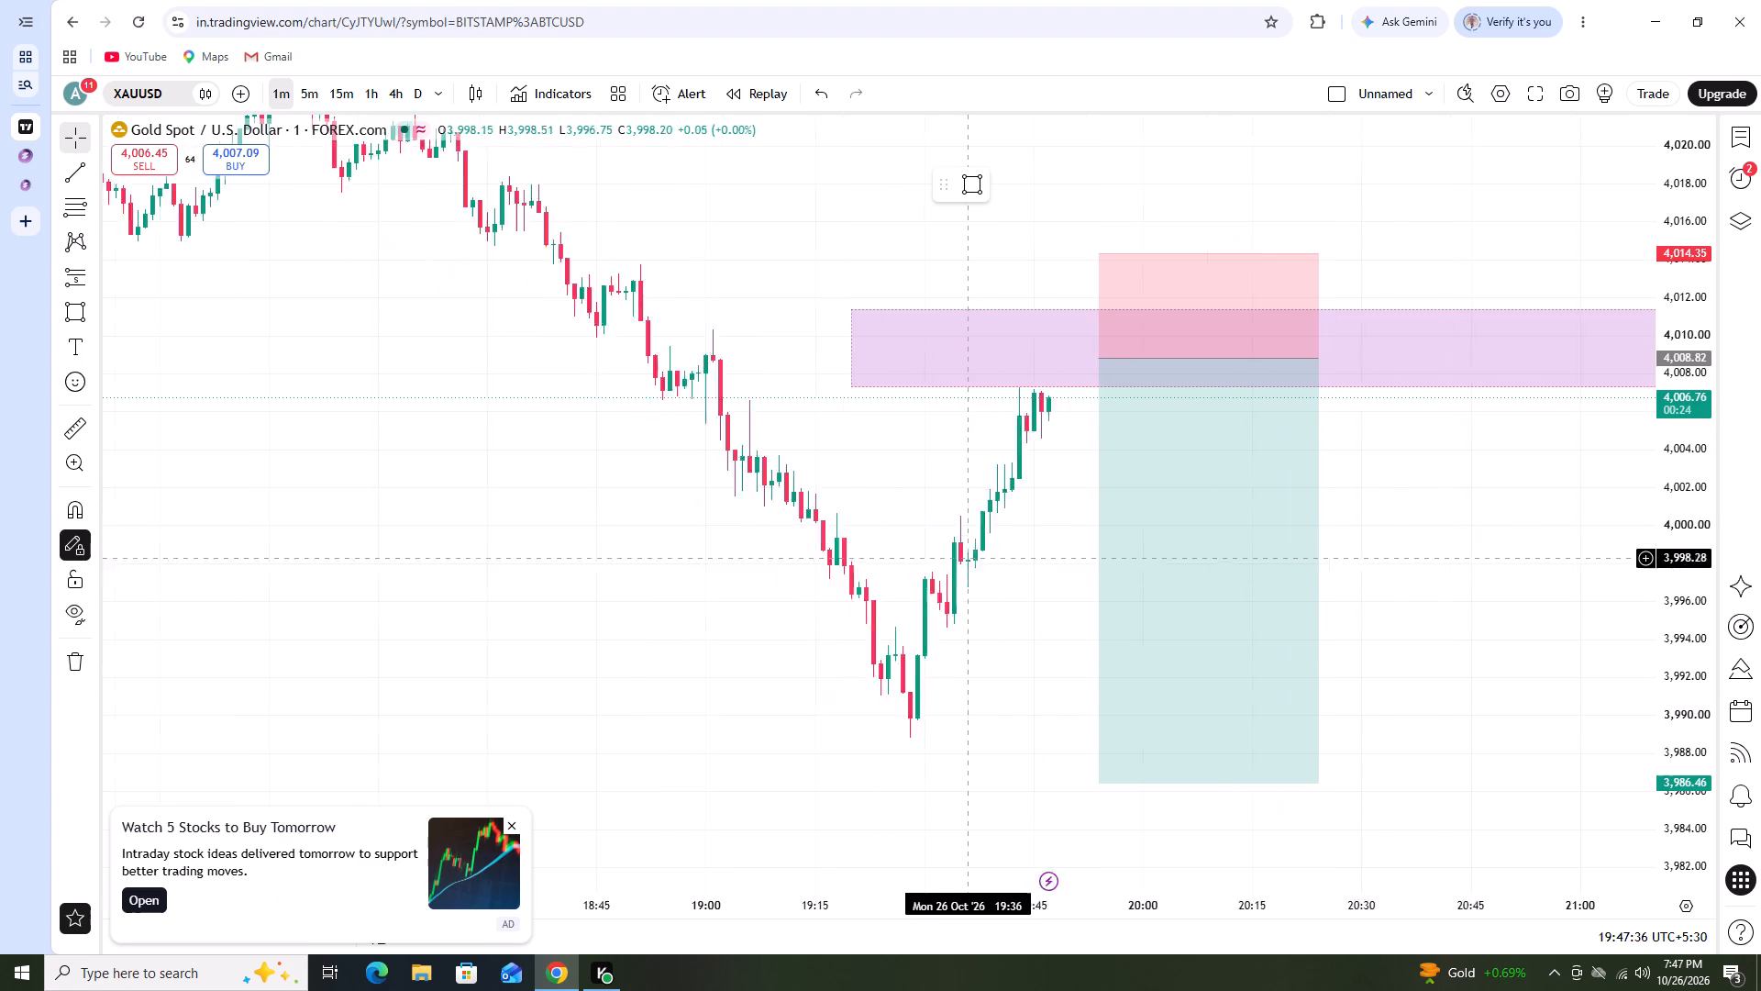
{"action": "scroll", "coordinate": [969, 573], "scroll_direction": "down", "scroll_amount": 2}
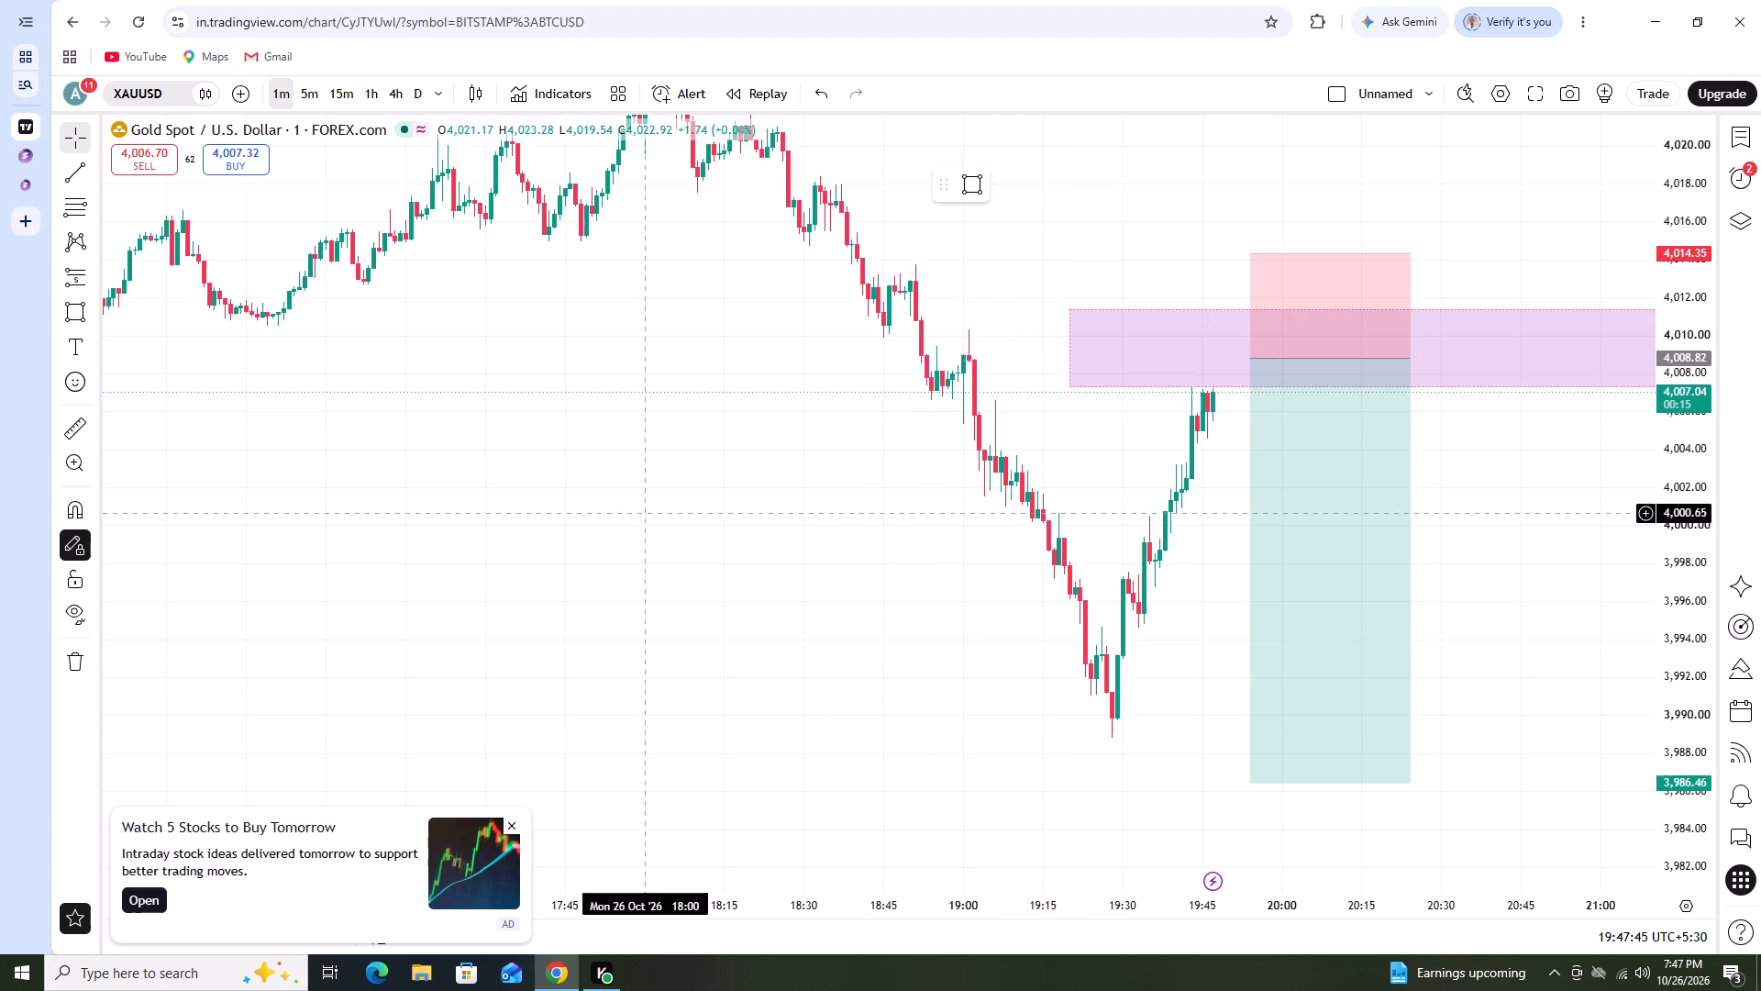
Switch to the Zuperior terminal and examine the latest XAUUSDm price action on its 1-minute chart.
{"action": "left_click", "coordinate": [24, 175]}
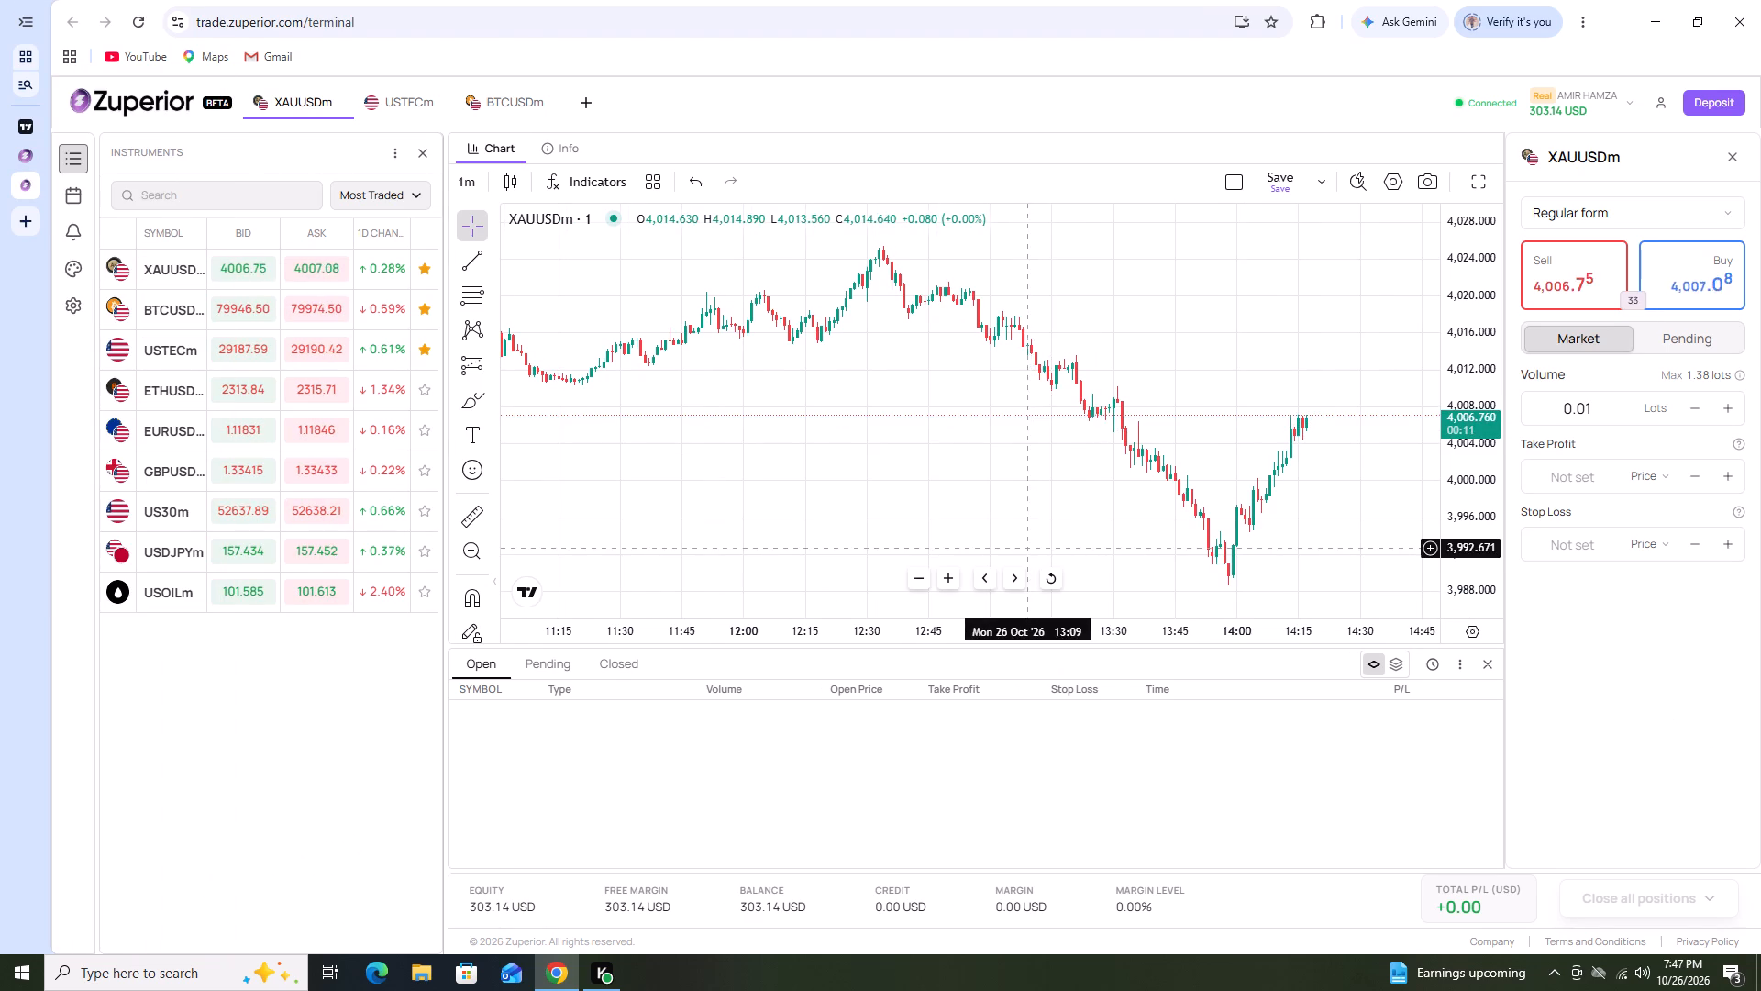
{"action": "scroll", "coordinate": [1018, 547], "scroll_direction": "up", "scroll_amount": 1}
{"action": "scroll", "coordinate": [1479, 400], "scroll_direction": "up", "scroll_amount": 5}
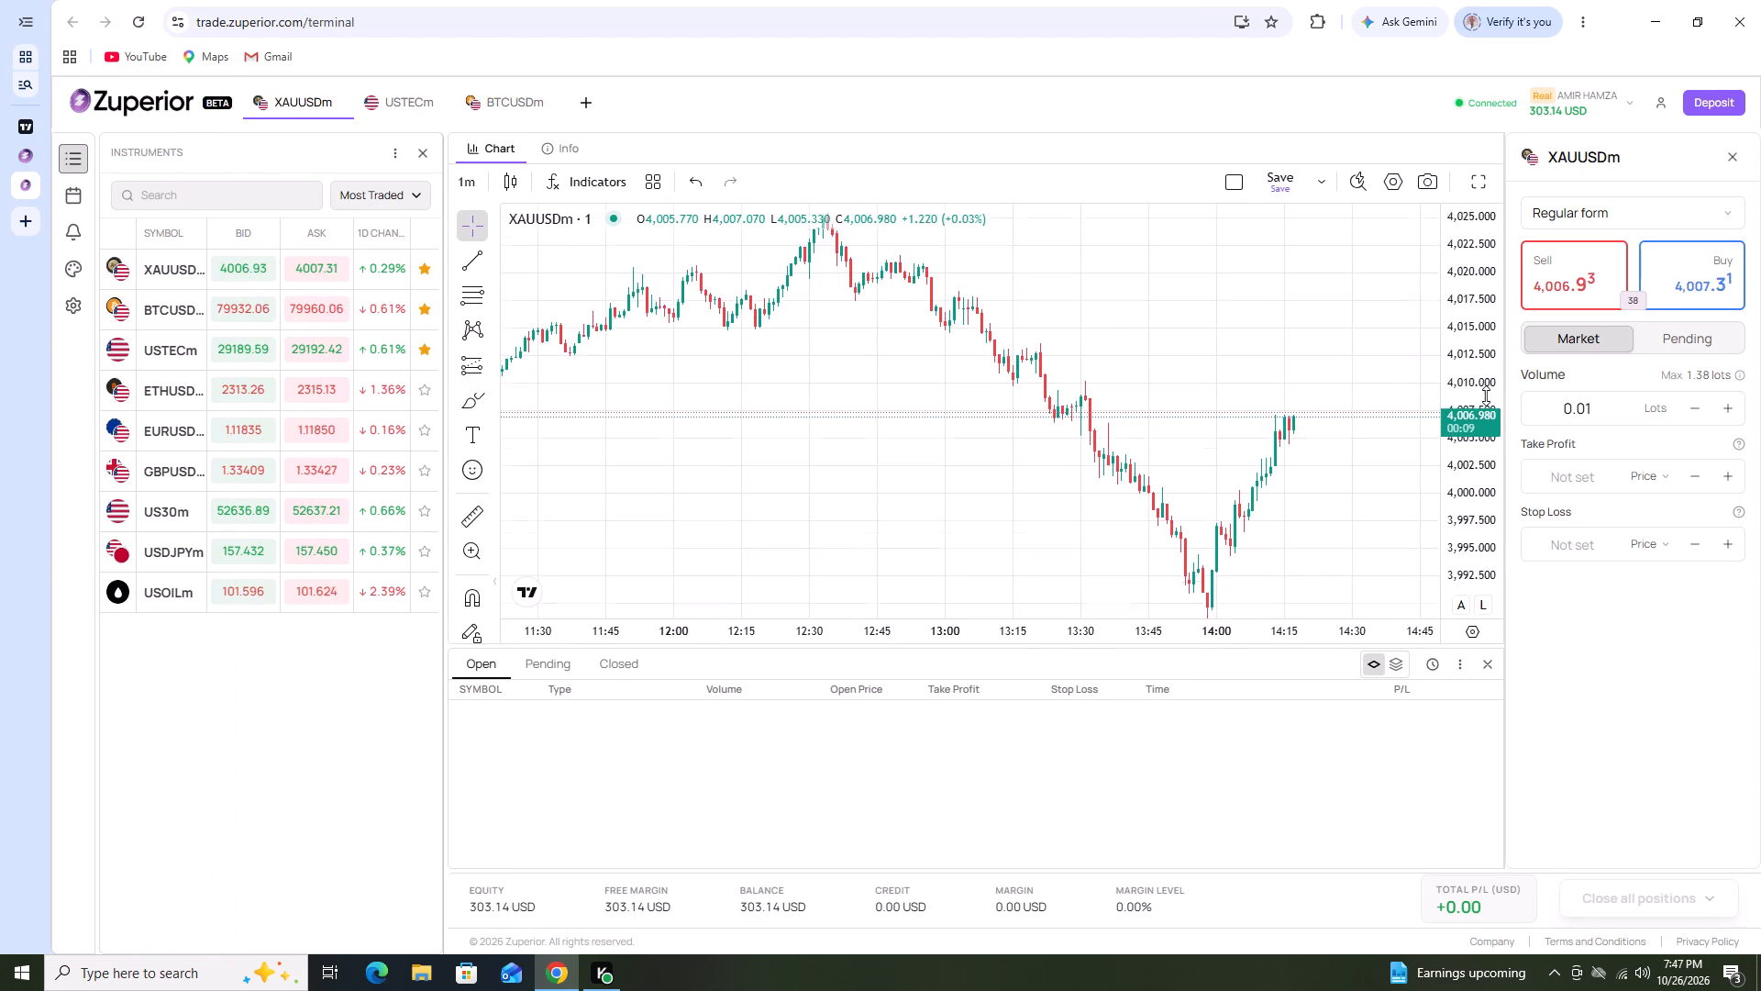
{"action": "scroll", "coordinate": [1486, 395], "scroll_direction": "up", "scroll_amount": 8}
{"action": "left_click_drag", "start_coordinate": [1308, 514], "coordinate": [1230, 457]}
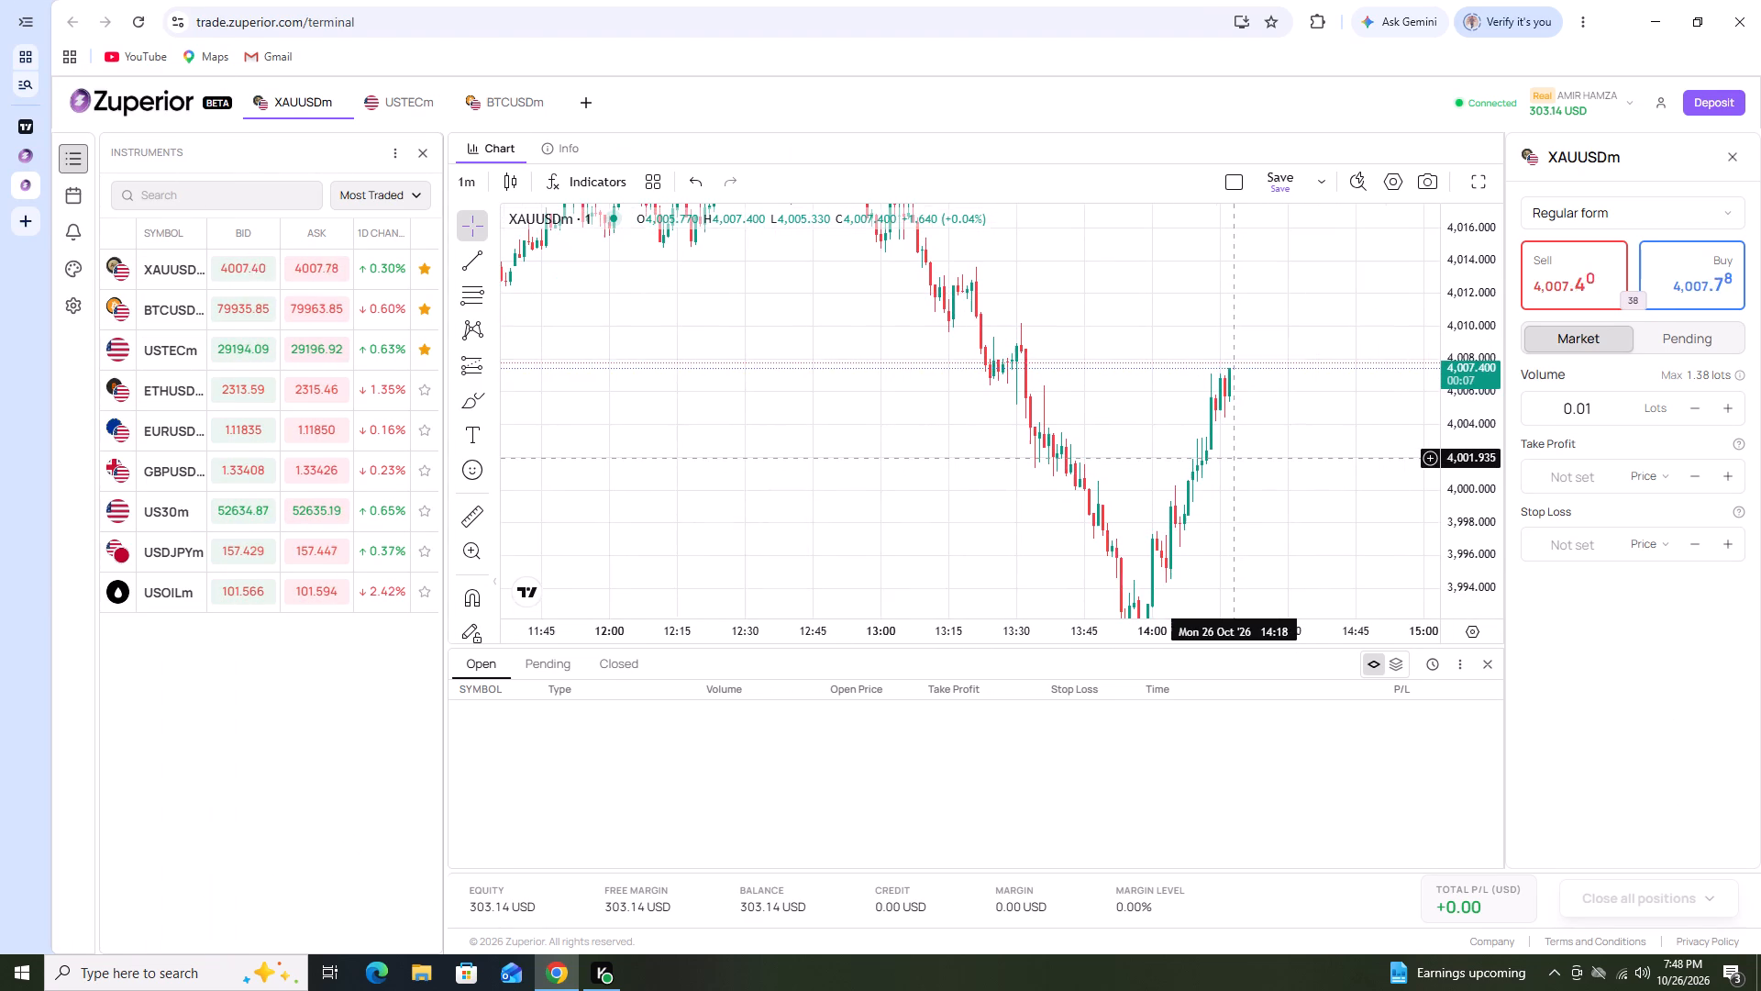
{"action": "left_click_drag", "start_coordinate": [1230, 457], "coordinate": [1229, 457]}
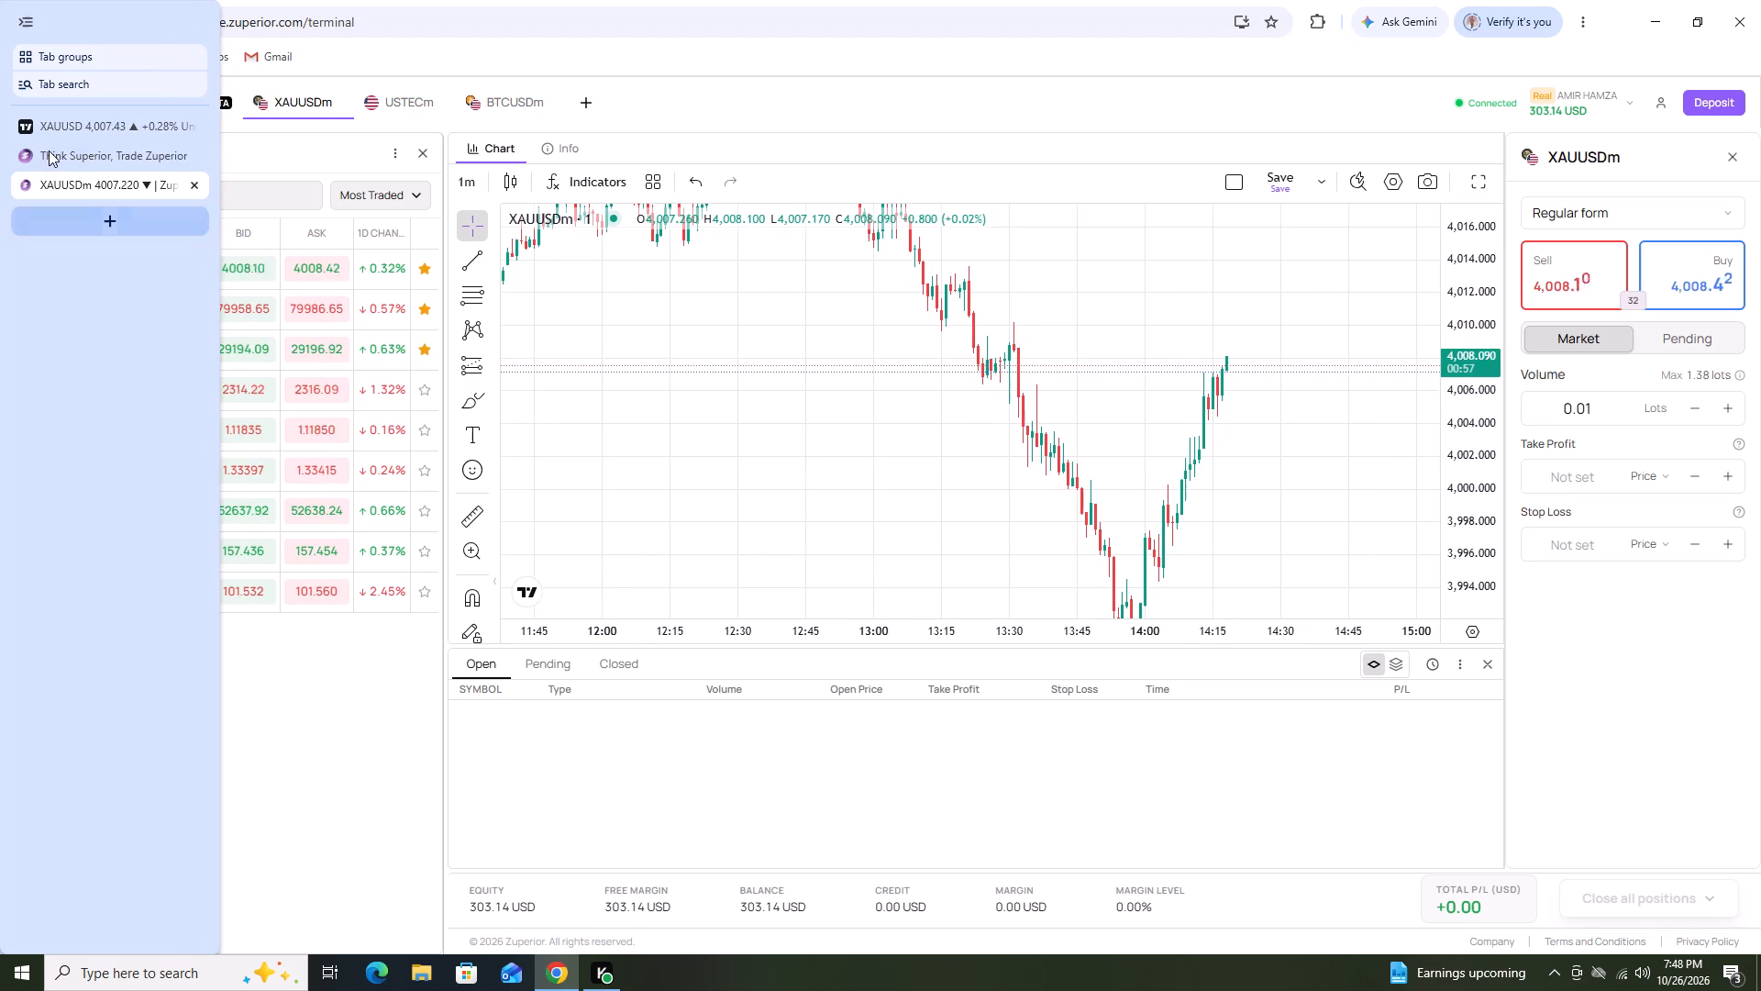
Back in TradingView, move the whole short position up to an entry of about 4,009.8, stop 4,015.4 and target 3,987.5.
{"action": "left_click", "coordinate": [67, 125]}
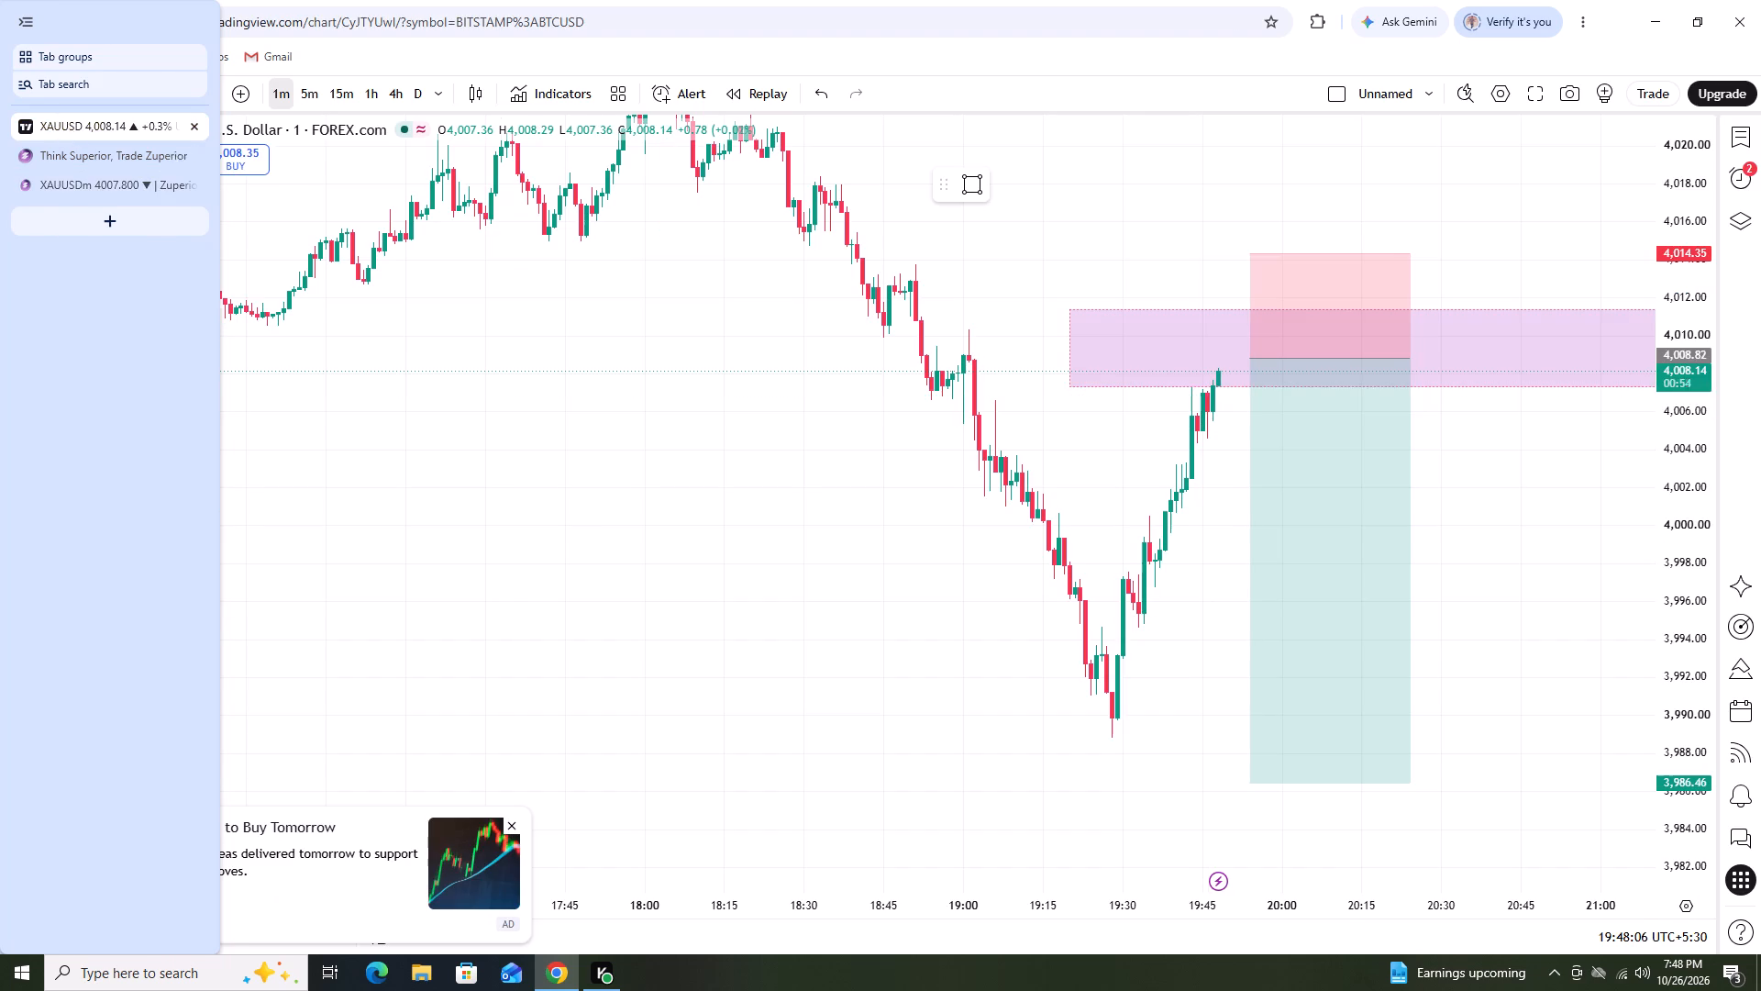
{"action": "scroll", "coordinate": [1283, 461], "scroll_direction": "down", "scroll_amount": 1}
{"action": "left_click_drag", "start_coordinate": [1266, 484], "coordinate": [1158, 538]}
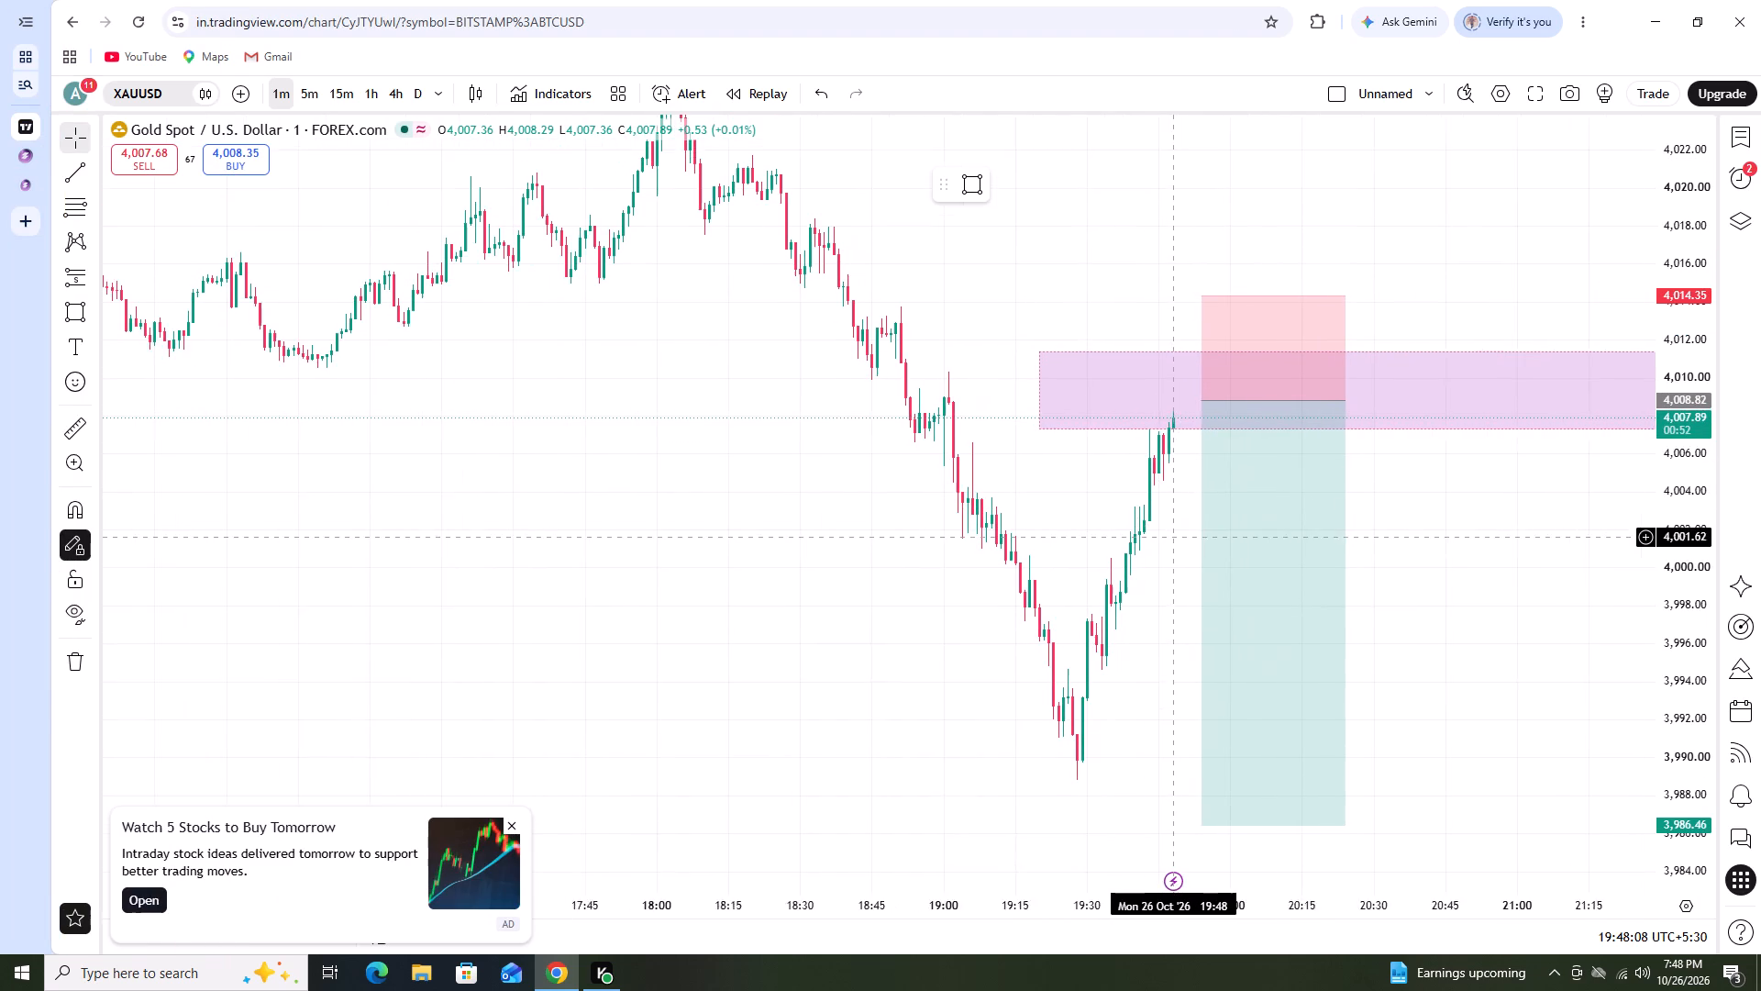
{"action": "left_click_drag", "start_coordinate": [1158, 538], "coordinate": [1121, 541]}
{"action": "left_click_drag", "start_coordinate": [1207, 406], "coordinate": [1220, 388]}
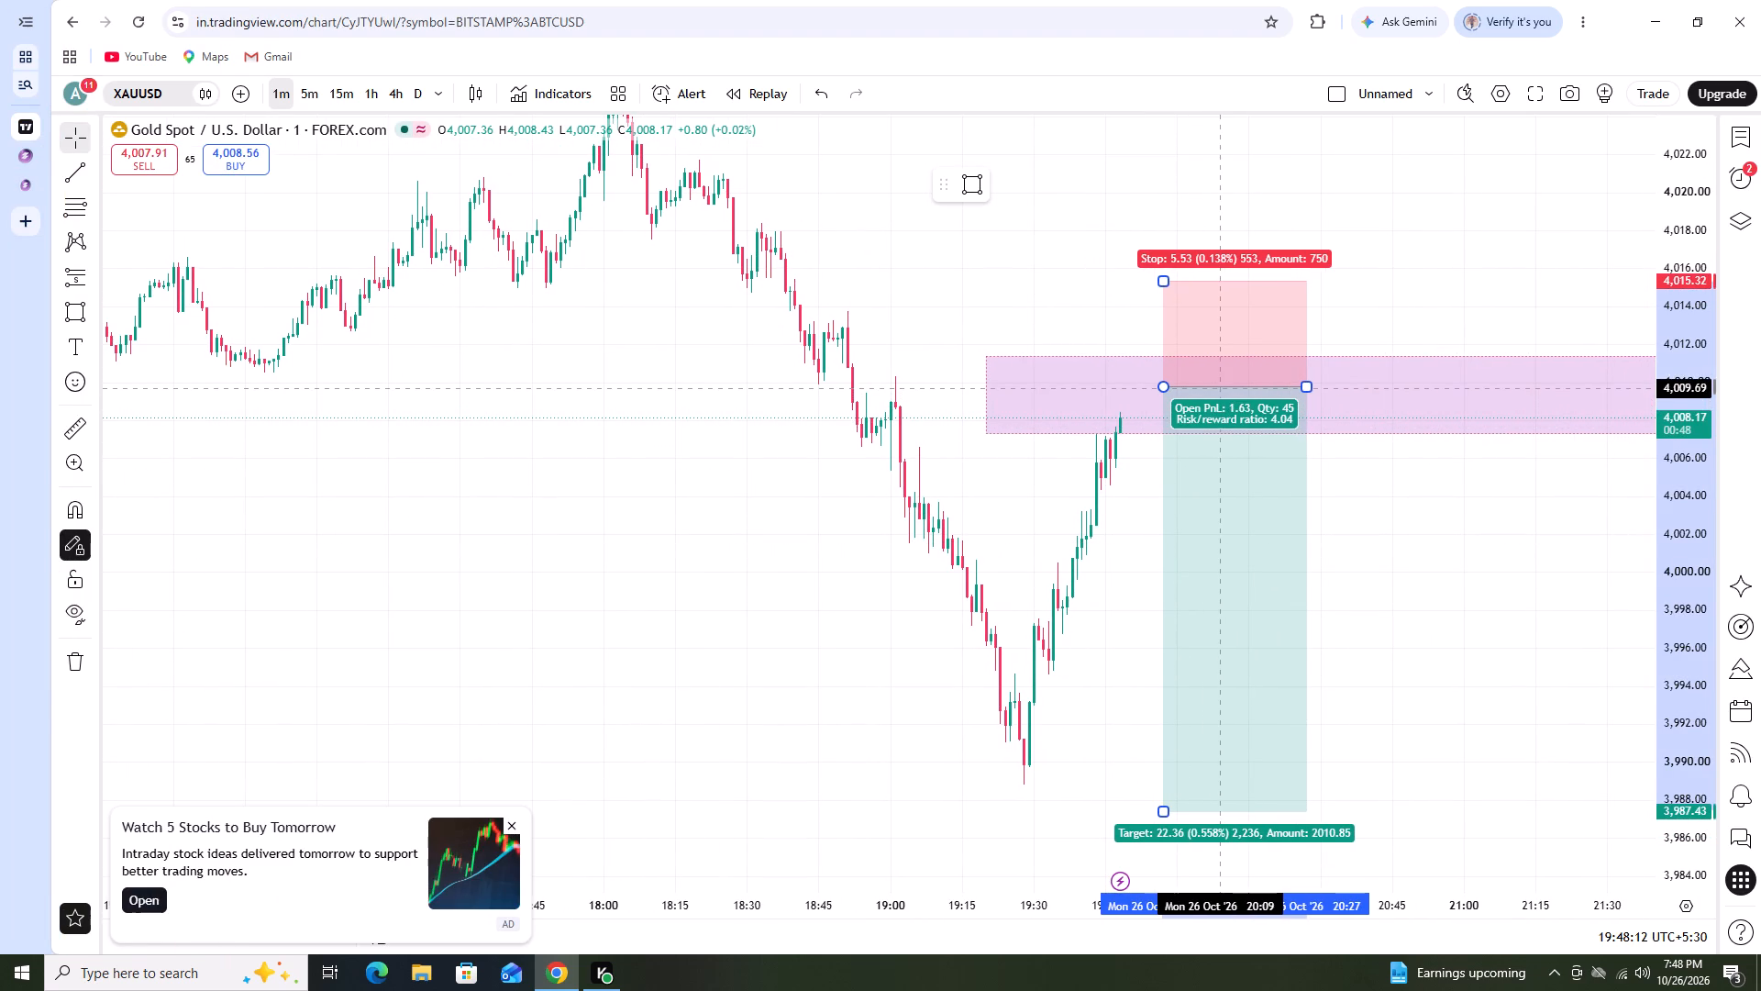
{"action": "left_click_drag", "start_coordinate": [1220, 388], "coordinate": [1203, 384]}
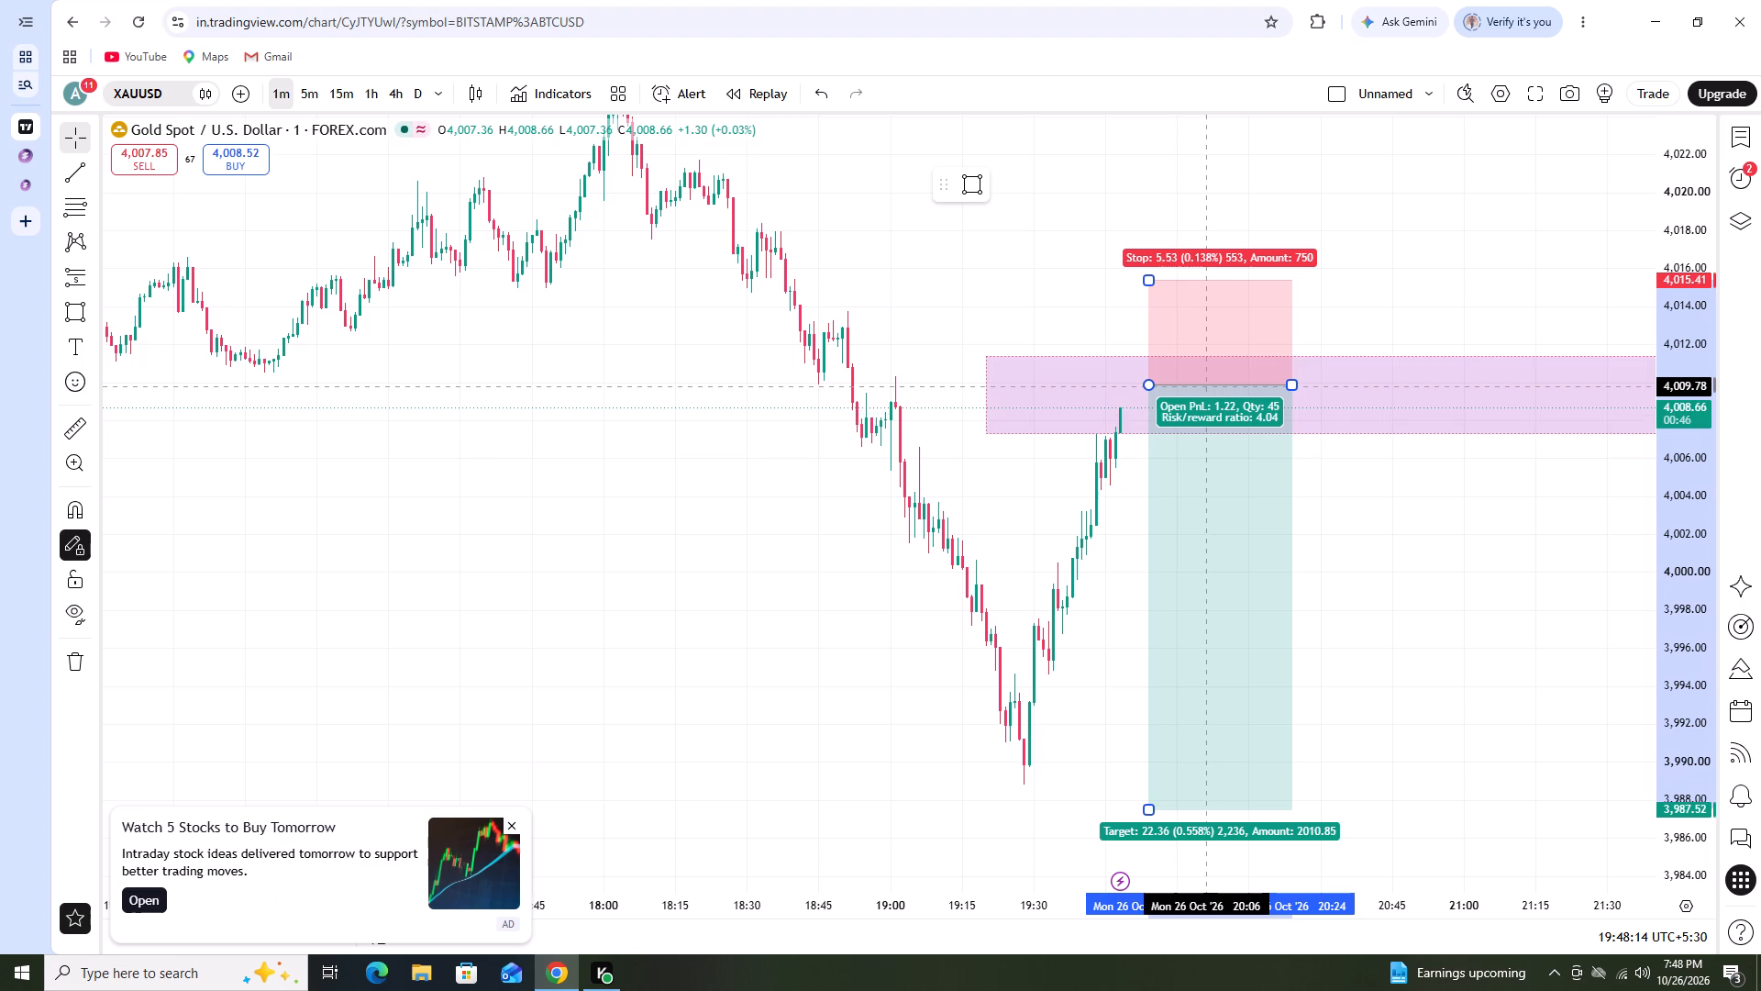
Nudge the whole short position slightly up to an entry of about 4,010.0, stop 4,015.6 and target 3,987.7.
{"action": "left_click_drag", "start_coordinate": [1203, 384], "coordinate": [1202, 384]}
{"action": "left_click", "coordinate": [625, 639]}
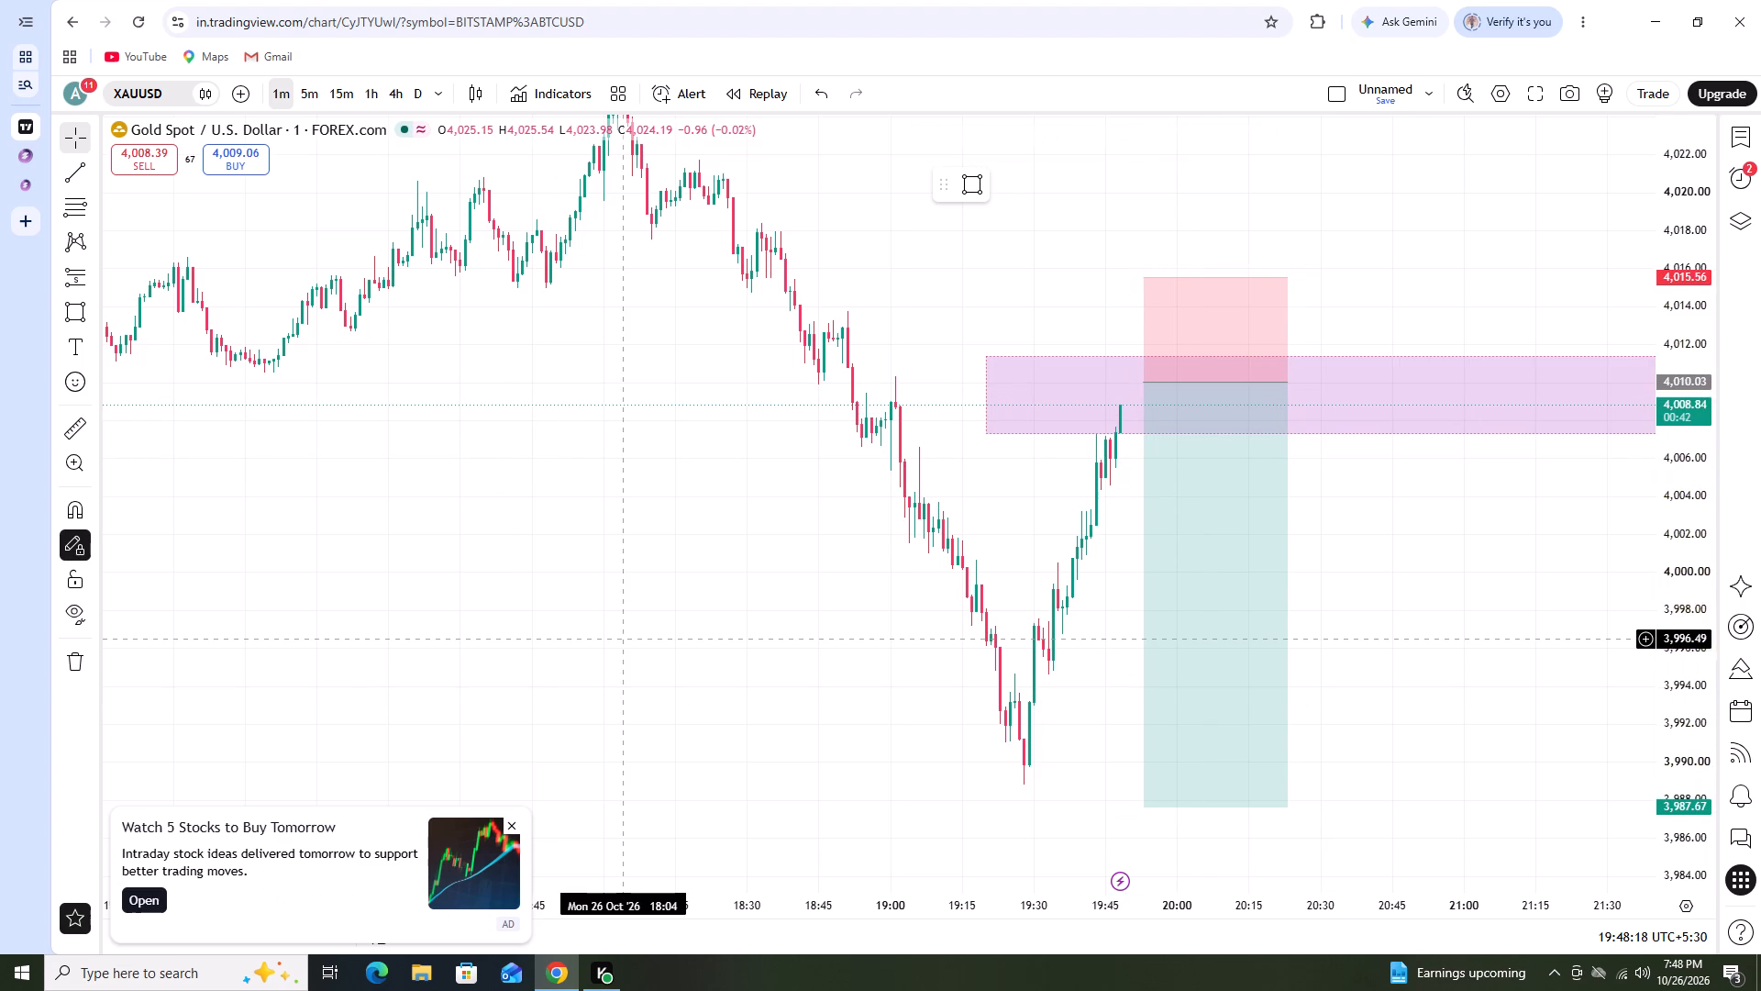
Switch to the 5-minute timeframe and examine the price action around the purple zone and the short setup.
{"action": "scroll", "coordinate": [733, 613], "scroll_direction": "up", "scroll_amount": 1}
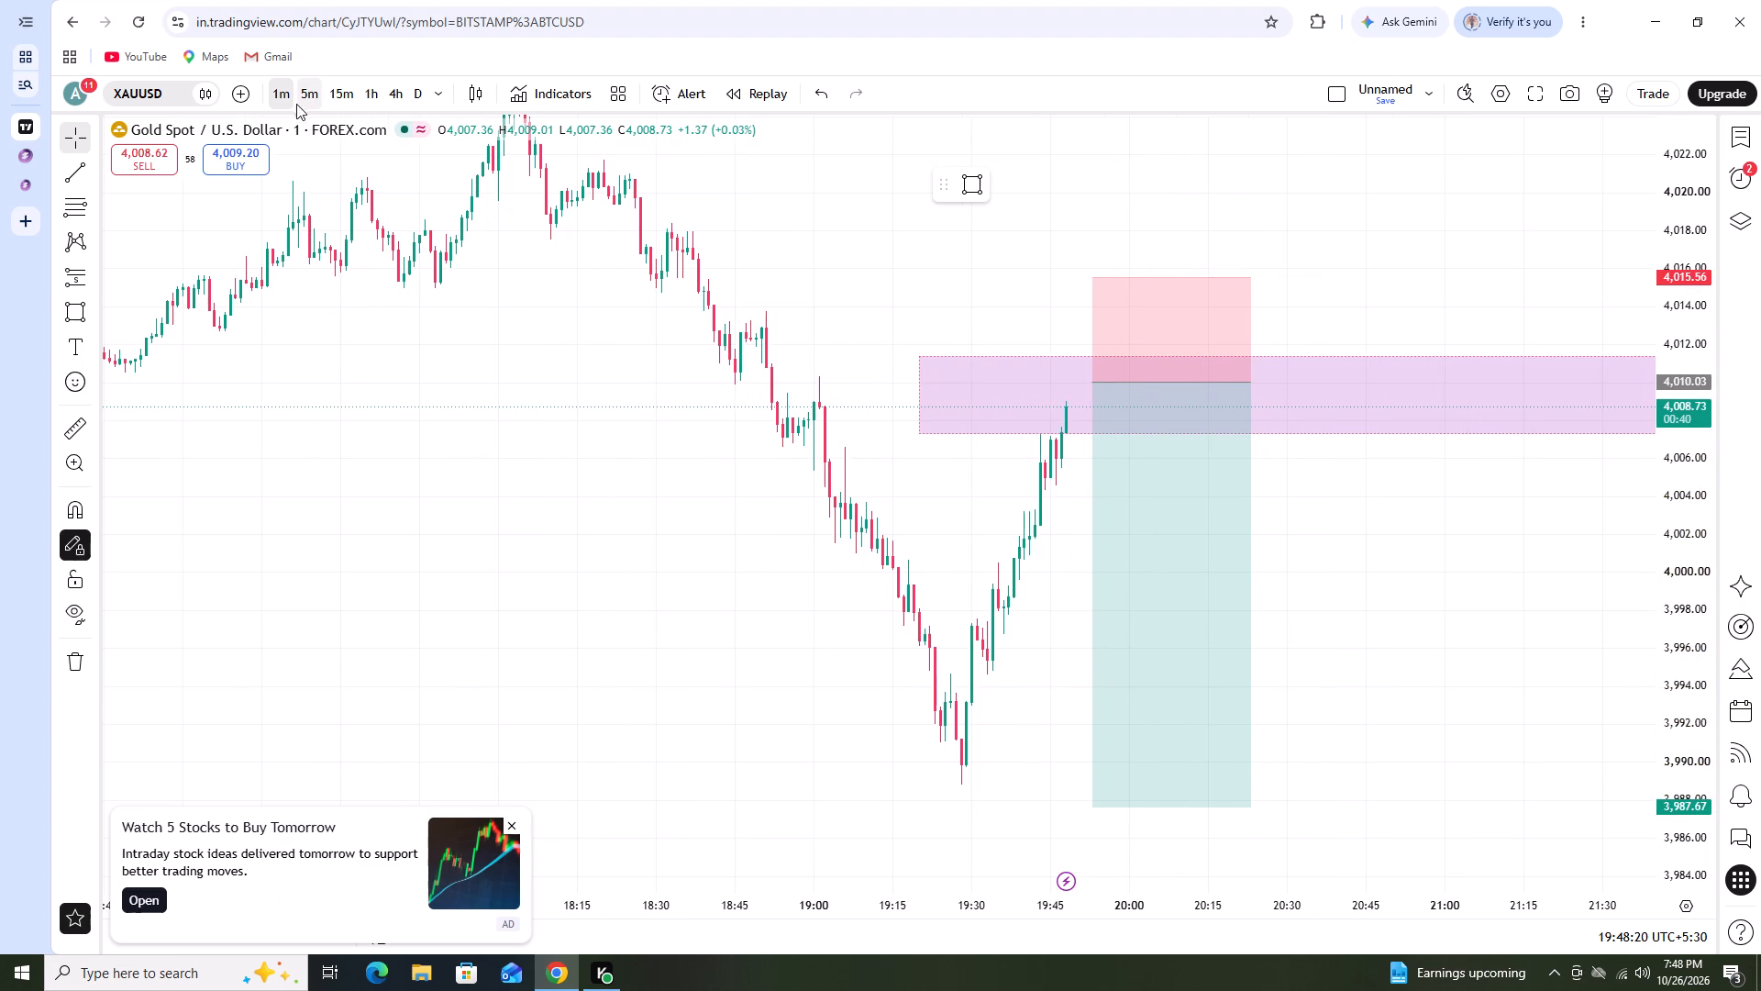
{"action": "left_click", "coordinate": [307, 95]}
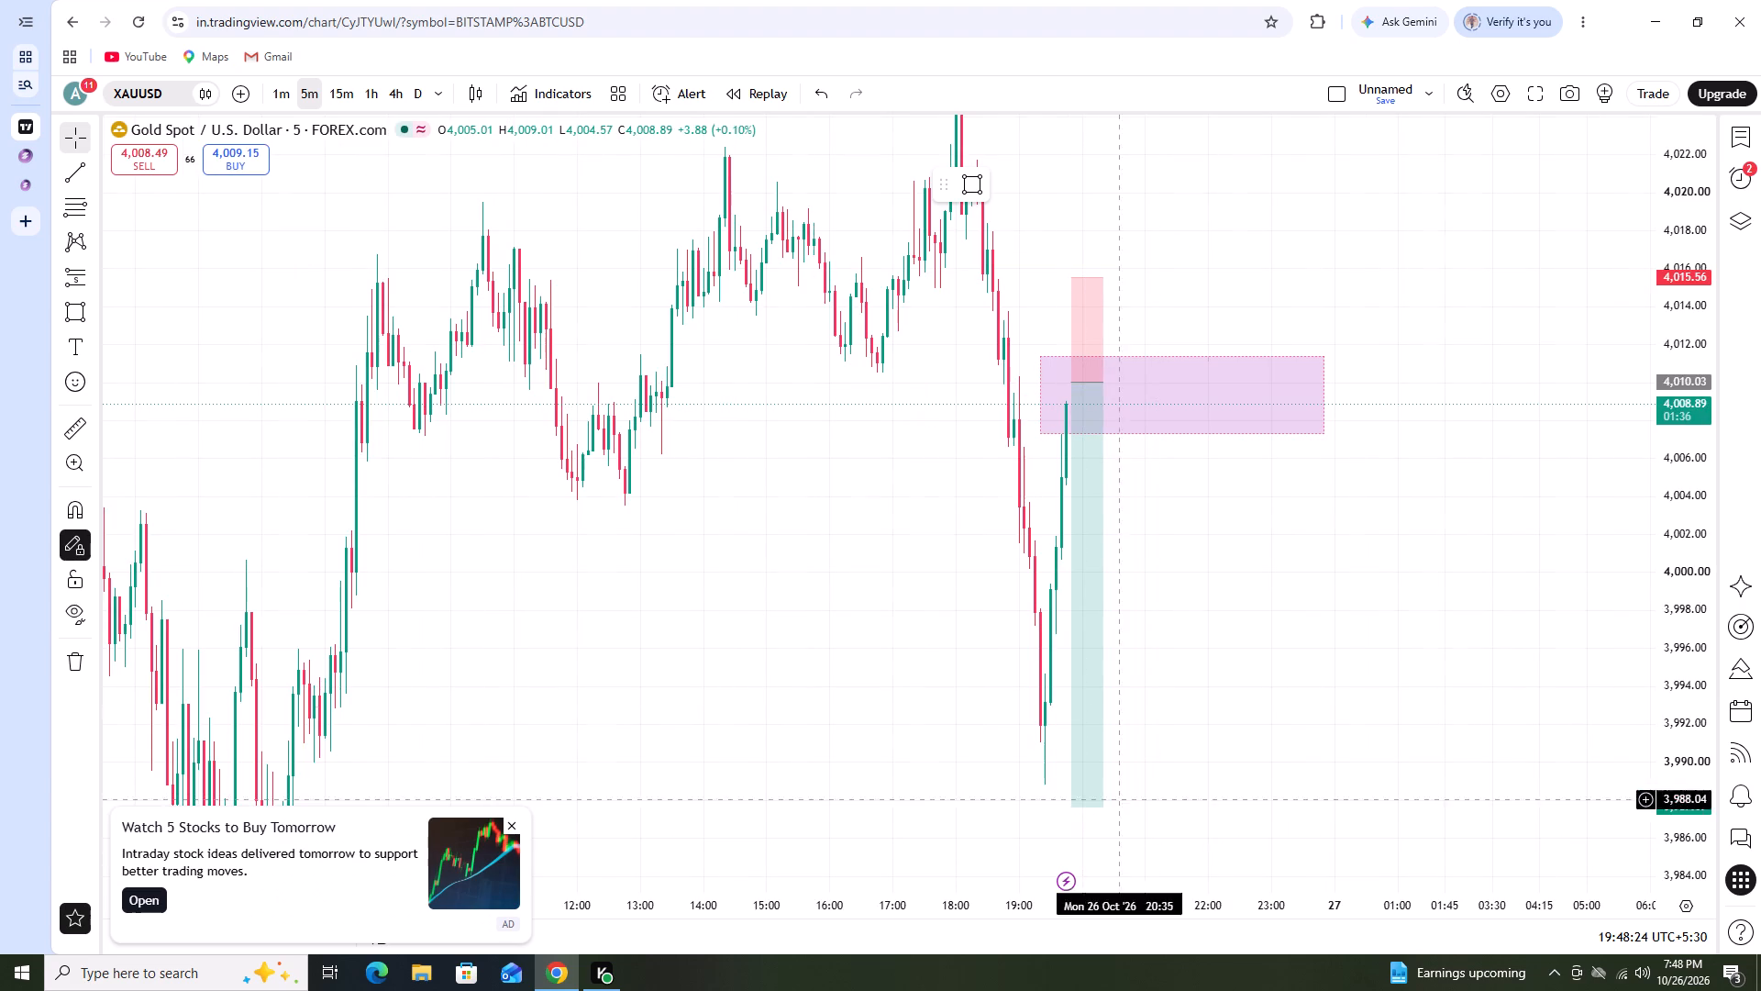
{"action": "scroll", "coordinate": [992, 661], "scroll_direction": "up", "scroll_amount": 2}
{"action": "scroll", "coordinate": [847, 643], "scroll_direction": "up", "scroll_amount": 1}
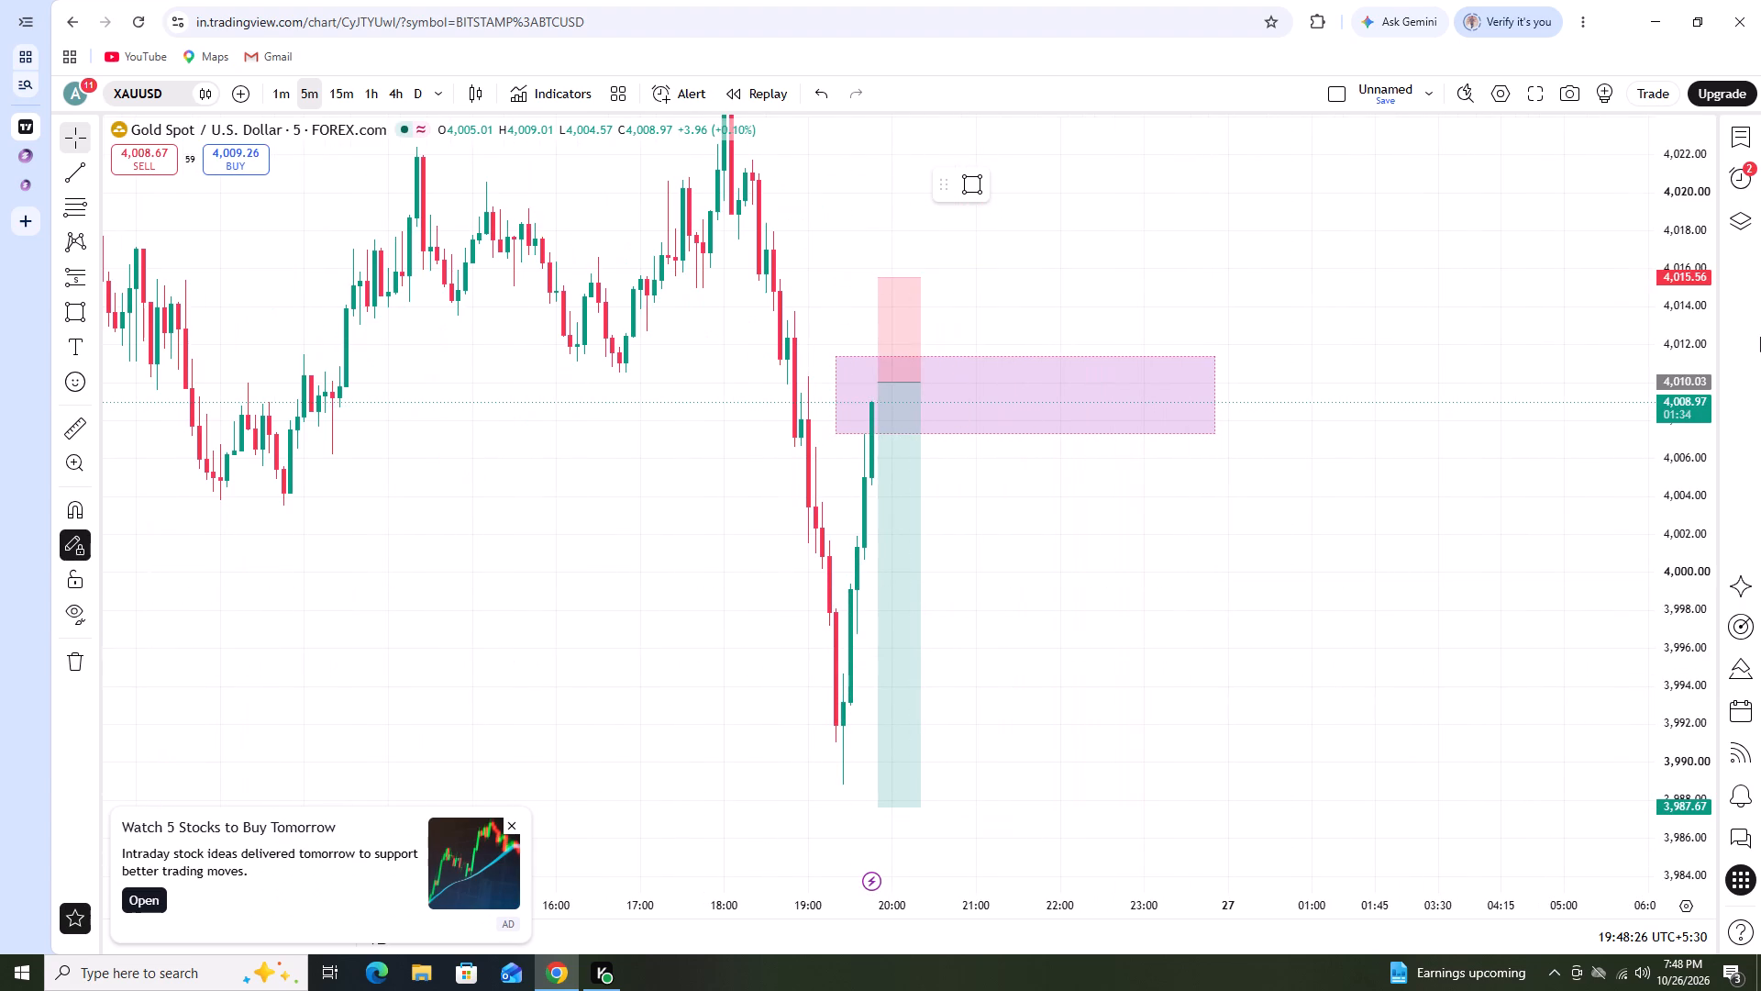
{"action": "scroll", "coordinate": [1688, 354], "scroll_direction": "down", "scroll_amount": 10}
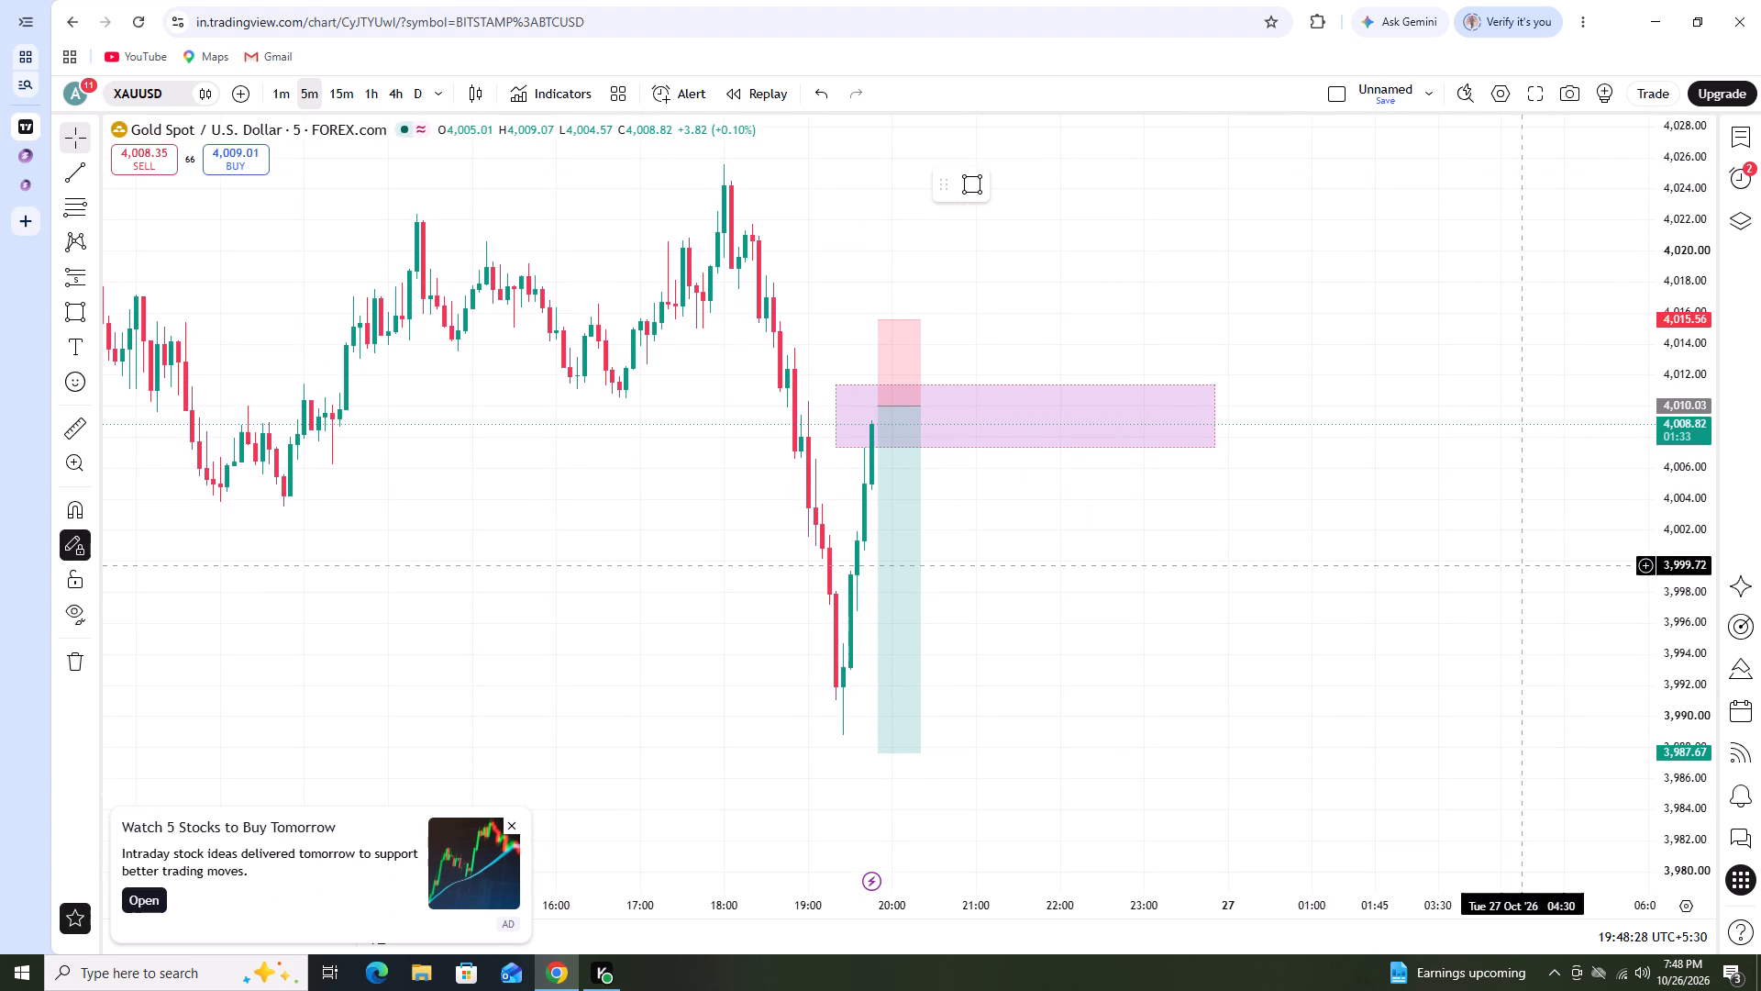
{"action": "left_click_drag", "start_coordinate": [1481, 572], "coordinate": [1595, 539]}
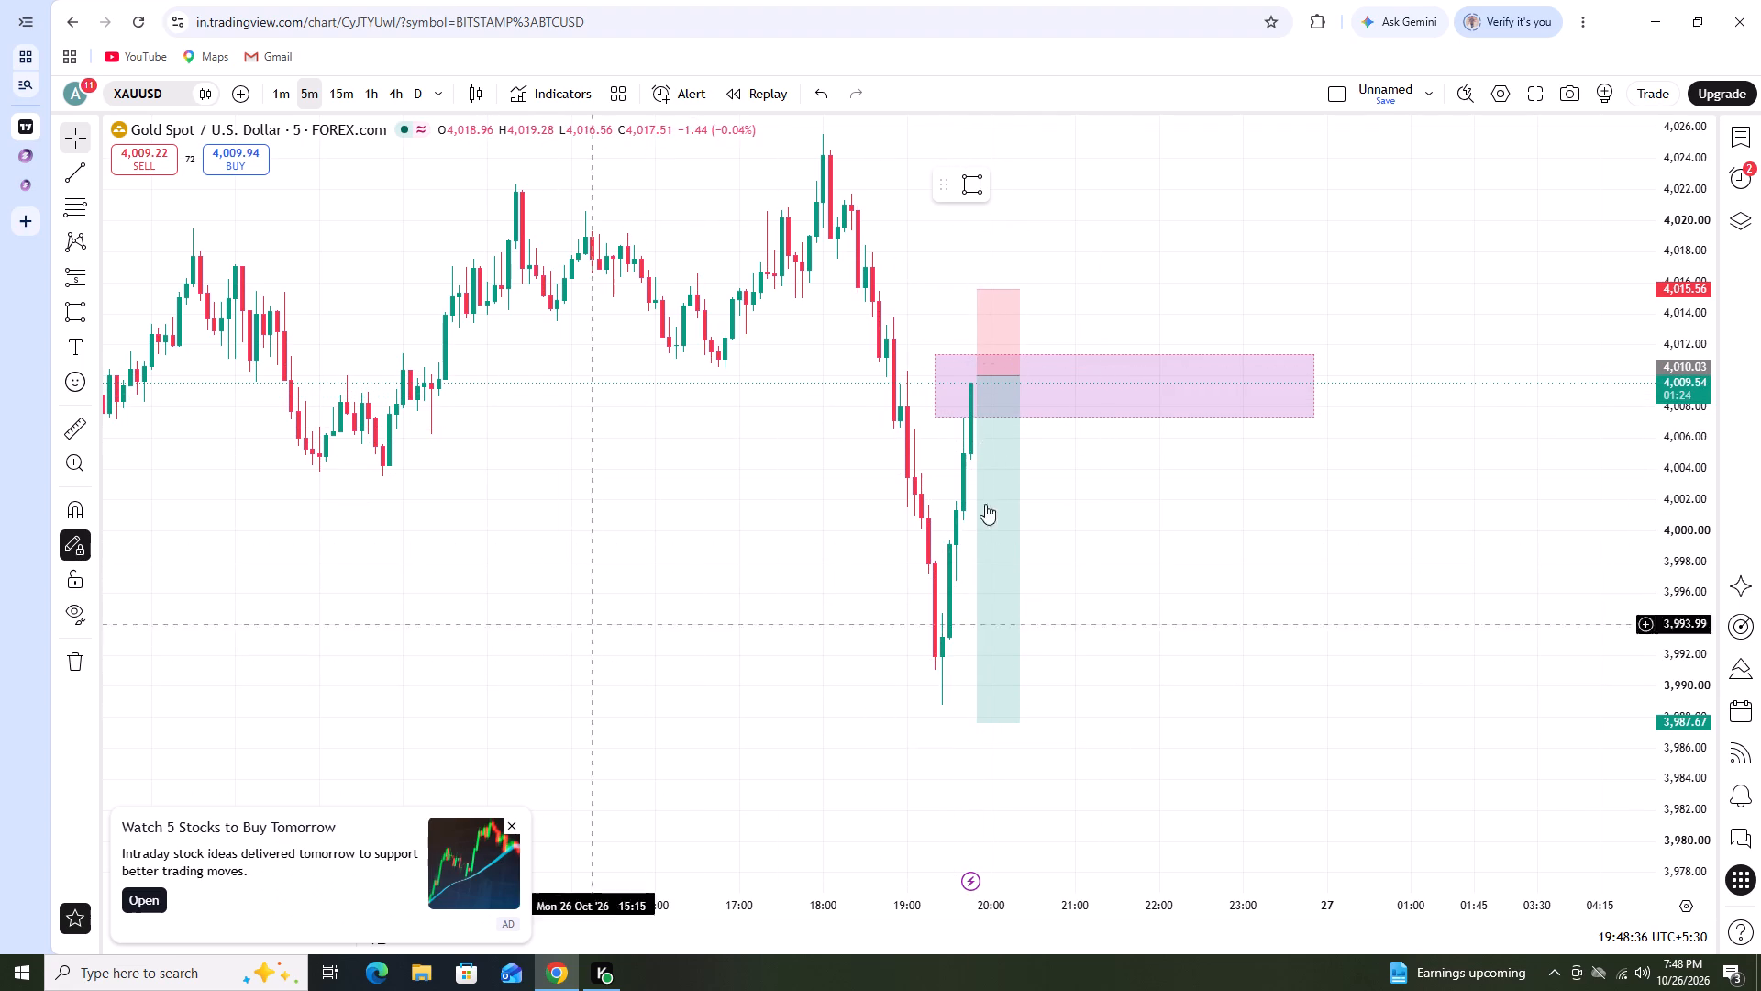
Switch to the 1-hour timeframe and examine the broader XAUUSD trend leading into the purple zone.
{"action": "left_click", "coordinate": [377, 93]}
{"action": "scroll", "coordinate": [889, 572], "scroll_direction": "up", "scroll_amount": 2}
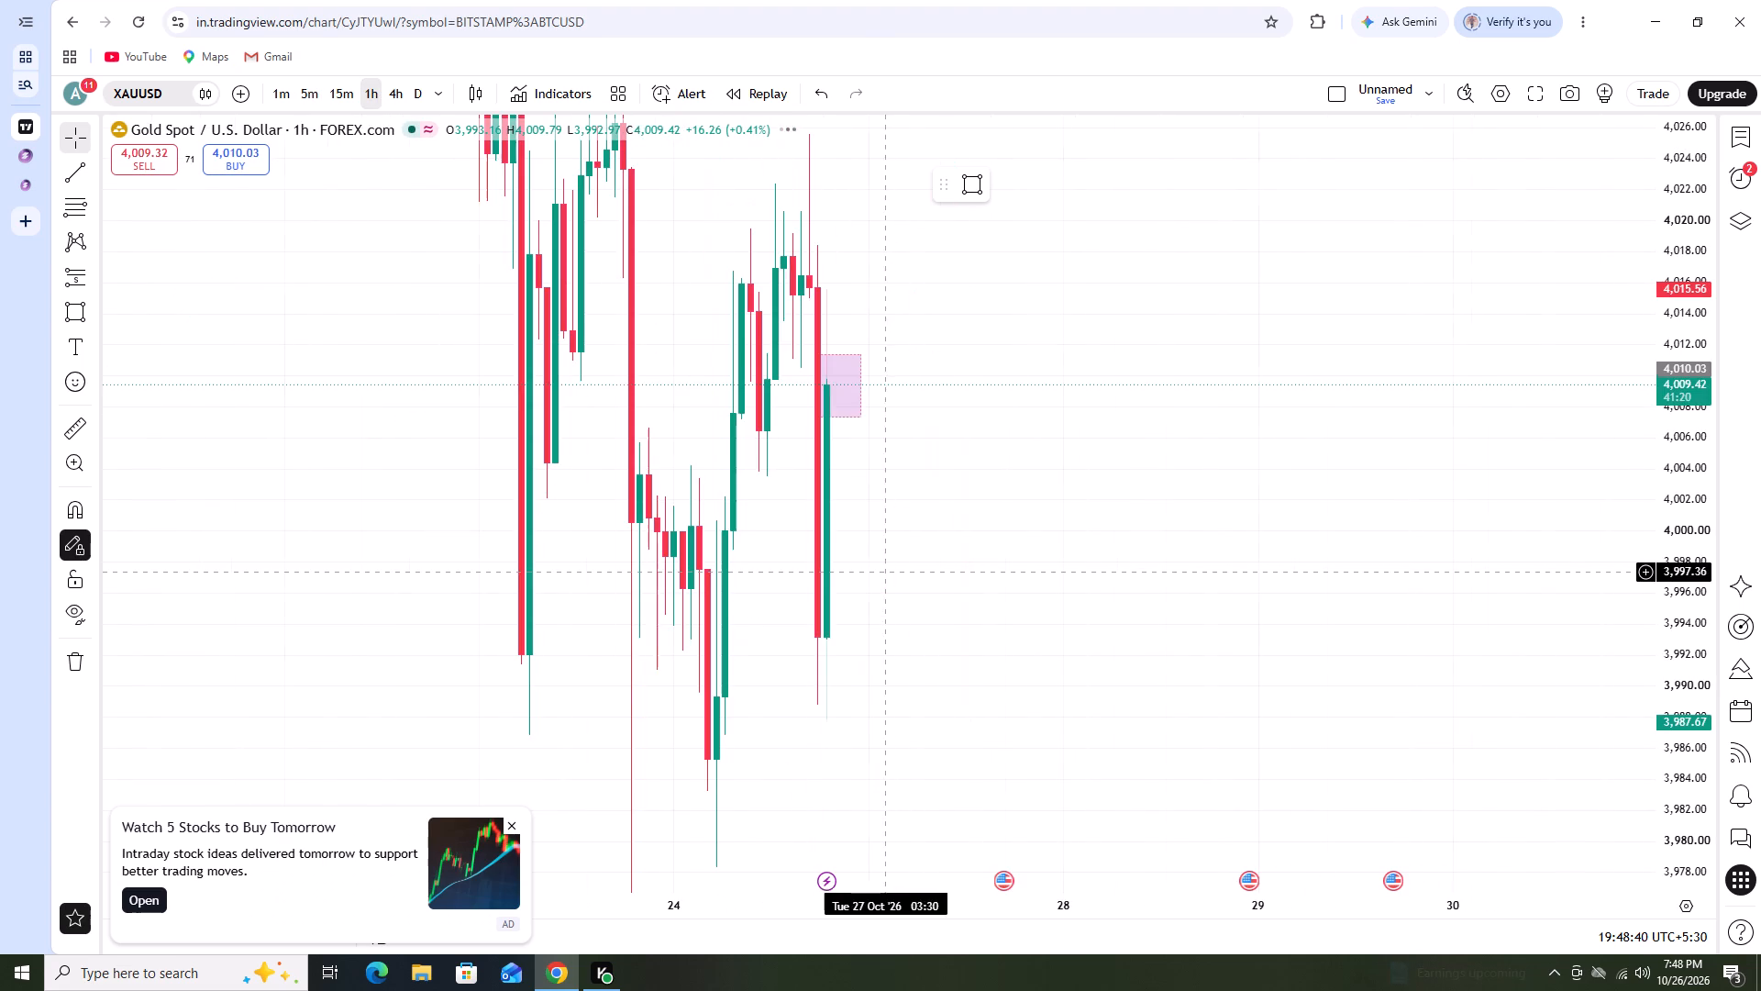
{"action": "scroll", "coordinate": [874, 572], "scroll_direction": "up", "scroll_amount": 1}
{"action": "scroll", "coordinate": [1695, 385], "scroll_direction": "down", "scroll_amount": 4}
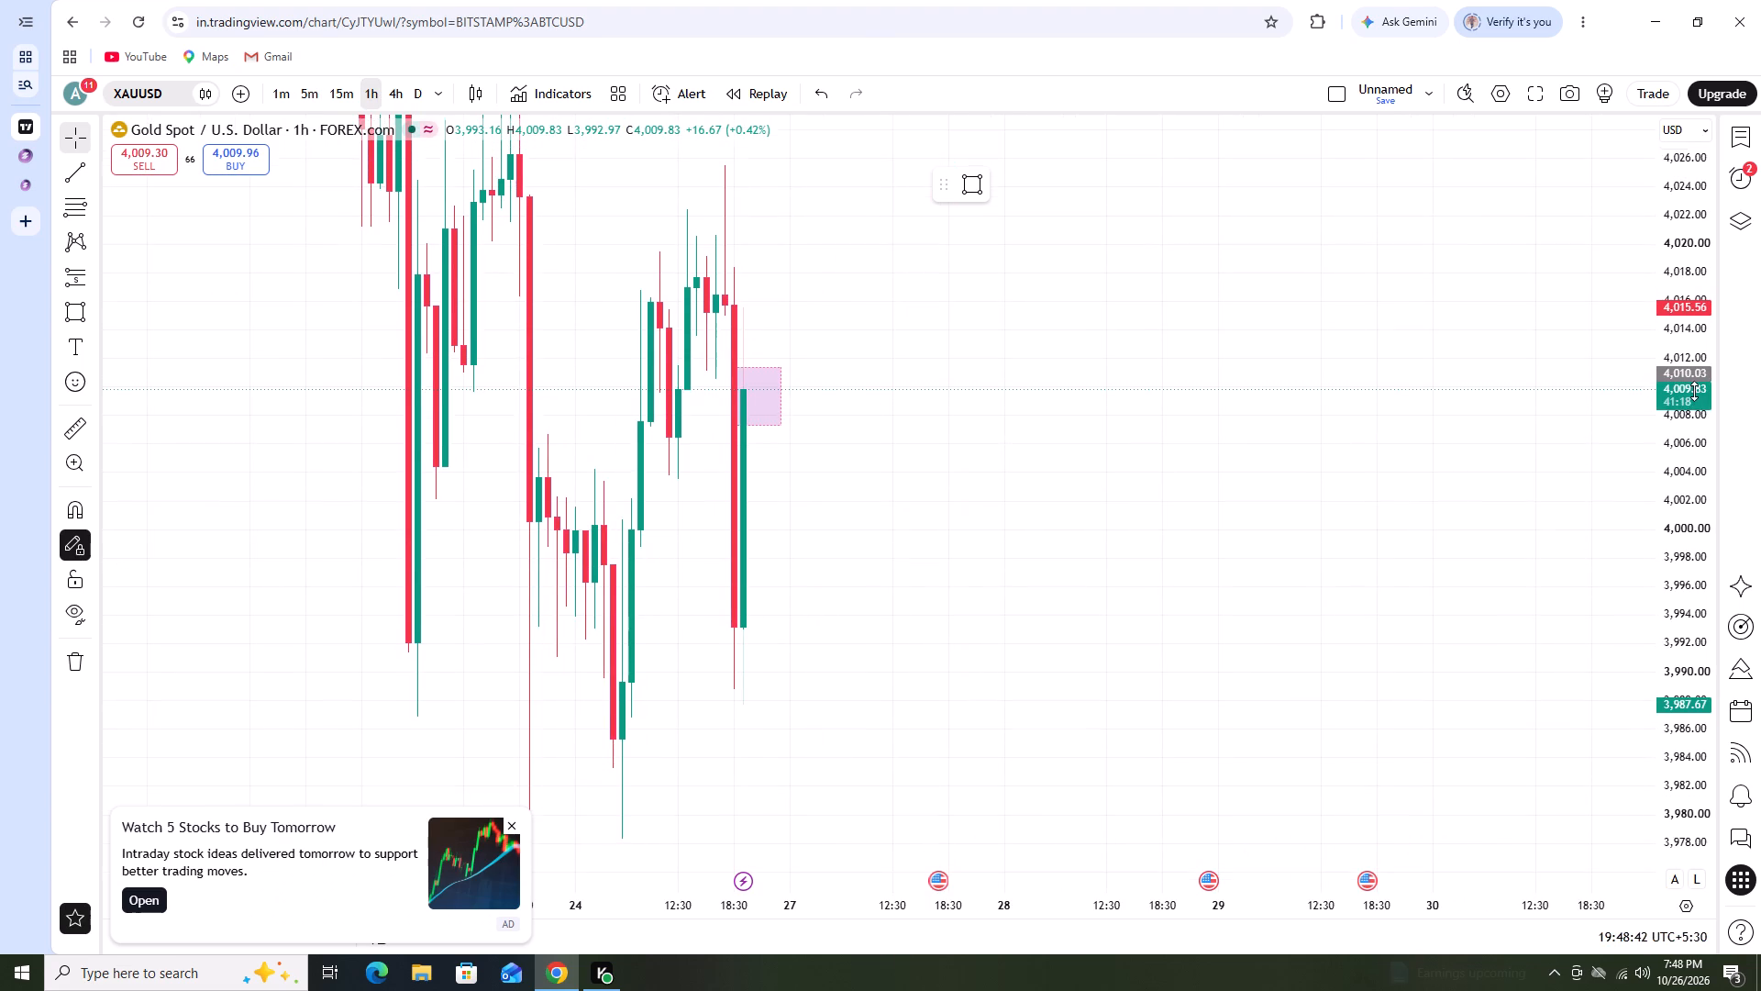
{"action": "scroll", "coordinate": [1694, 391], "scroll_direction": "down", "scroll_amount": 4}
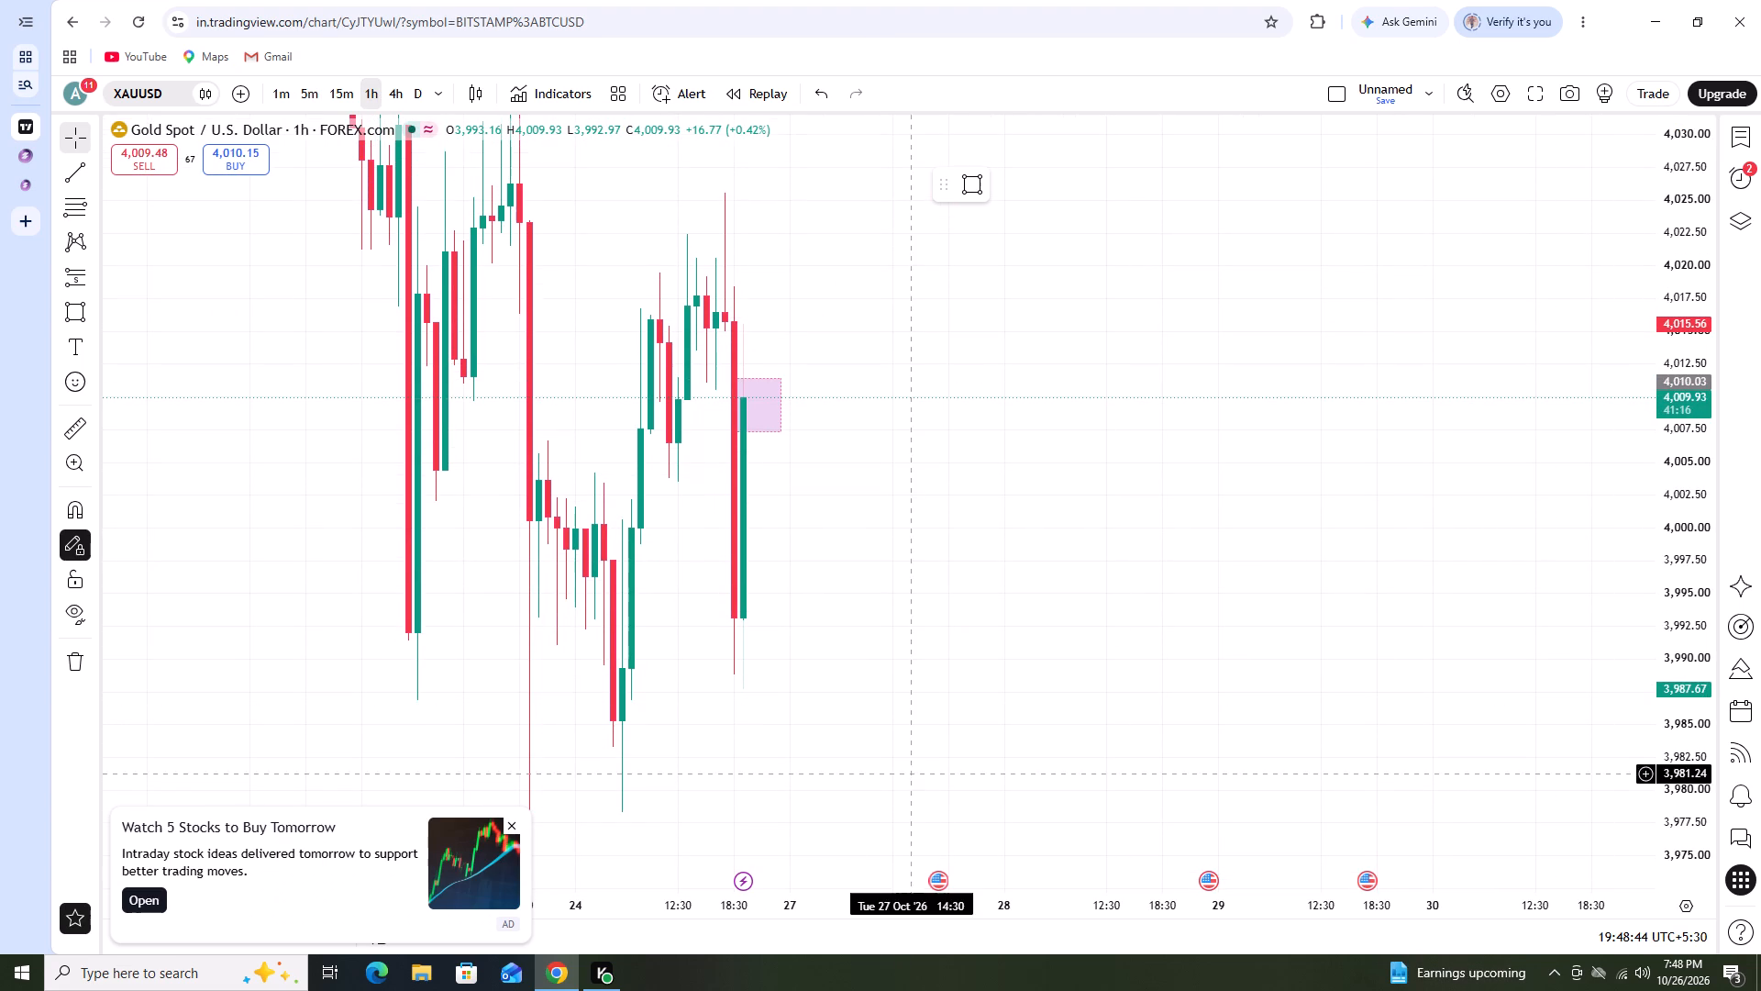
{"action": "left_click", "coordinate": [959, 848]}
{"action": "scroll", "coordinate": [1067, 761], "scroll_direction": "up", "scroll_amount": 4}
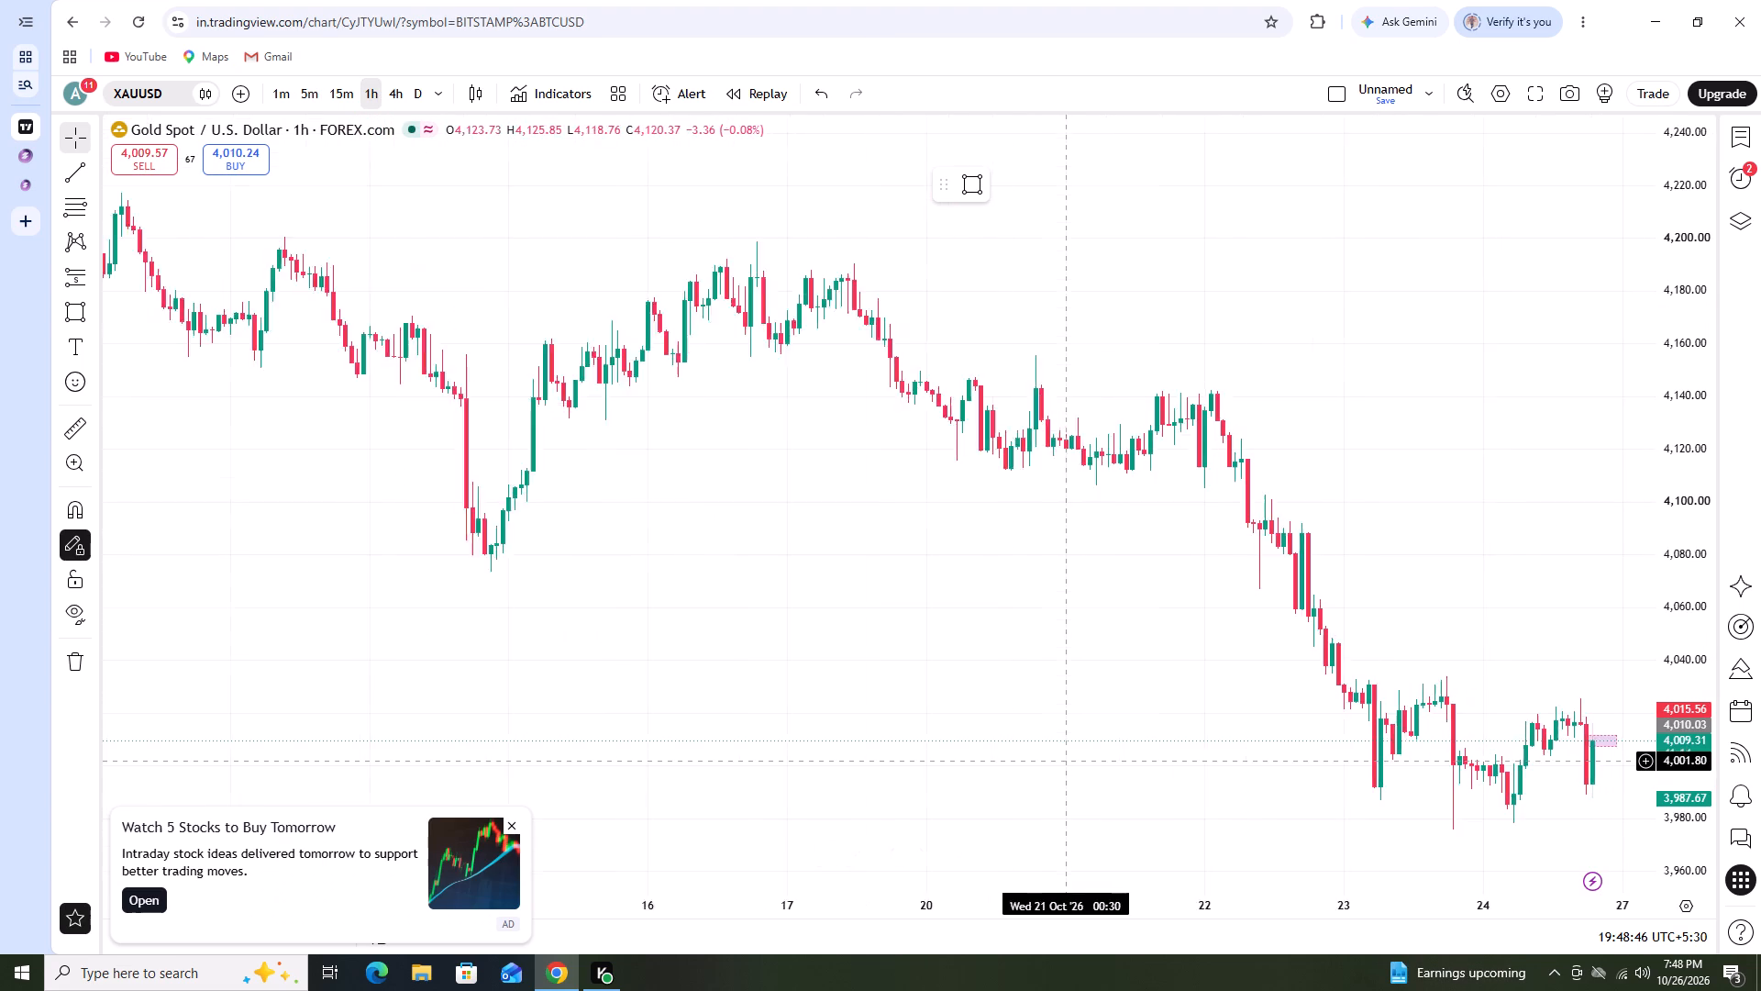
{"action": "scroll", "coordinate": [1067, 760], "scroll_direction": "up", "scroll_amount": 10}
{"action": "scroll", "coordinate": [1054, 763], "scroll_direction": "down", "scroll_amount": 2}
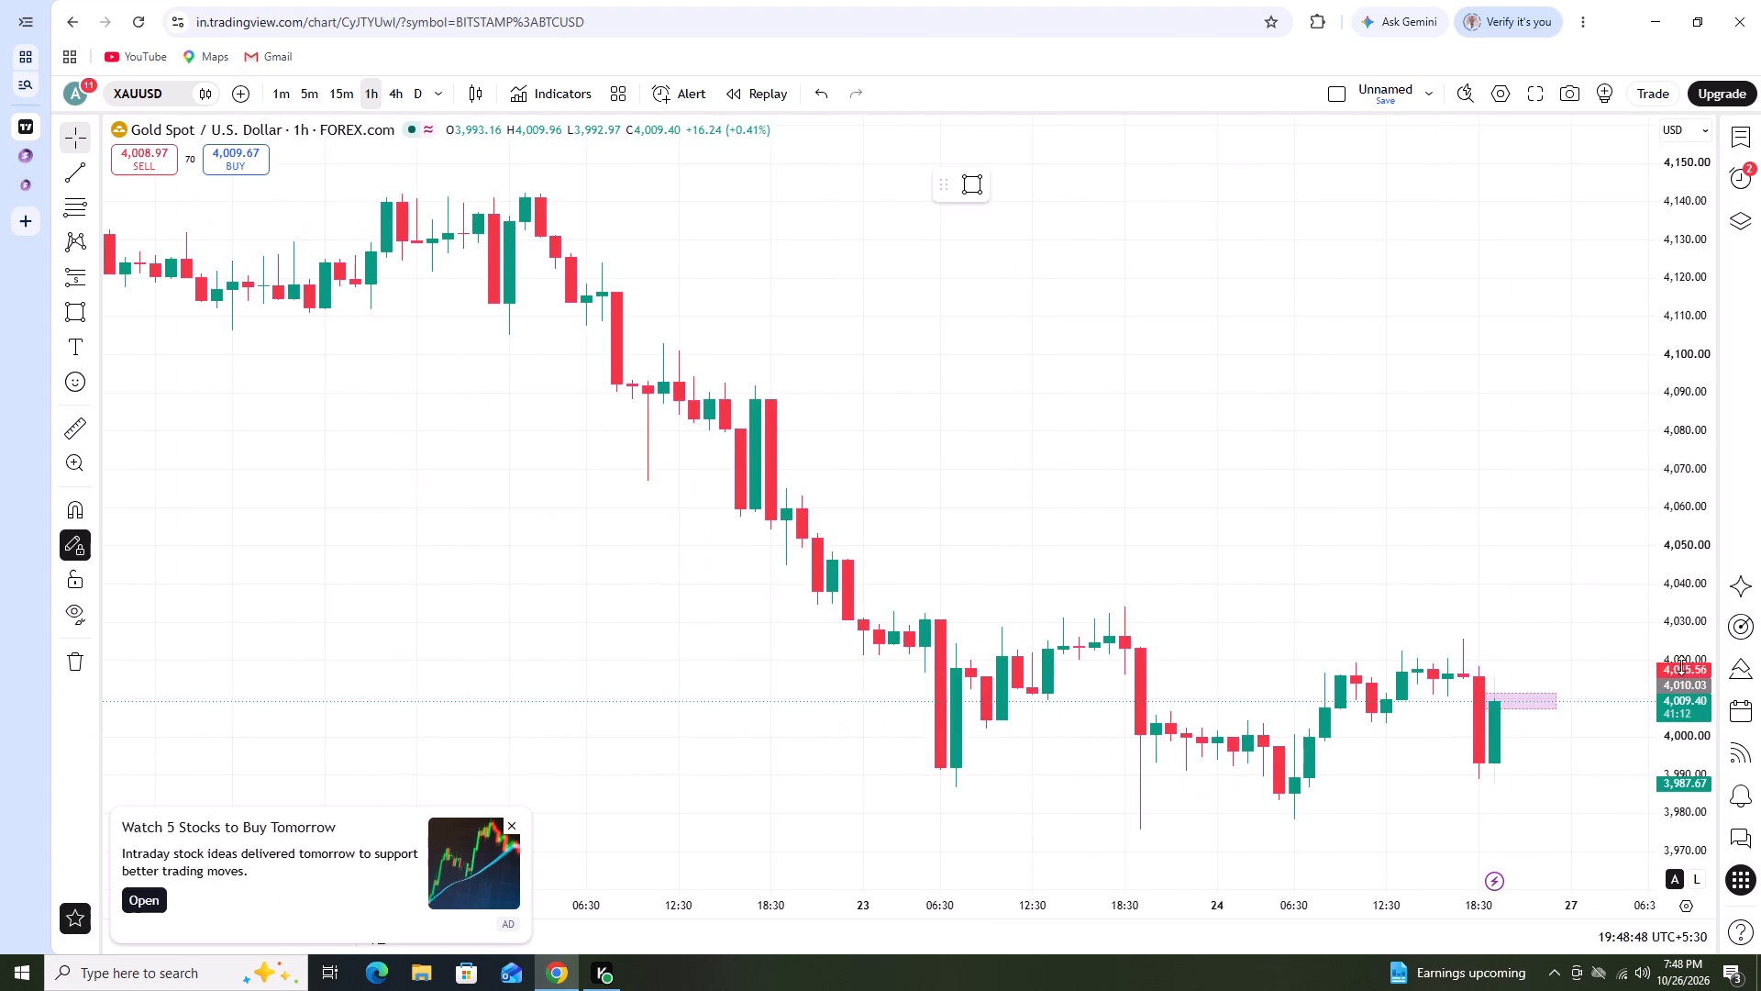
{"action": "scroll", "coordinate": [1681, 665], "scroll_direction": "up", "scroll_amount": 10}
{"action": "left_click_drag", "start_coordinate": [1576, 663], "coordinate": [1353, 463]}
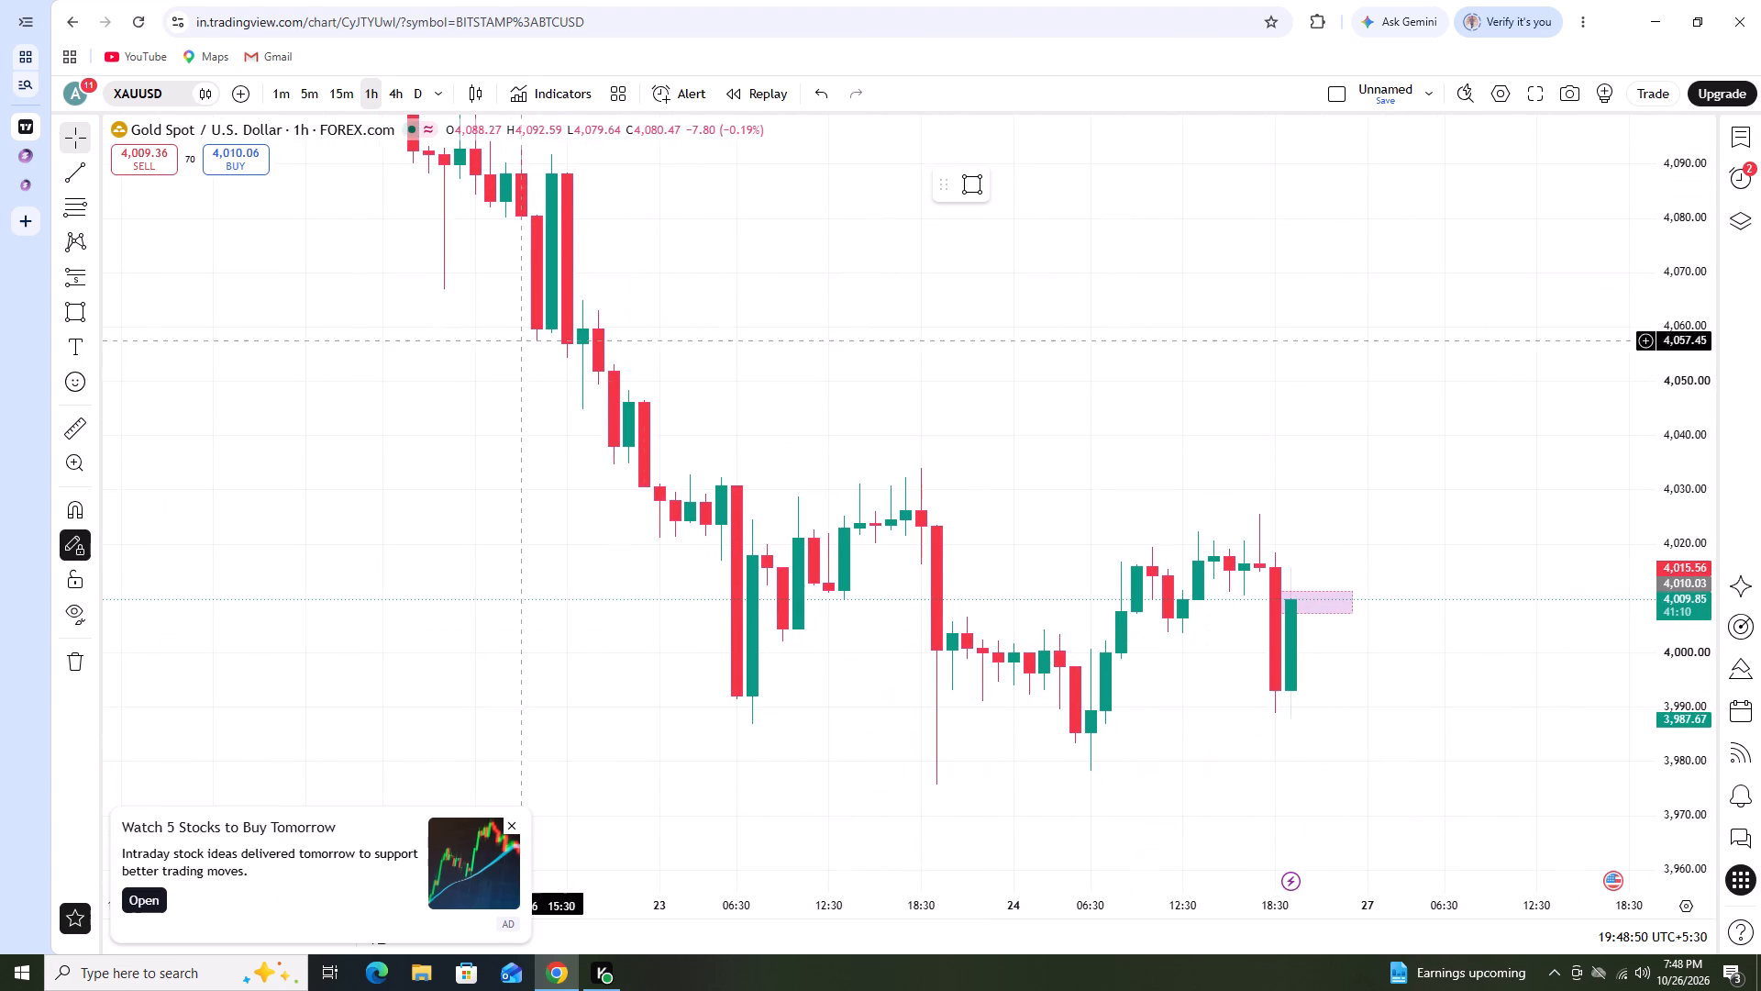
Check the latest 1-hour drop with a temporary Fibonacci retracement from the high at about 4,026 down to the following low.
{"action": "left_click", "coordinate": [78, 211]}
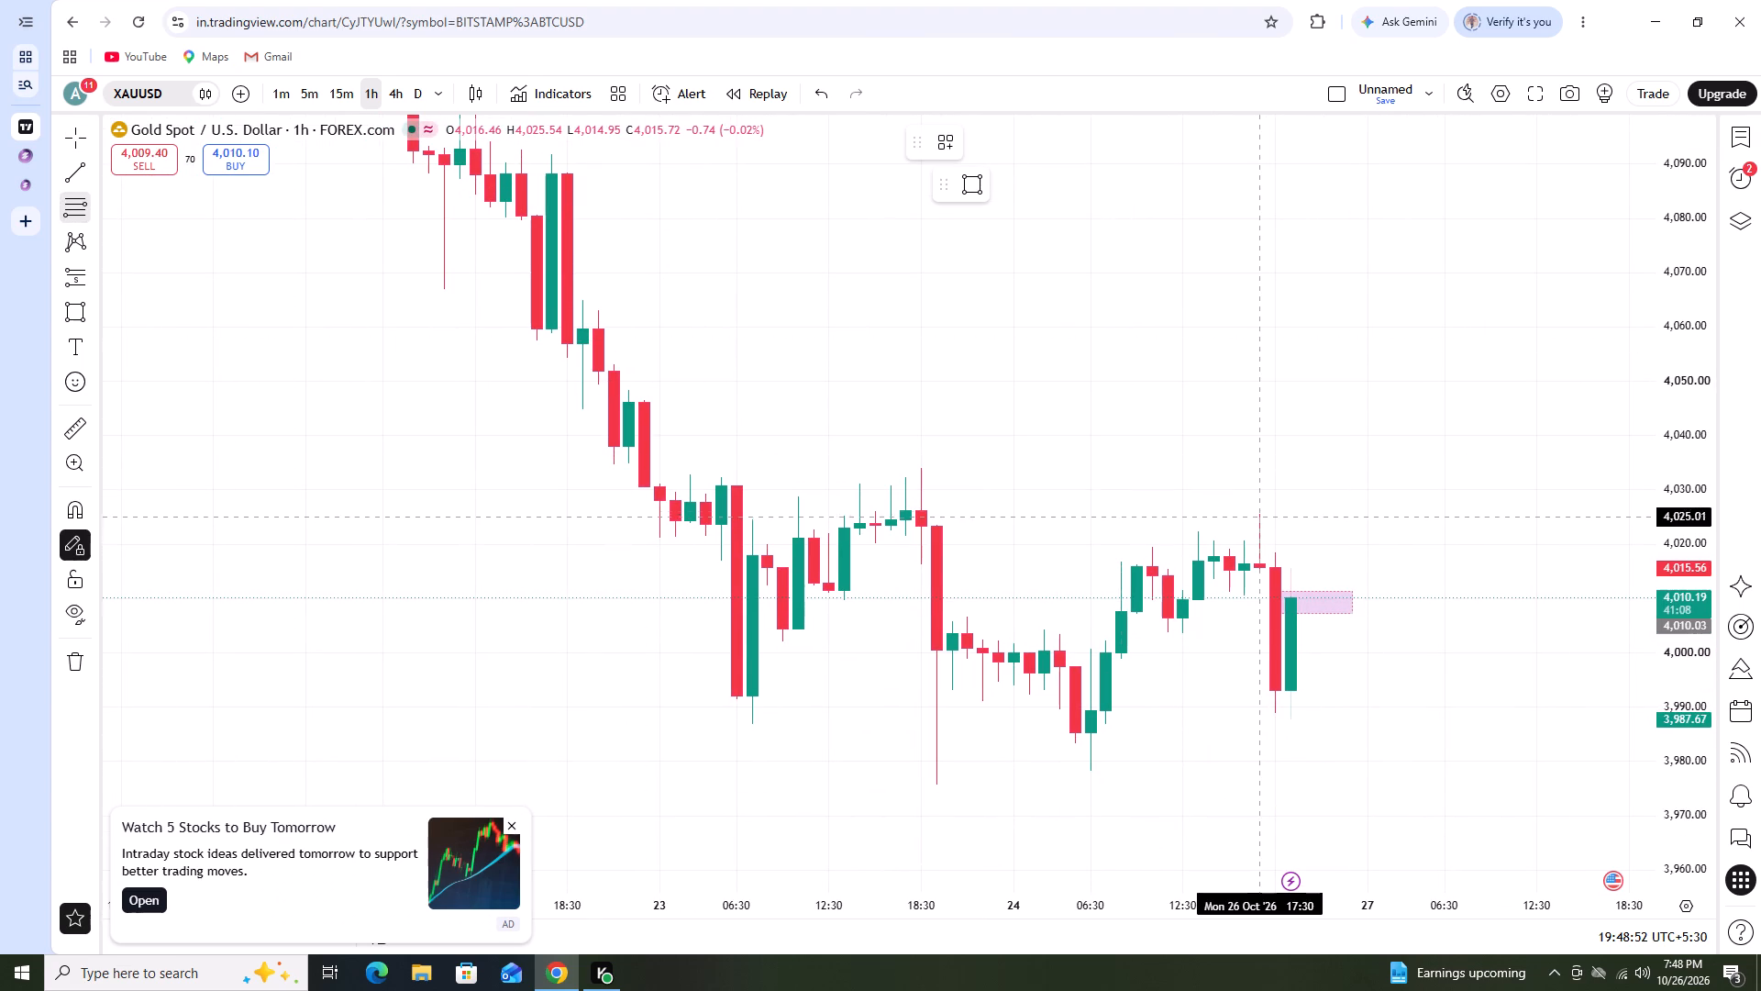
{"action": "left_click_drag", "start_coordinate": [1256, 511], "coordinate": [1344, 639]}
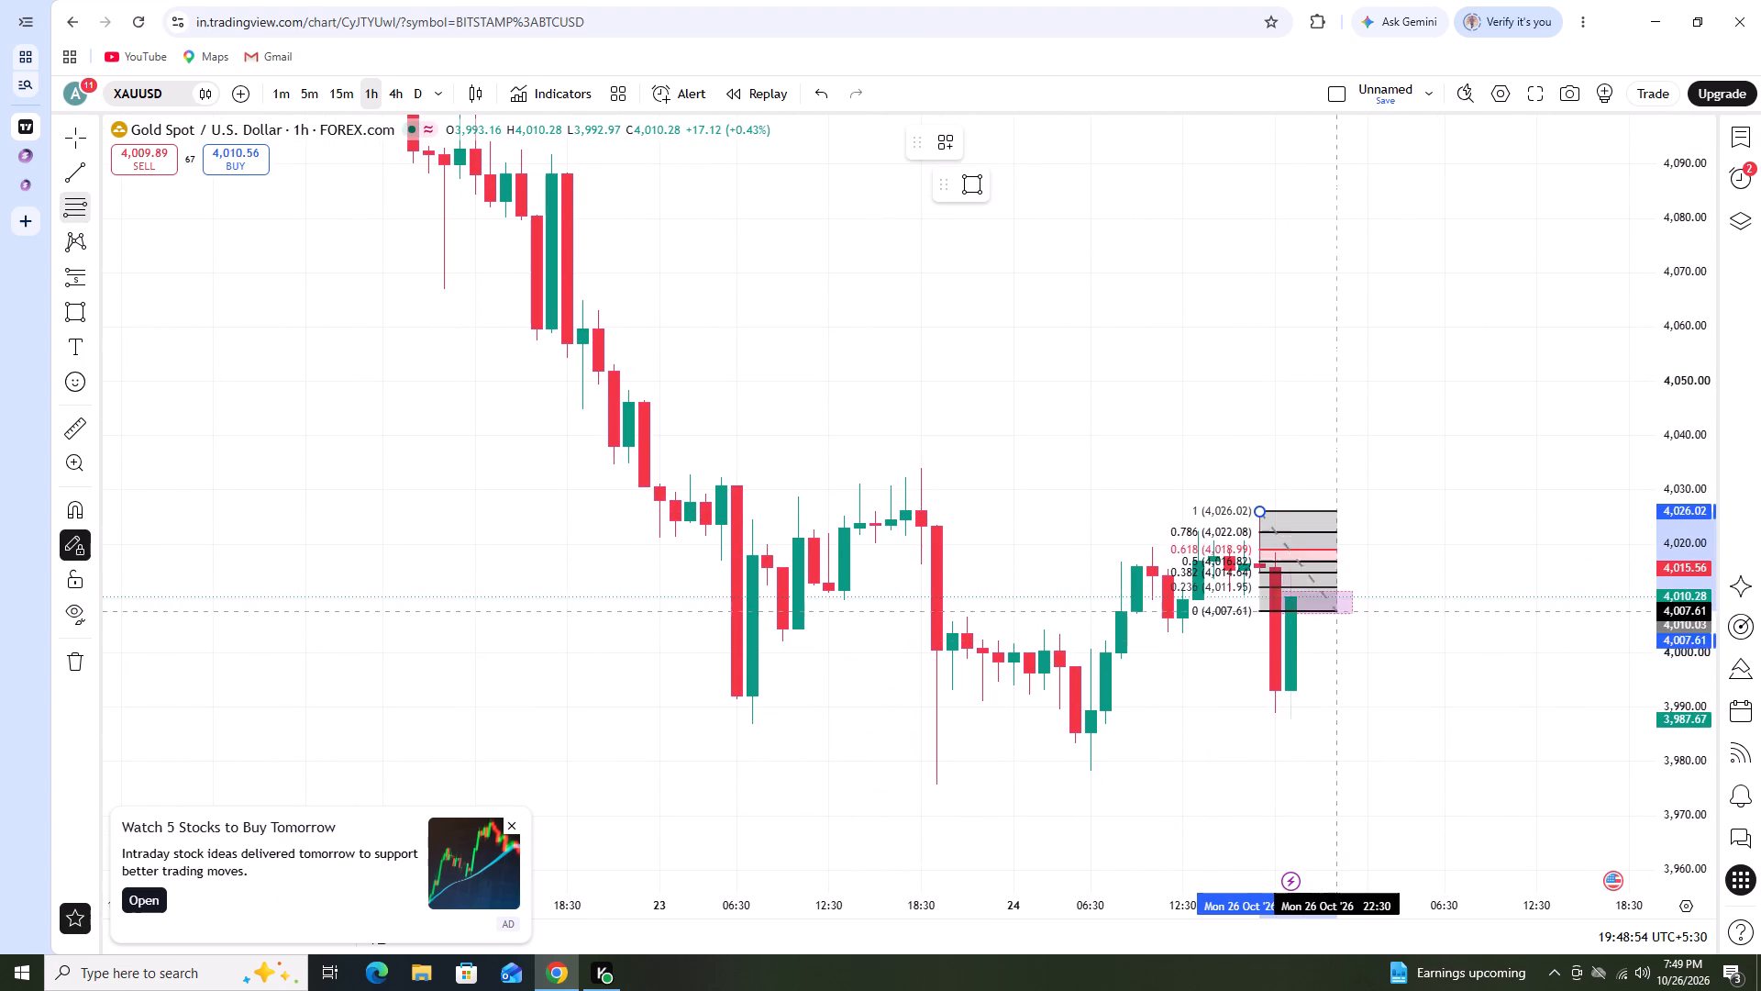
{"action": "left_click_drag", "start_coordinate": [1344, 639], "coordinate": [1452, 707]}
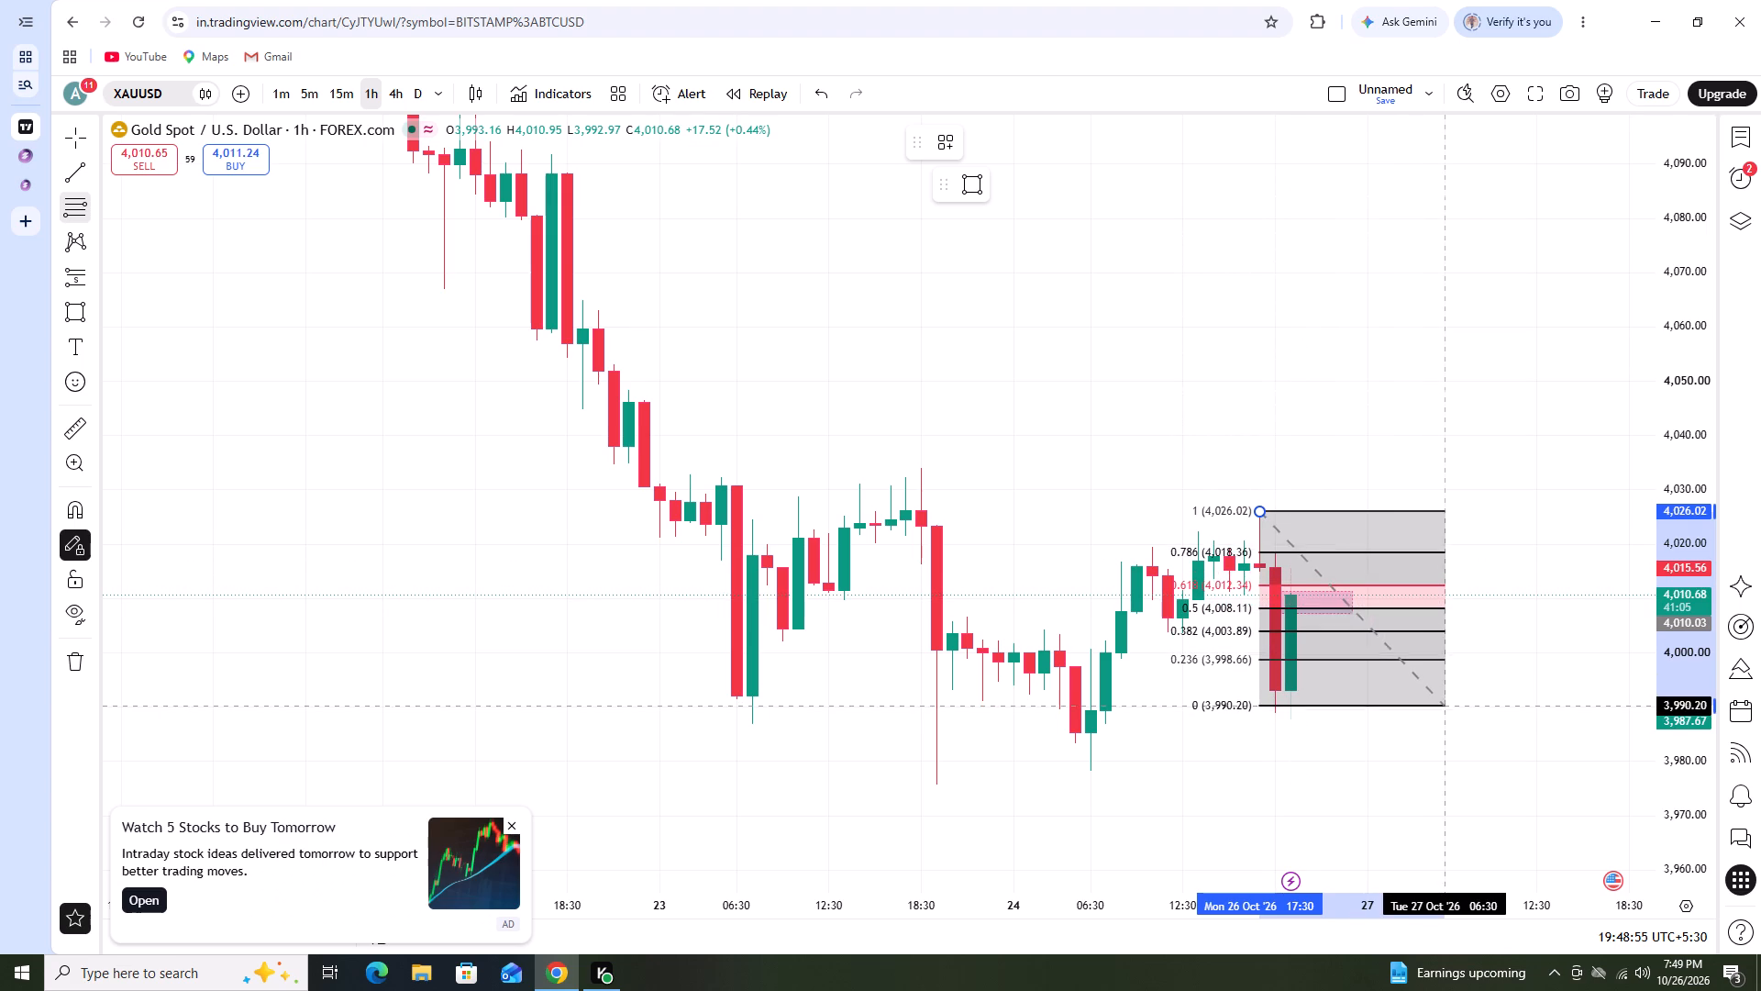
{"action": "left_click_drag", "start_coordinate": [1452, 707], "coordinate": [1462, 716]}
{"action": "right_click", "coordinate": [1462, 715]}
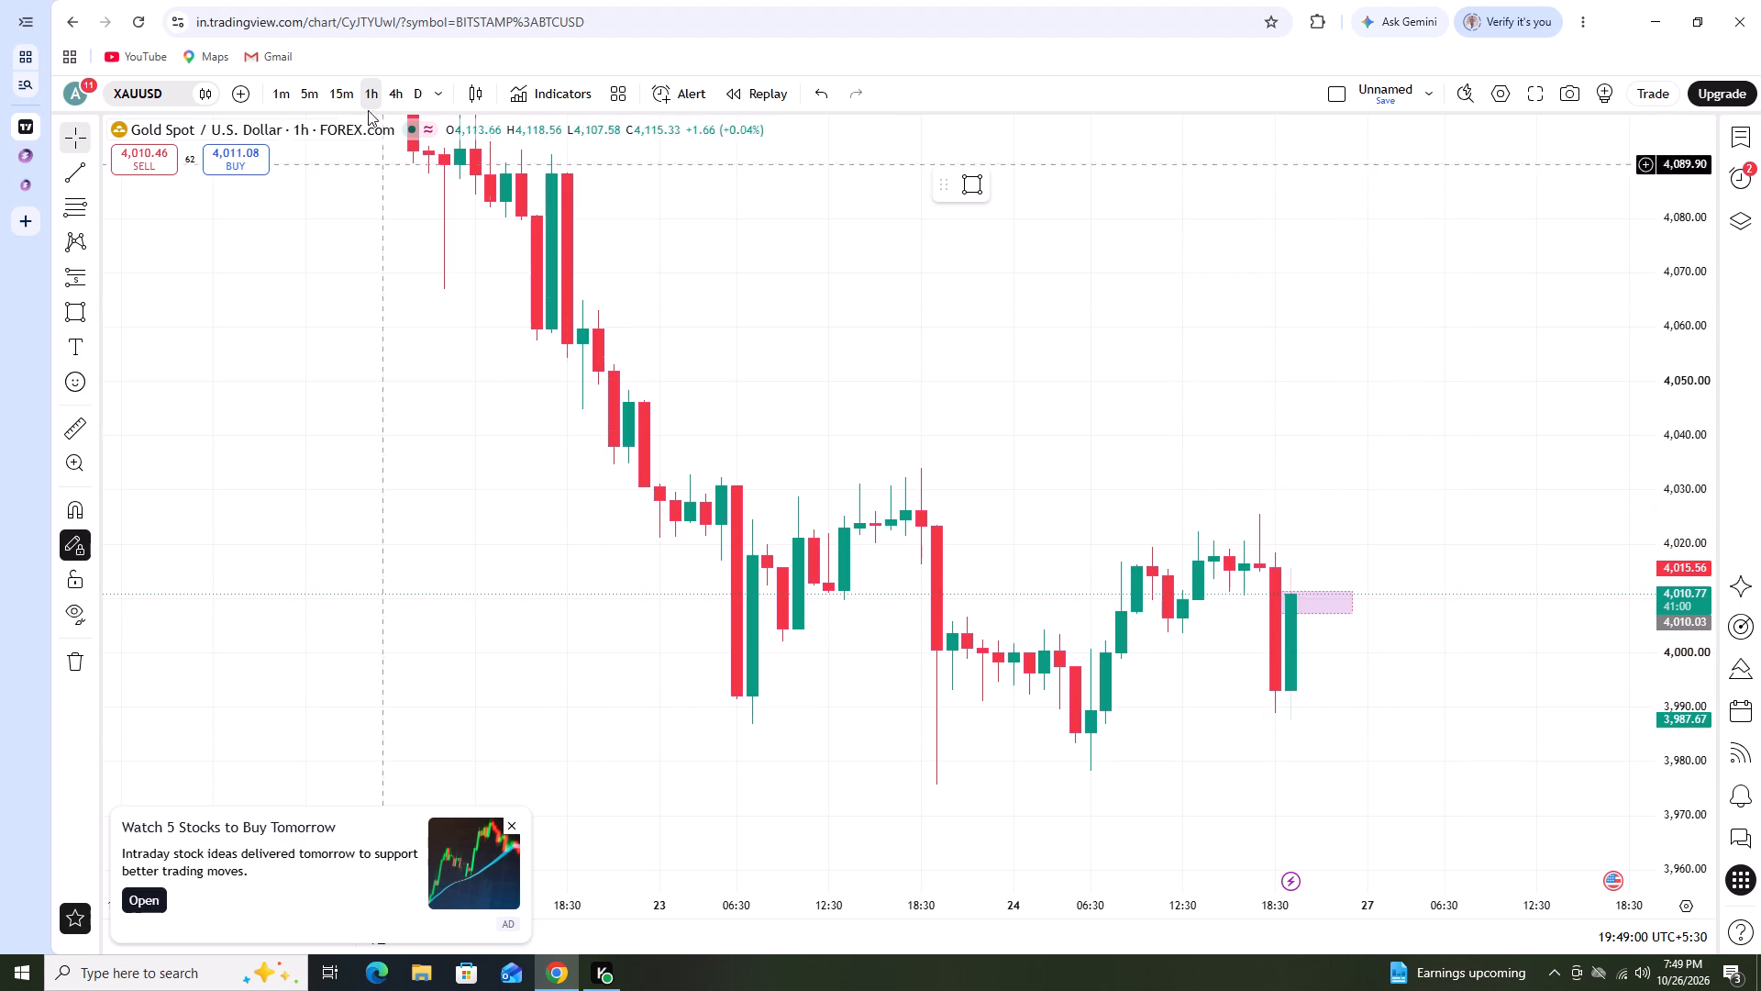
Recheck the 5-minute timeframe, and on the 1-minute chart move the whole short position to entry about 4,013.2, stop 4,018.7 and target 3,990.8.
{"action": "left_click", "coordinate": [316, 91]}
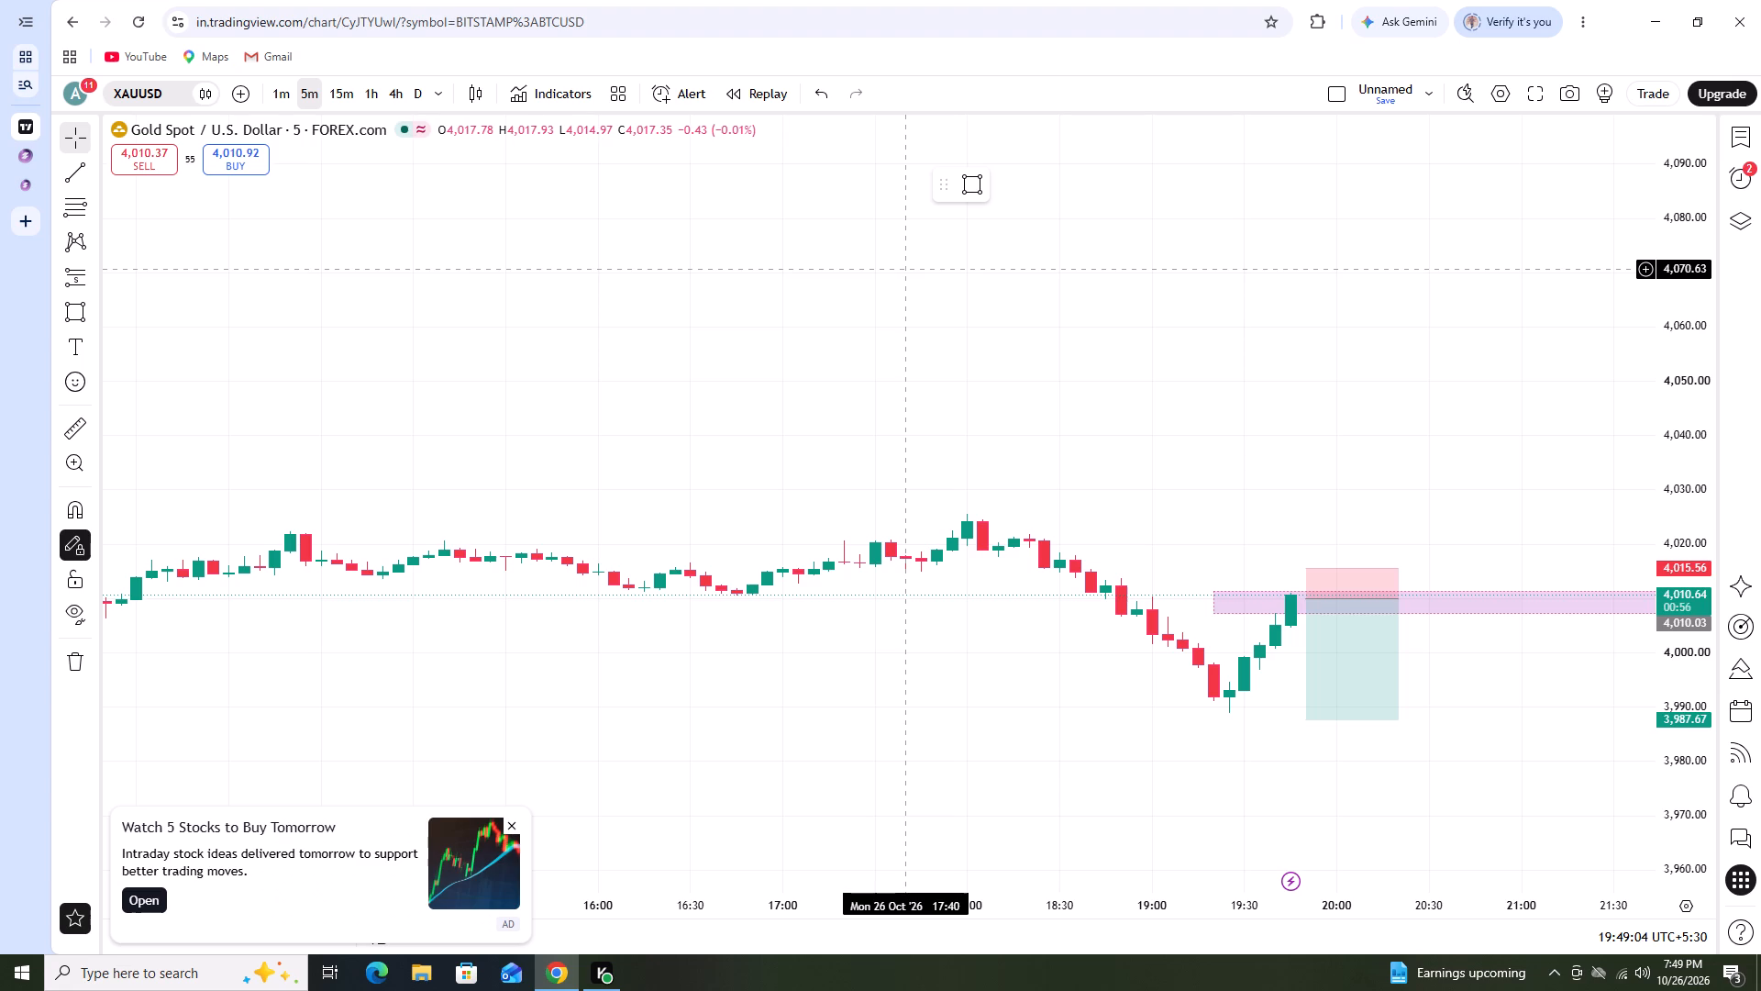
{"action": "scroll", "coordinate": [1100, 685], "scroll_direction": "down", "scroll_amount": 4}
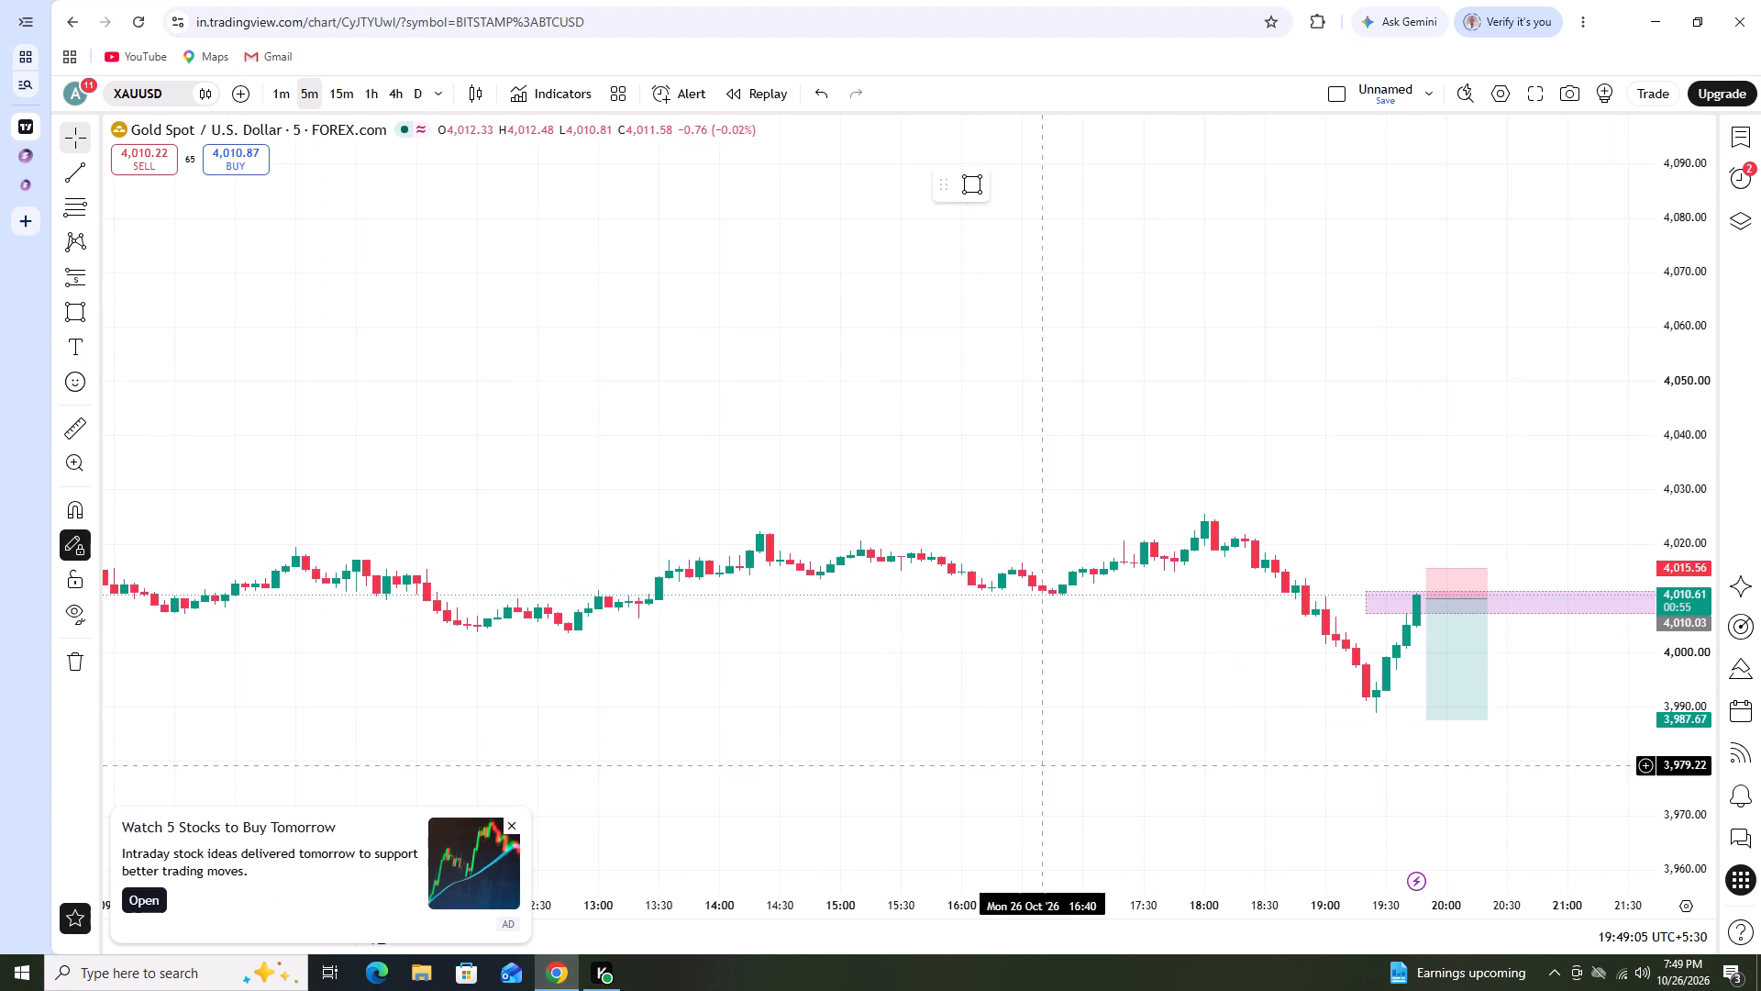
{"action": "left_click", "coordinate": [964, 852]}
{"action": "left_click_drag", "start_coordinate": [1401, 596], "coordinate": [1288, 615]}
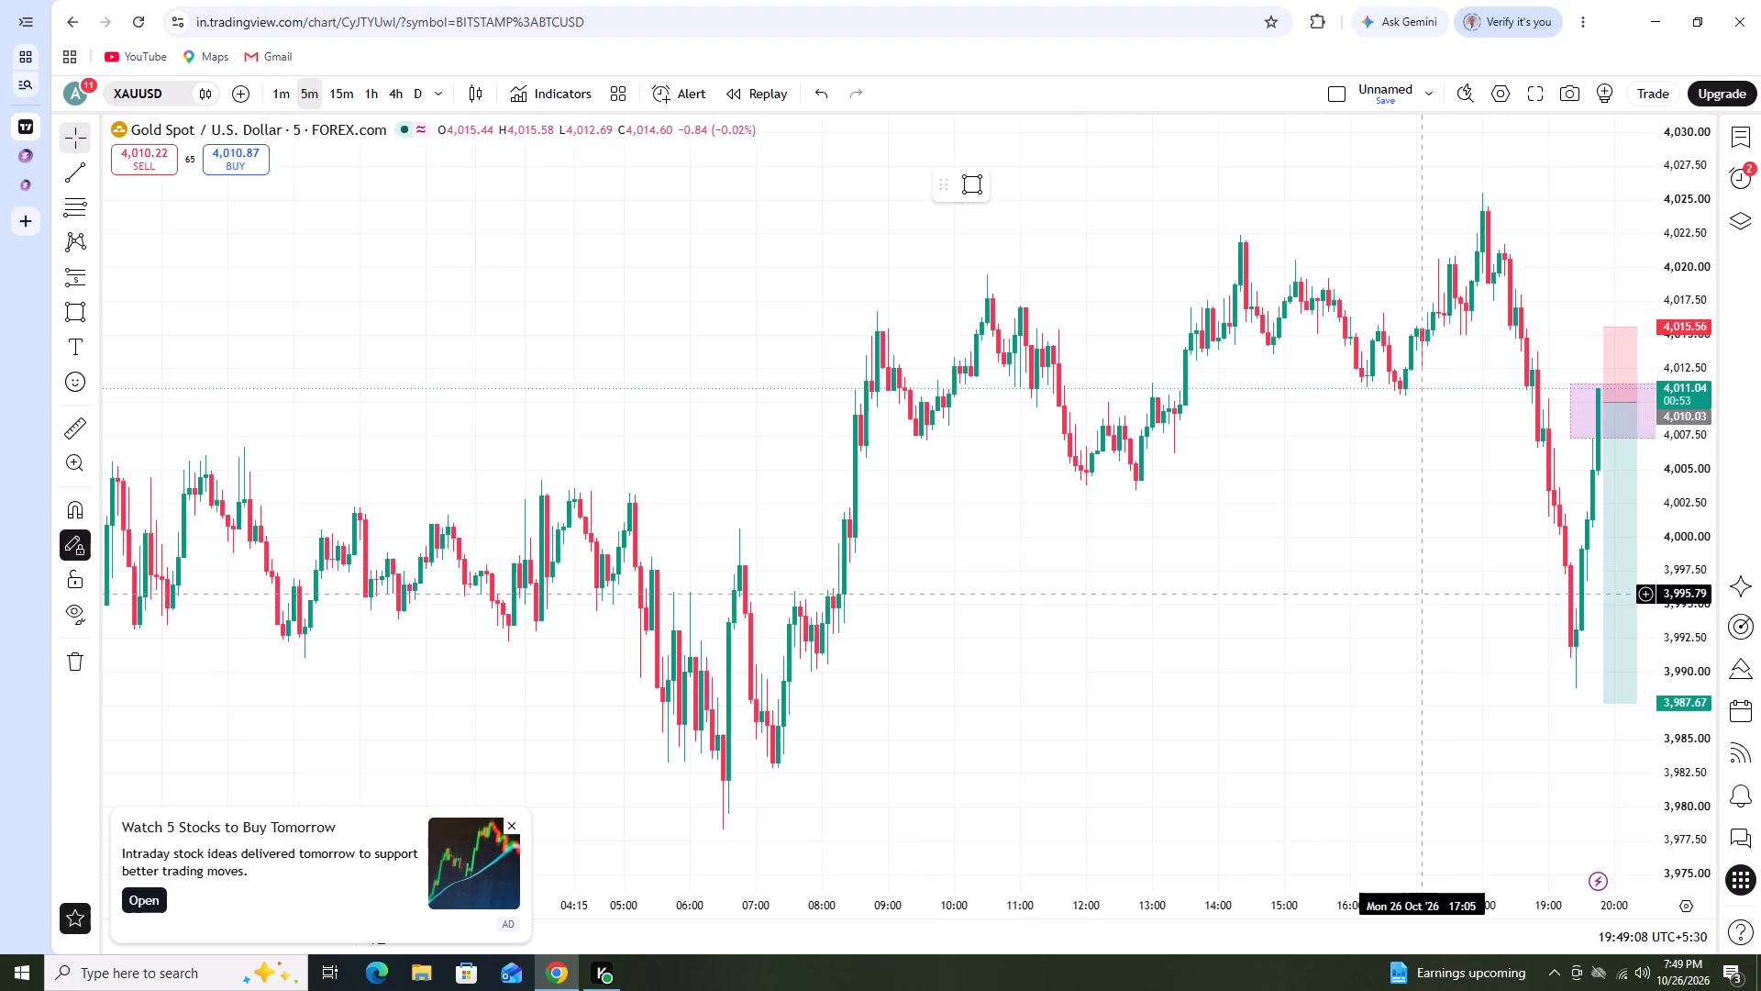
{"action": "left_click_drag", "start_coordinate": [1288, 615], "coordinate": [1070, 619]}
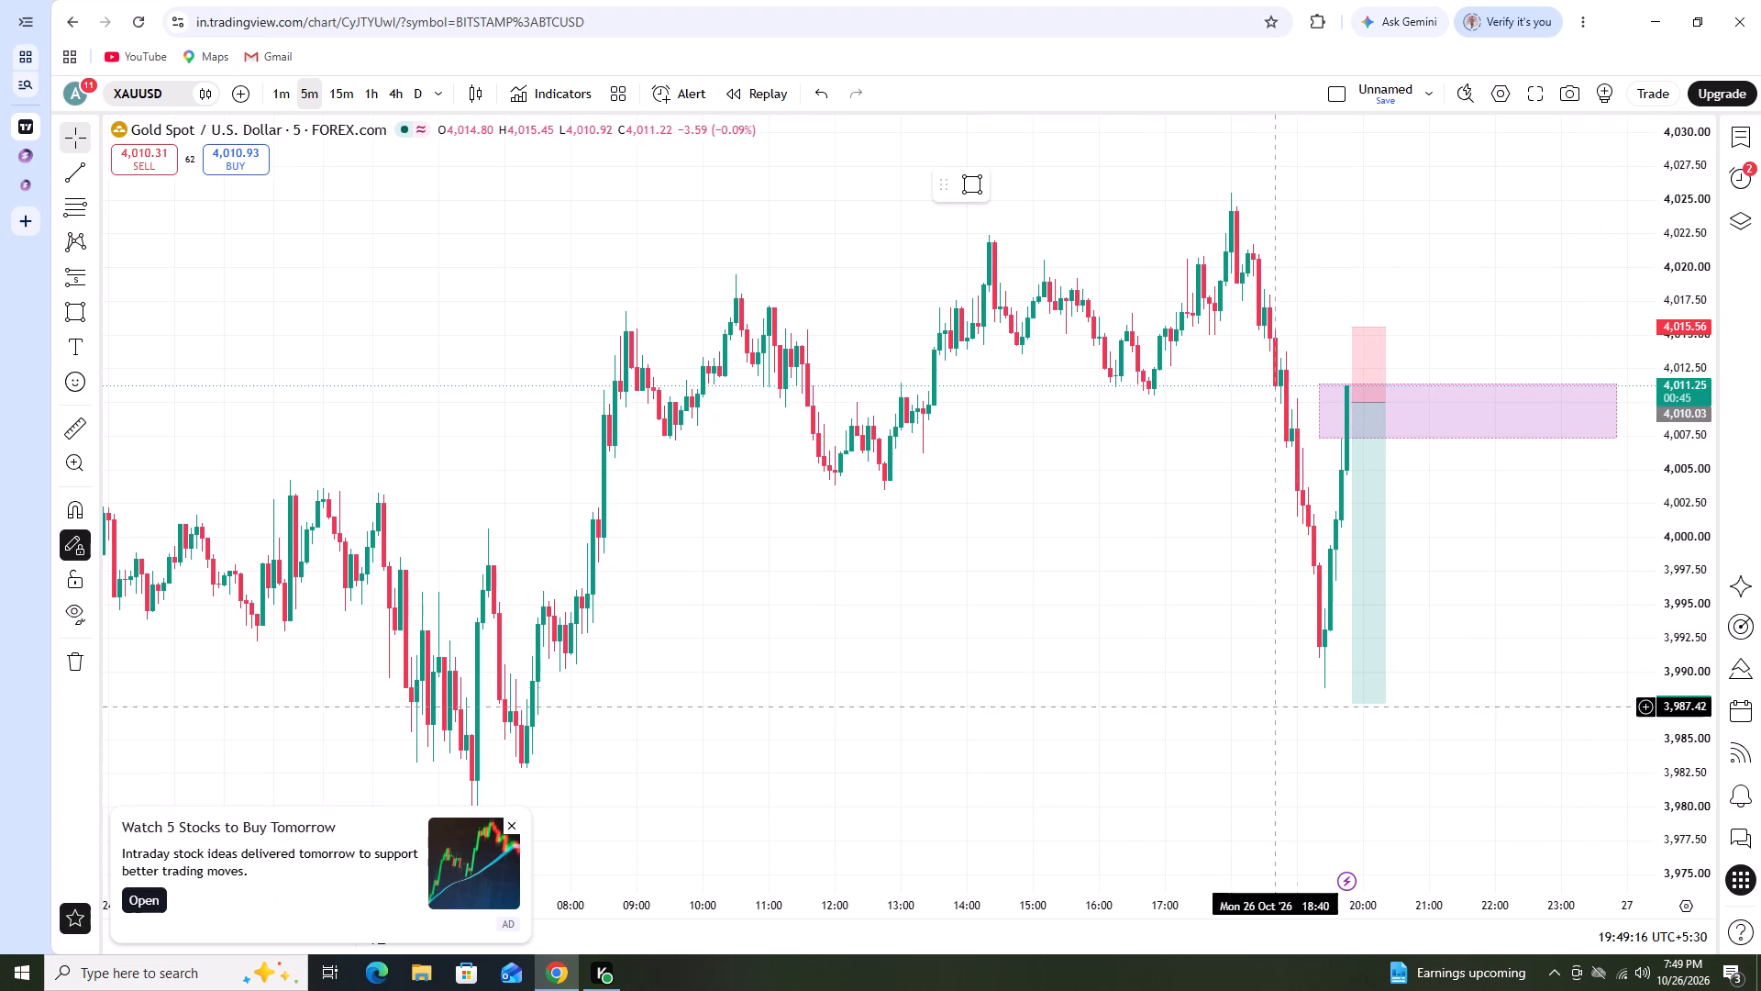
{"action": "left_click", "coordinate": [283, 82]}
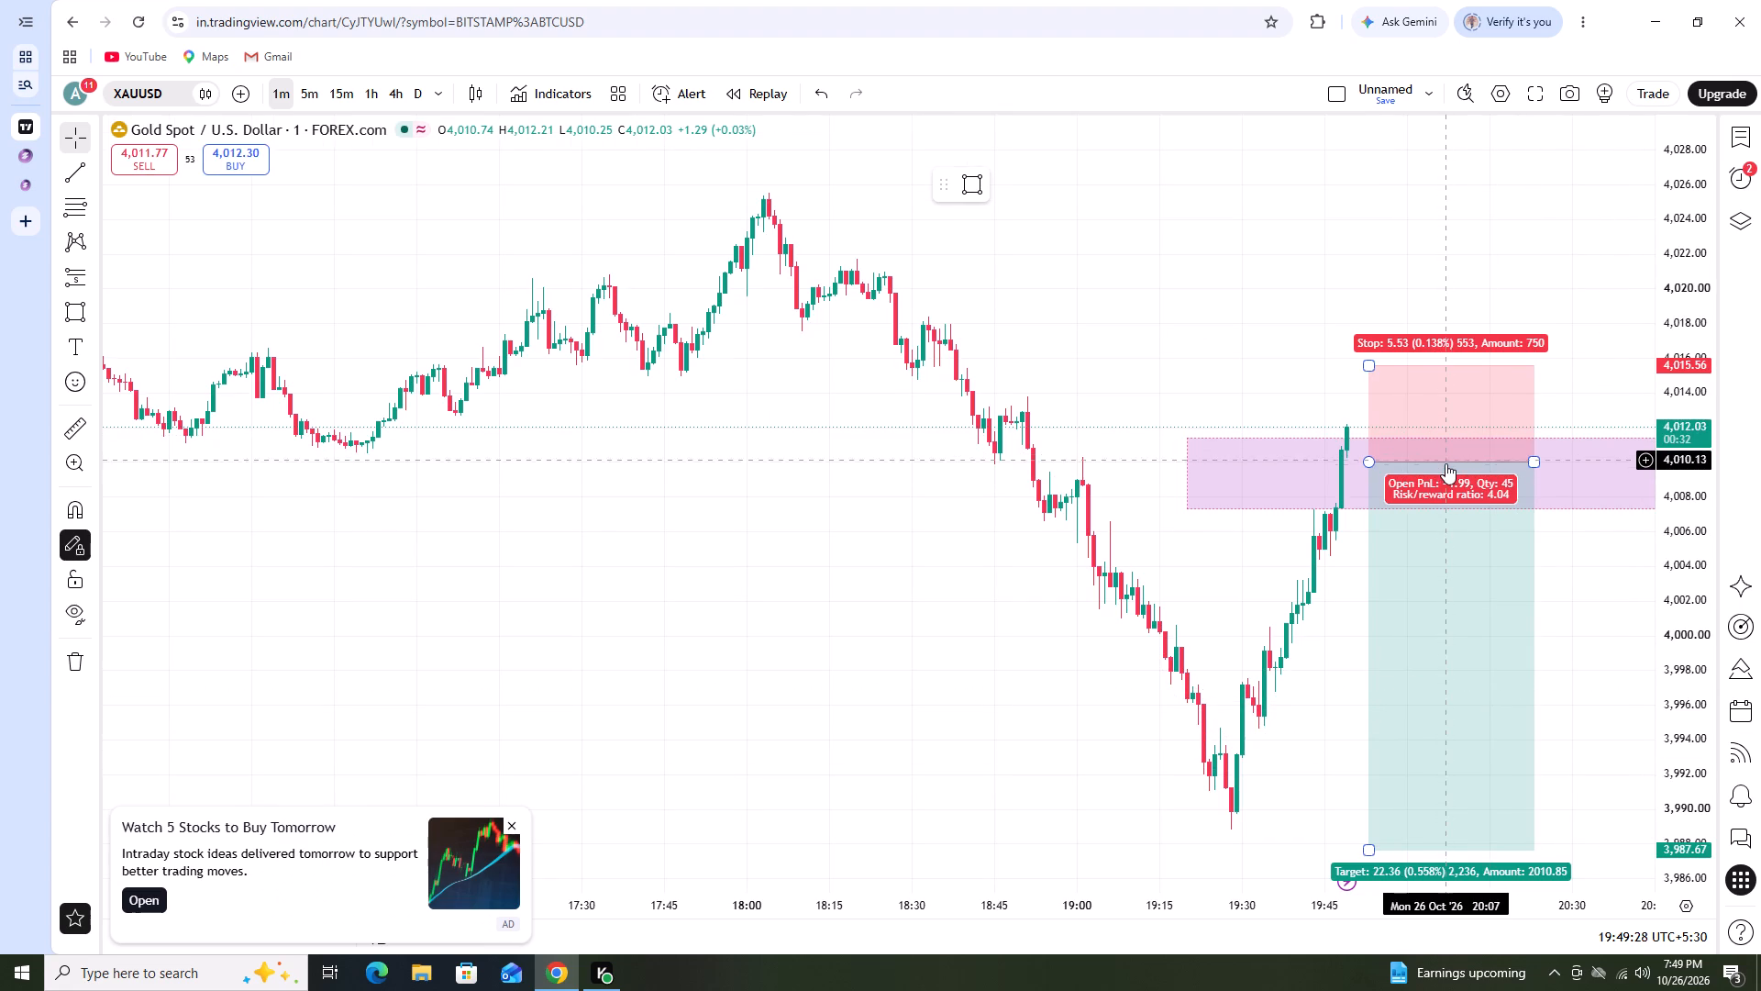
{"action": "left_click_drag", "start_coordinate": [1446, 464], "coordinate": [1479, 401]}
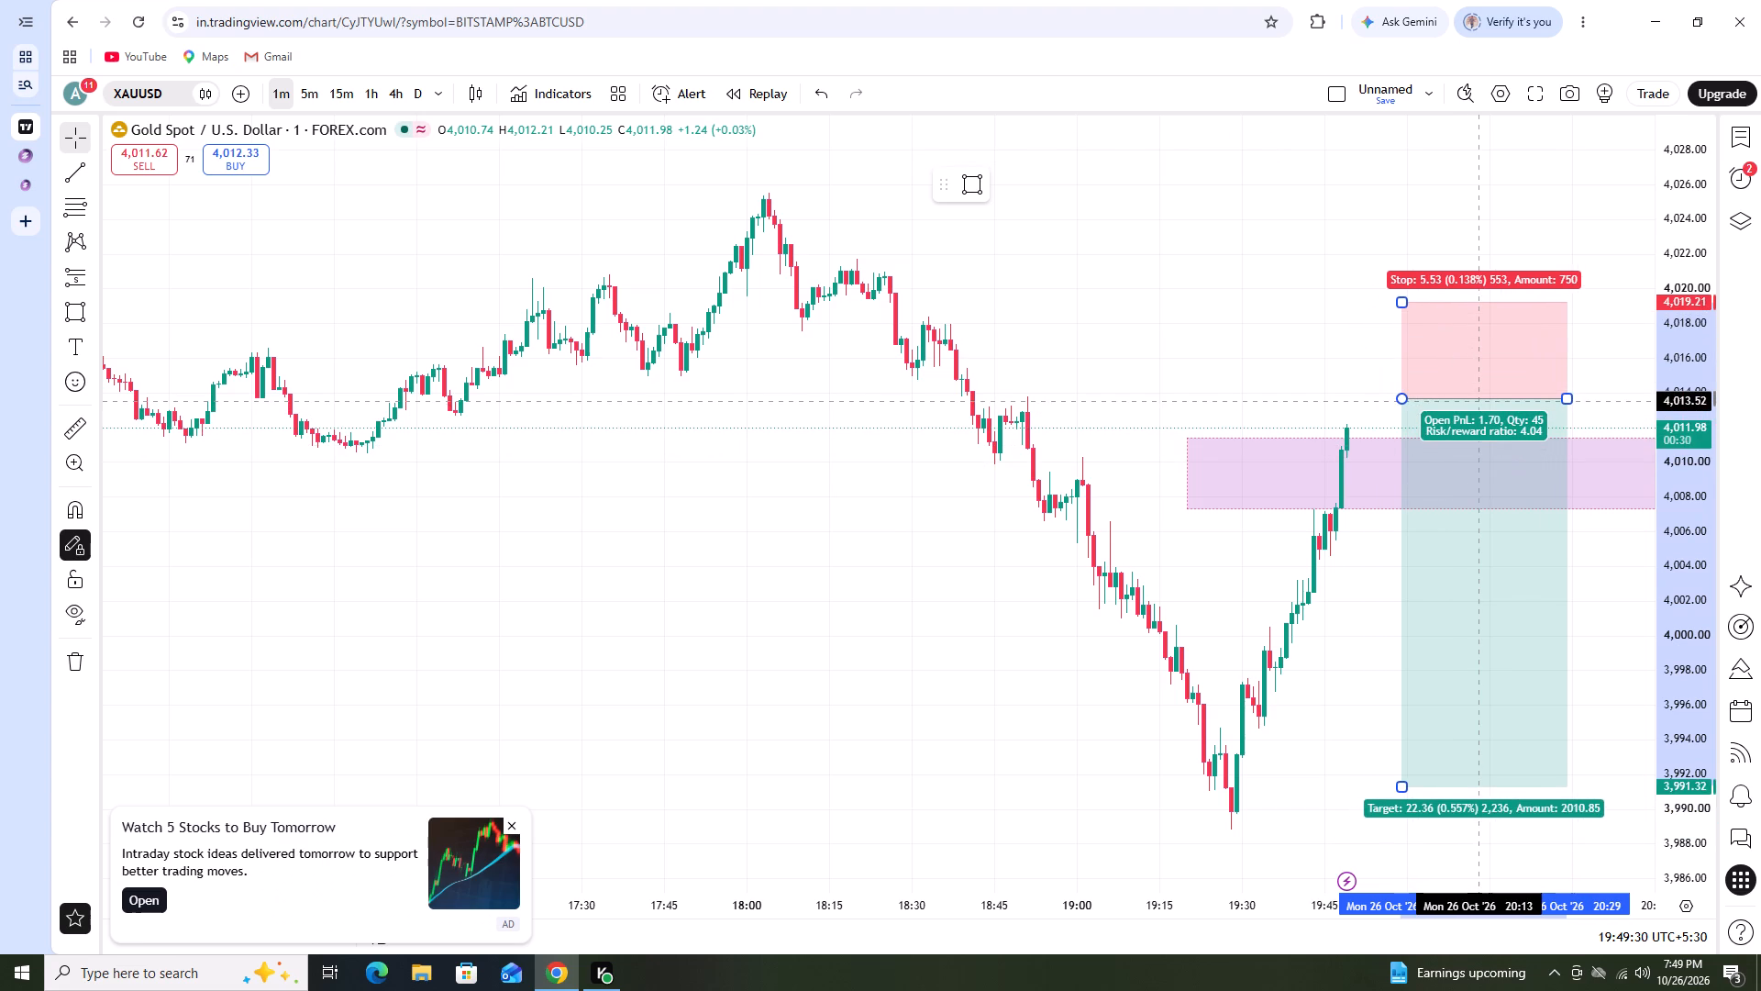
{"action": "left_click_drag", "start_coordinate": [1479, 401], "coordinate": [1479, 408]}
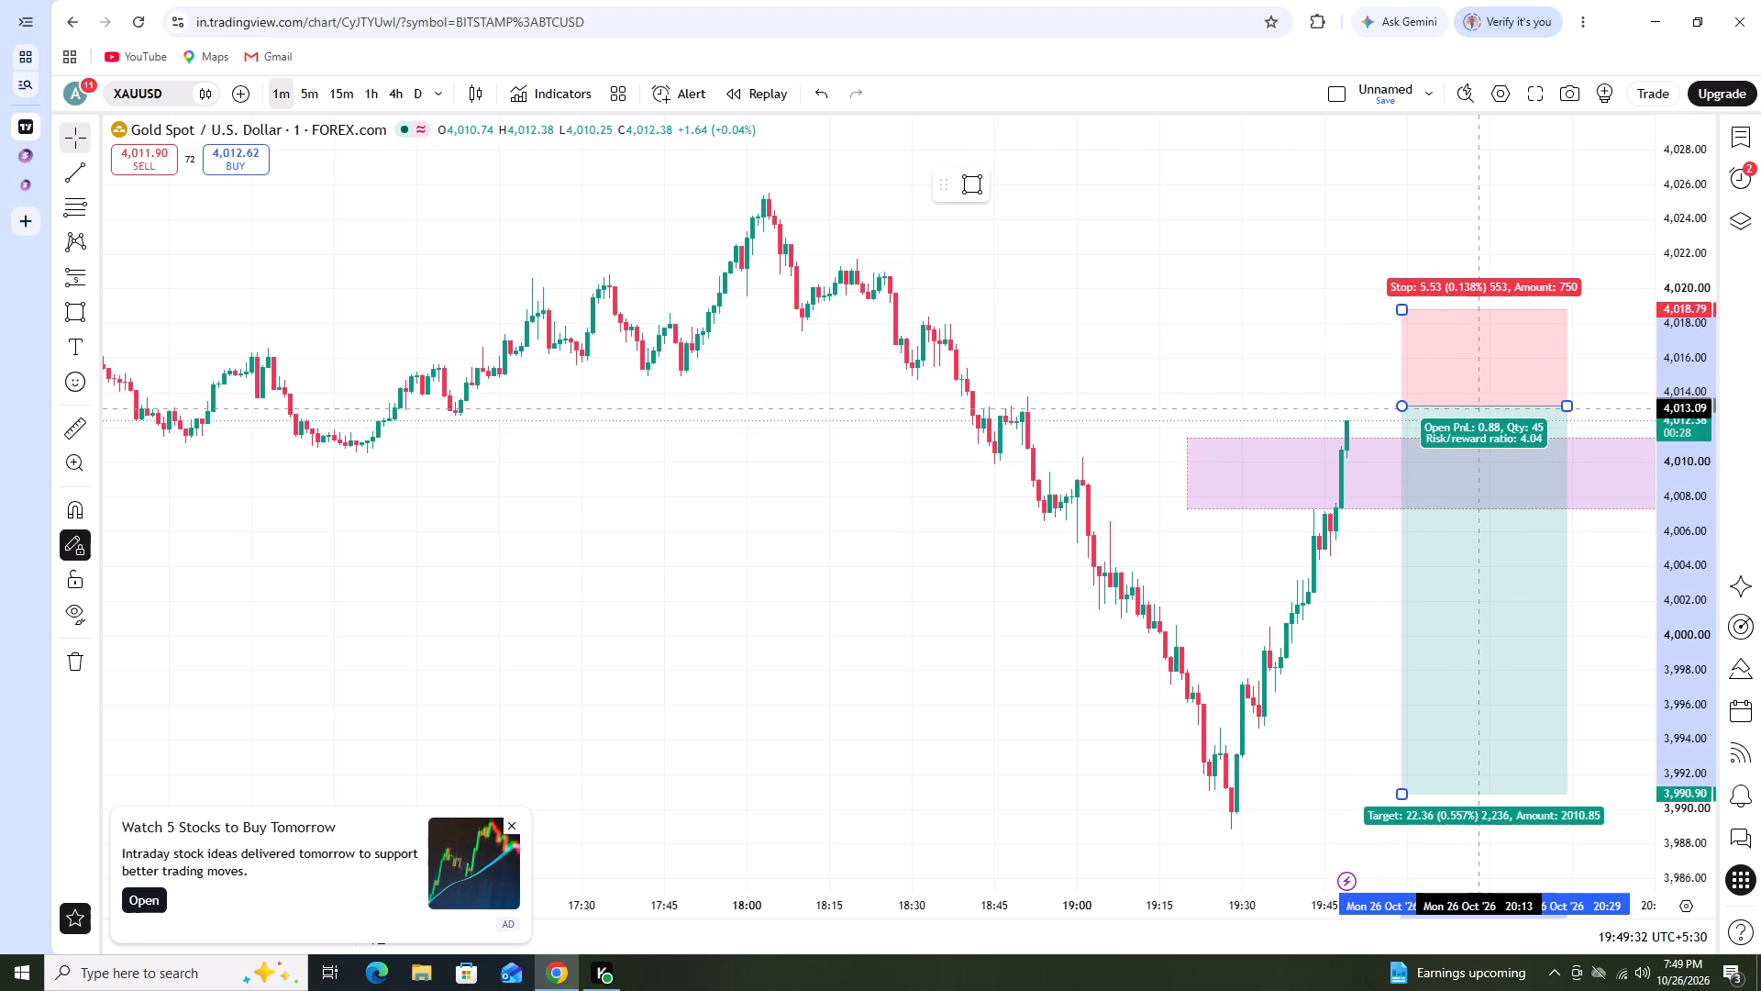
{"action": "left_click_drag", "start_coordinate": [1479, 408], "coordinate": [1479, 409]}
Move the whole short position later and up to an entry of about 4,018.5, stop 4,024.0 and target 3,996.1.
{"action": "scroll", "coordinate": [947, 572], "scroll_direction": "down", "scroll_amount": 1}
{"action": "left_click_drag", "start_coordinate": [949, 573], "coordinate": [801, 560]}
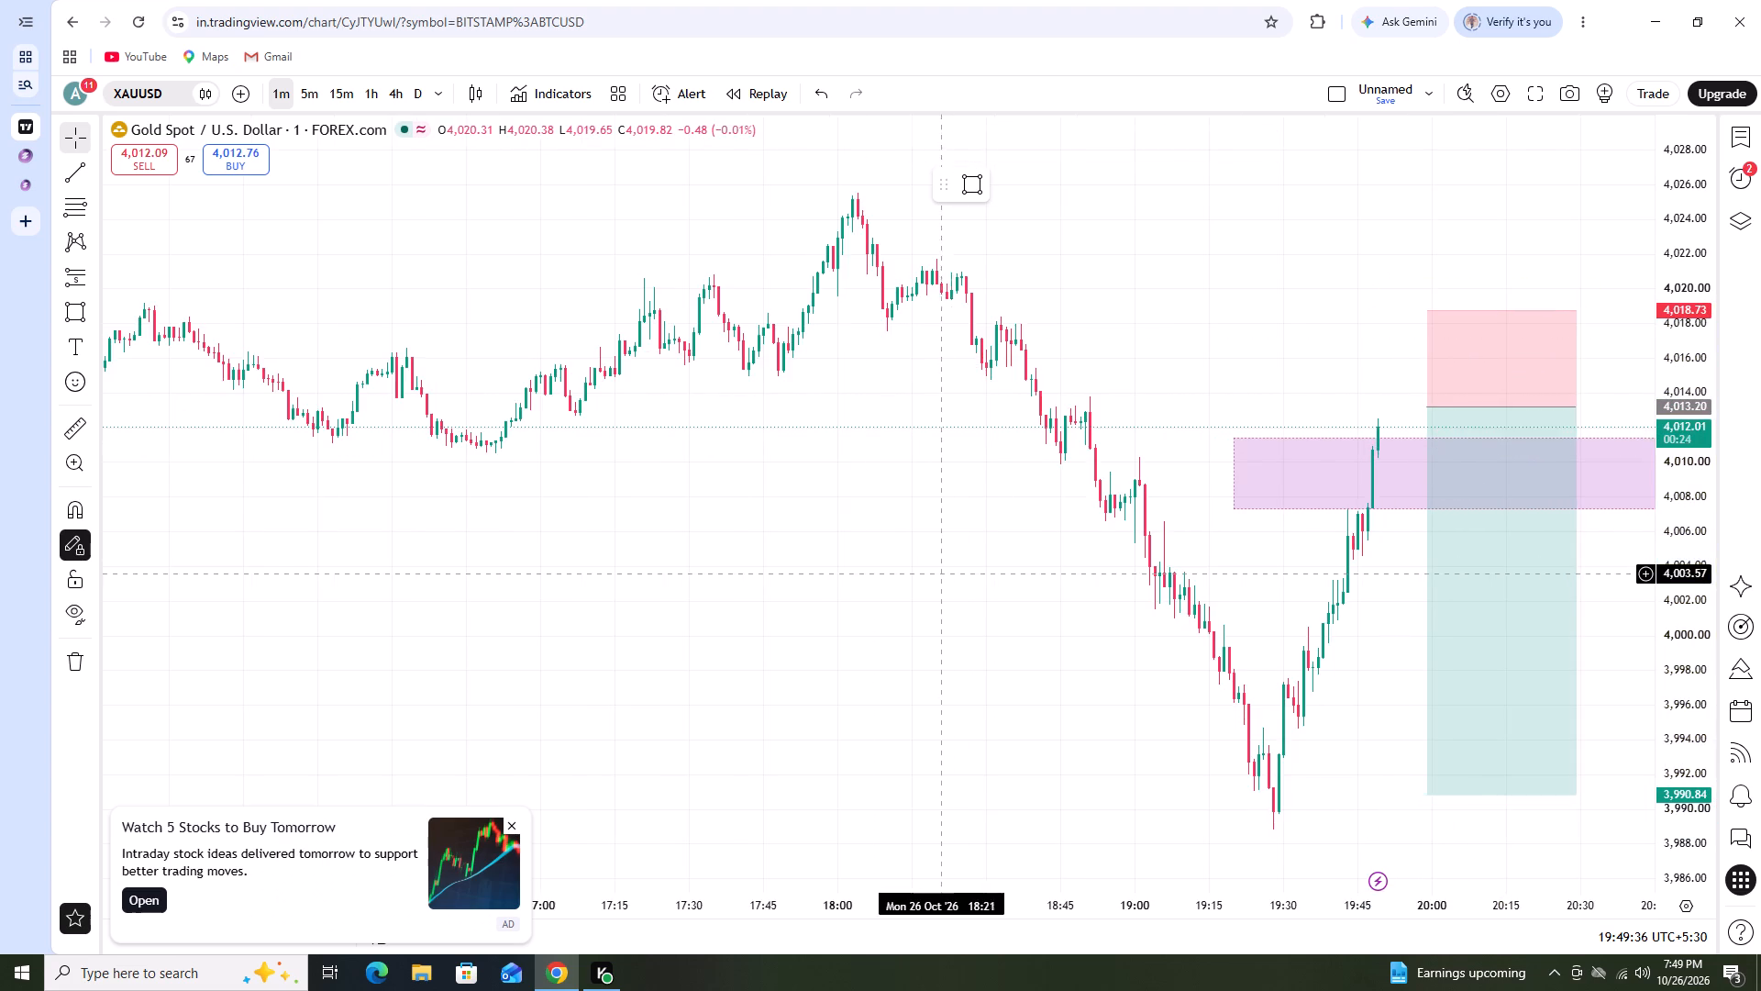
{"action": "left_click_drag", "start_coordinate": [801, 560], "coordinate": [661, 555]}
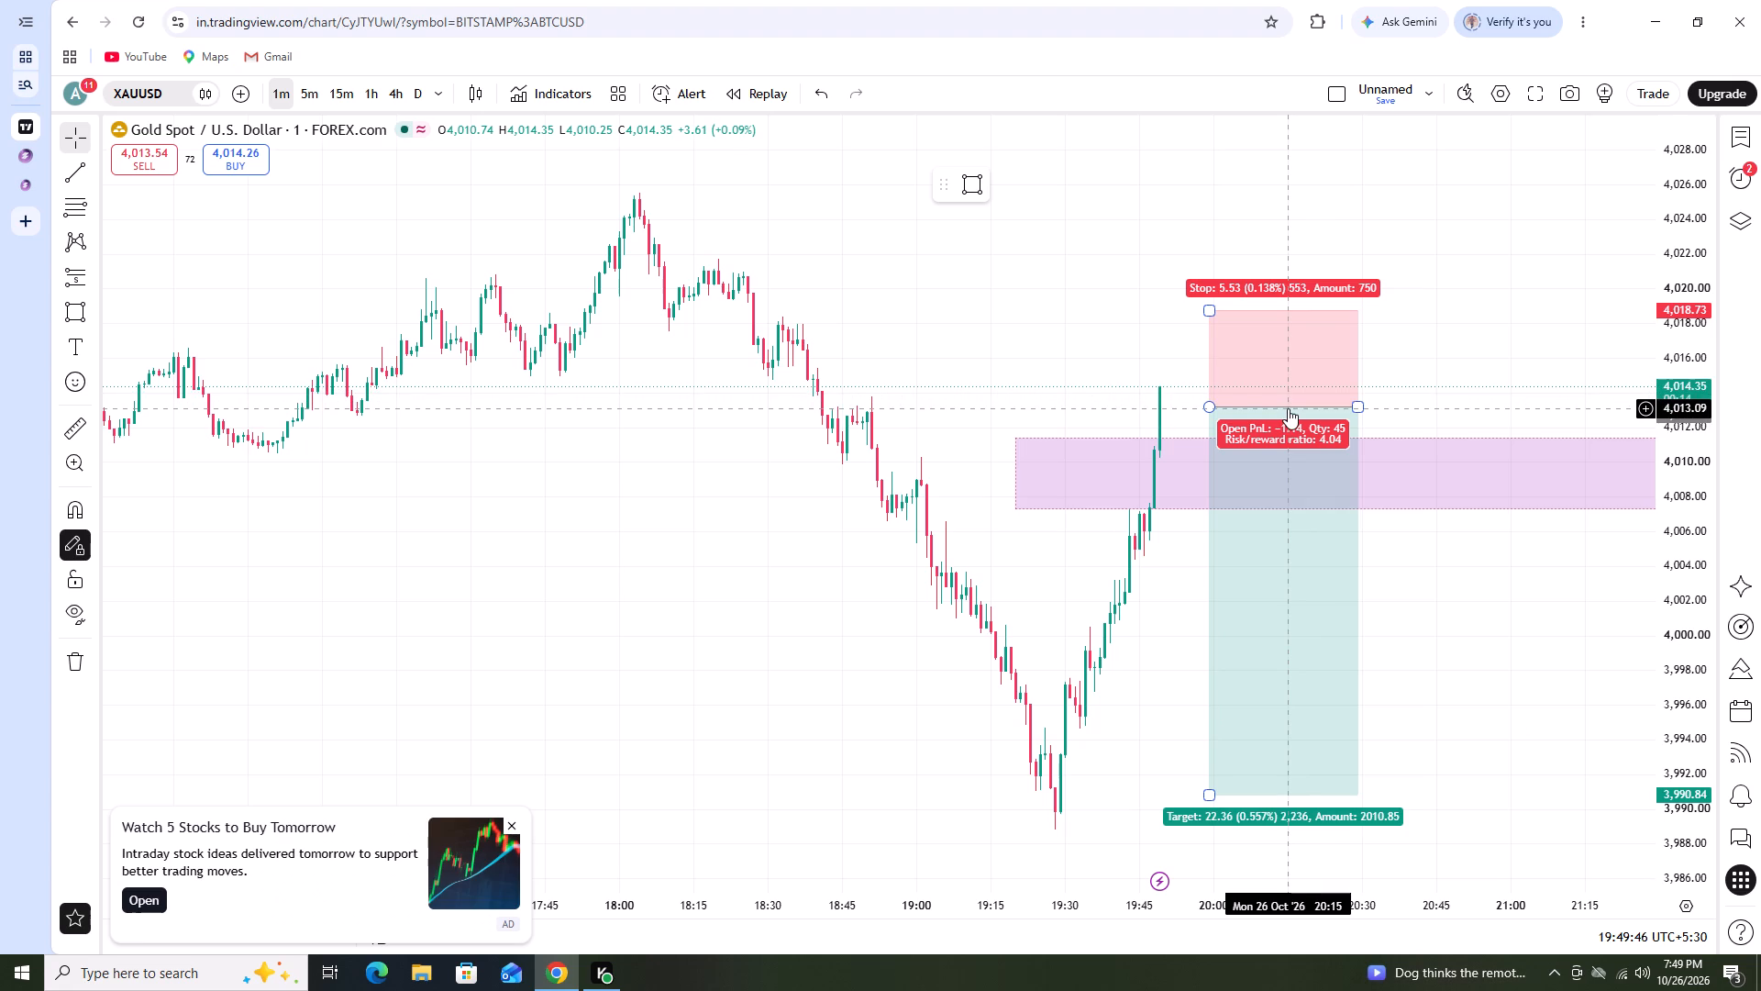
{"action": "left_click_drag", "start_coordinate": [1288, 408], "coordinate": [1312, 353]}
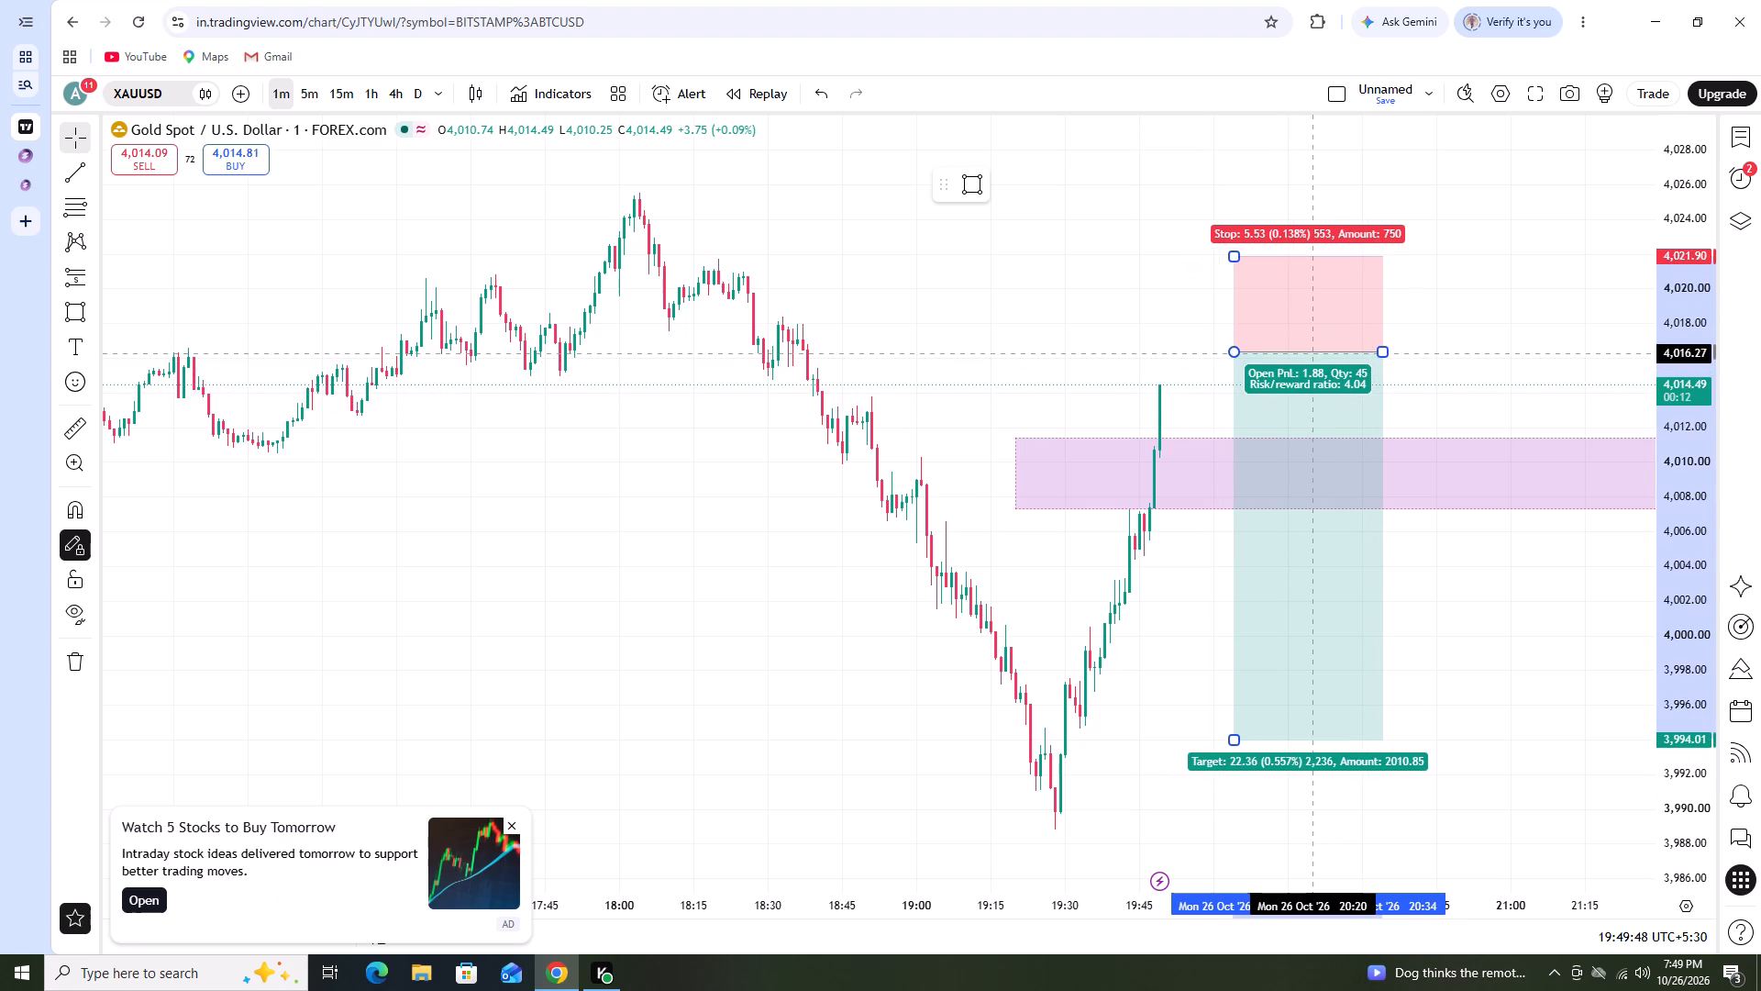
{"action": "left_click_drag", "start_coordinate": [1312, 353], "coordinate": [1321, 323]}
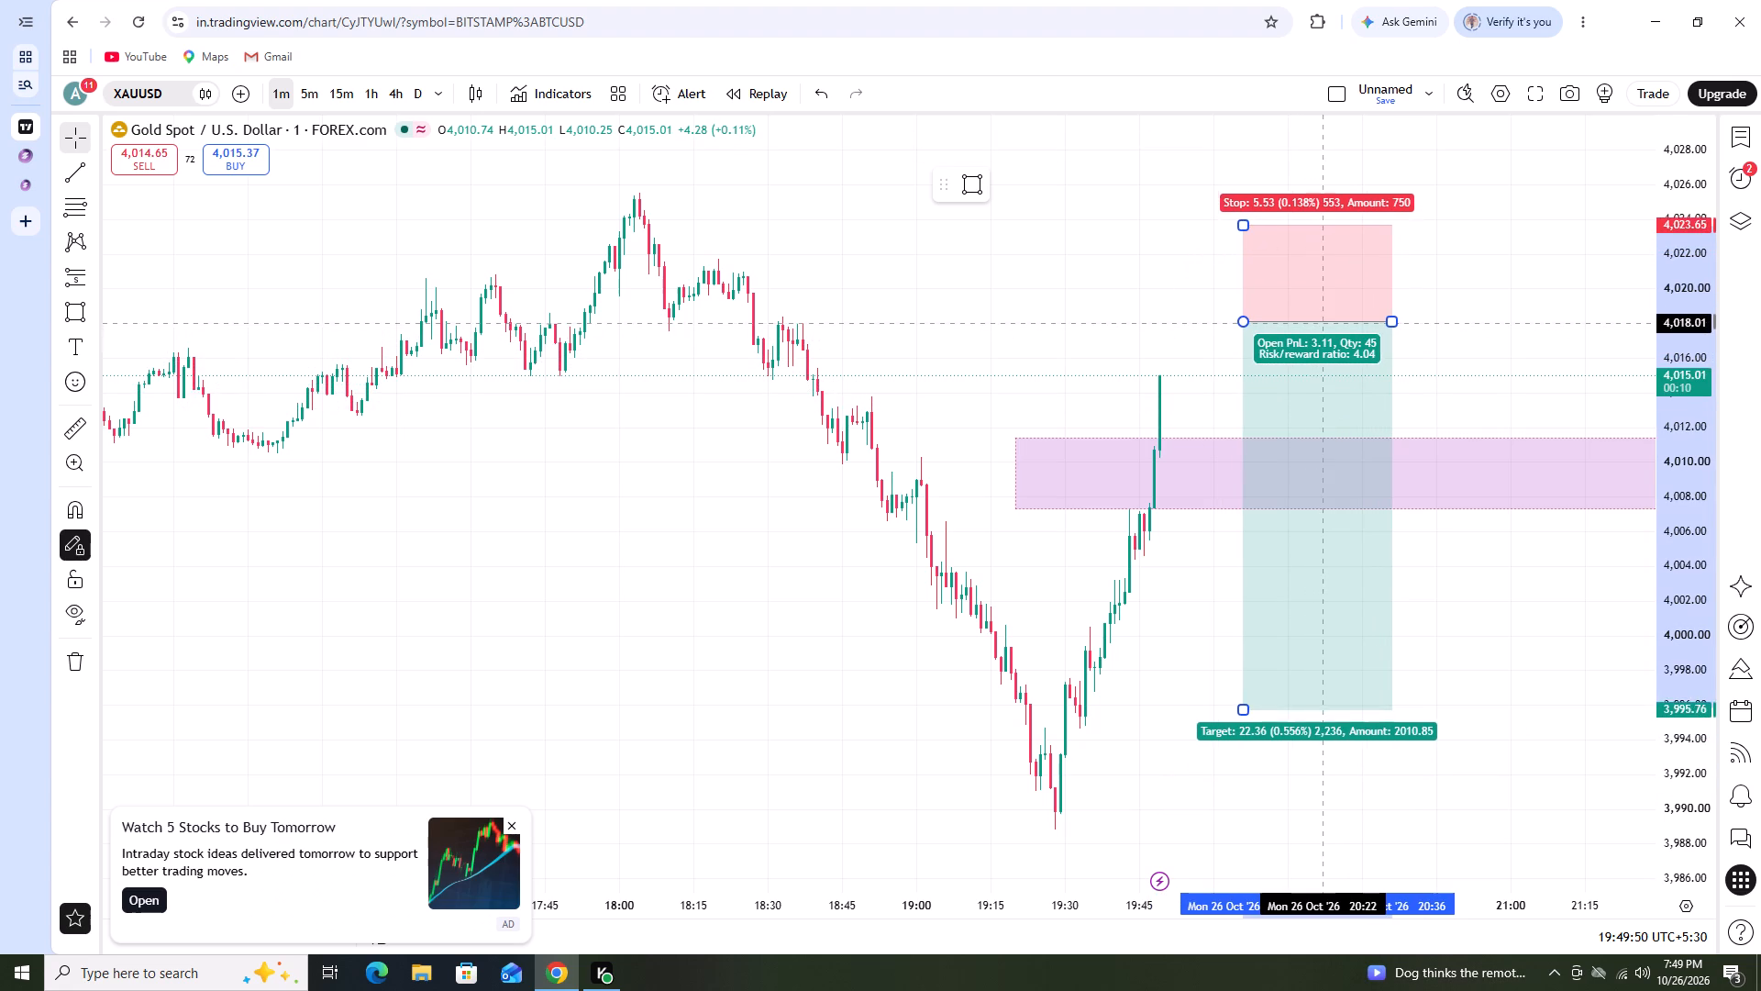
{"action": "left_click_drag", "start_coordinate": [1321, 323], "coordinate": [1323, 317]}
Review the wider 1-minute XAUUSD price action, and switch to the Zuperior terminal to examine USTECm on its 5-minute chart.
{"action": "scroll", "coordinate": [1191, 502], "scroll_direction": "down", "scroll_amount": 3}
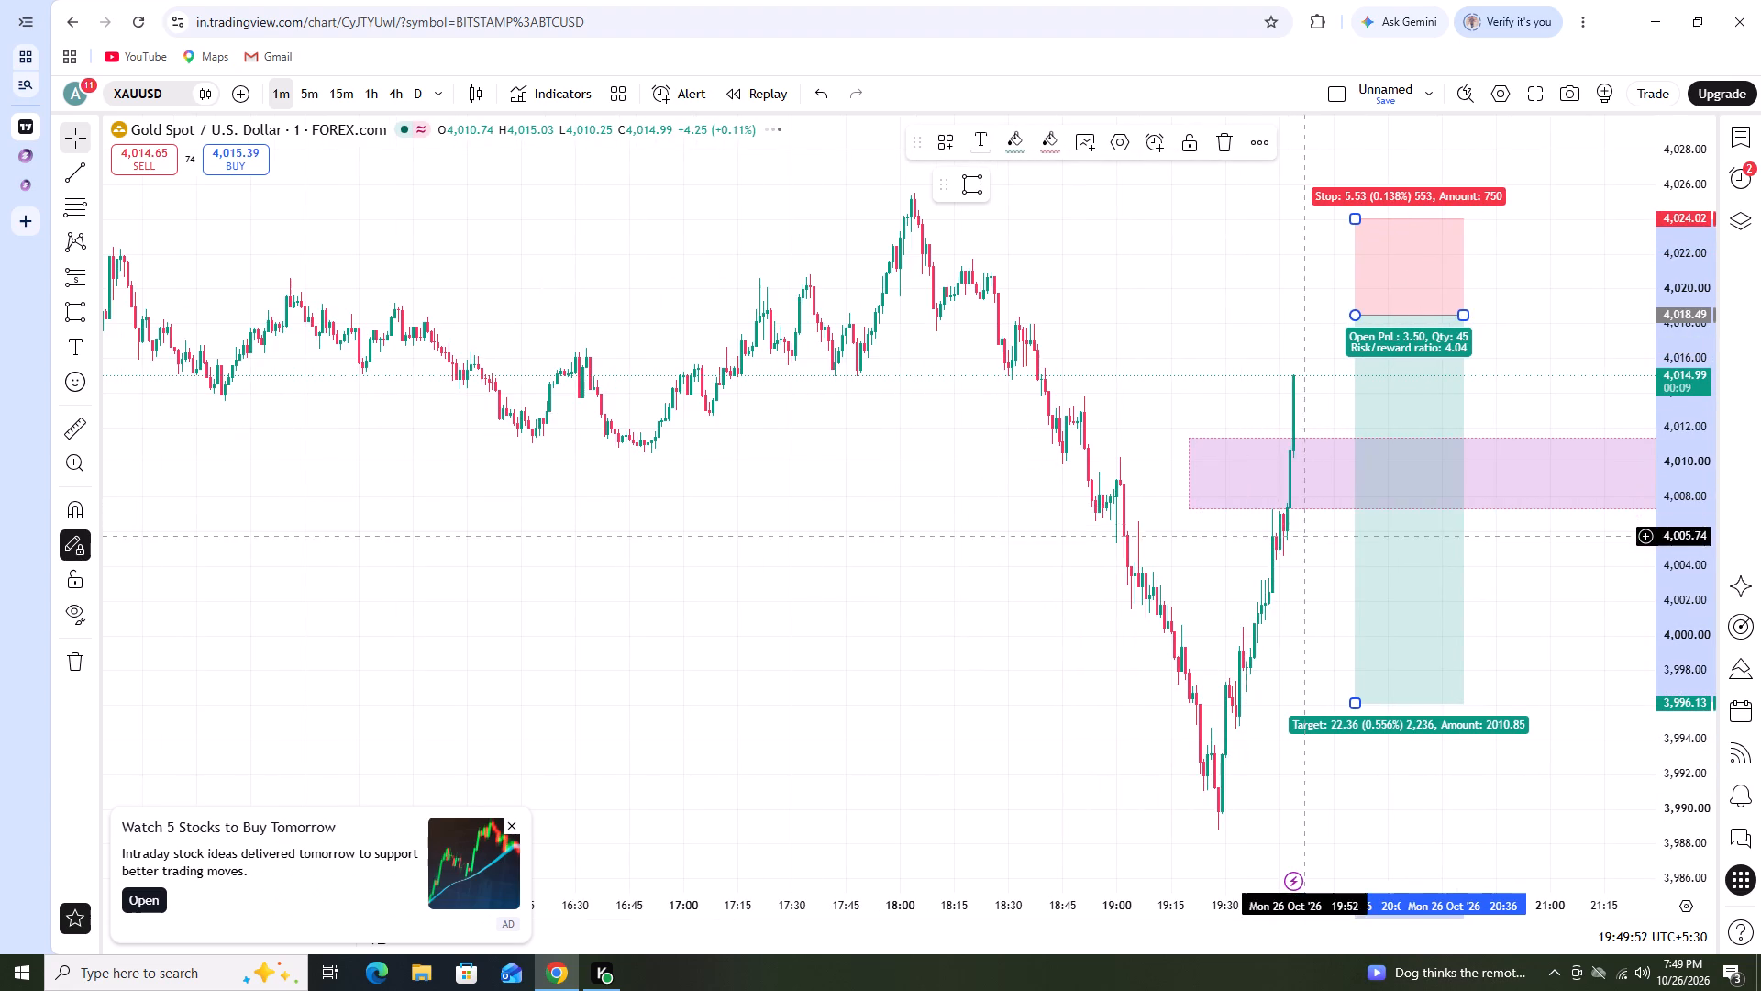
{"action": "scroll", "coordinate": [1283, 542], "scroll_direction": "down", "scroll_amount": 4}
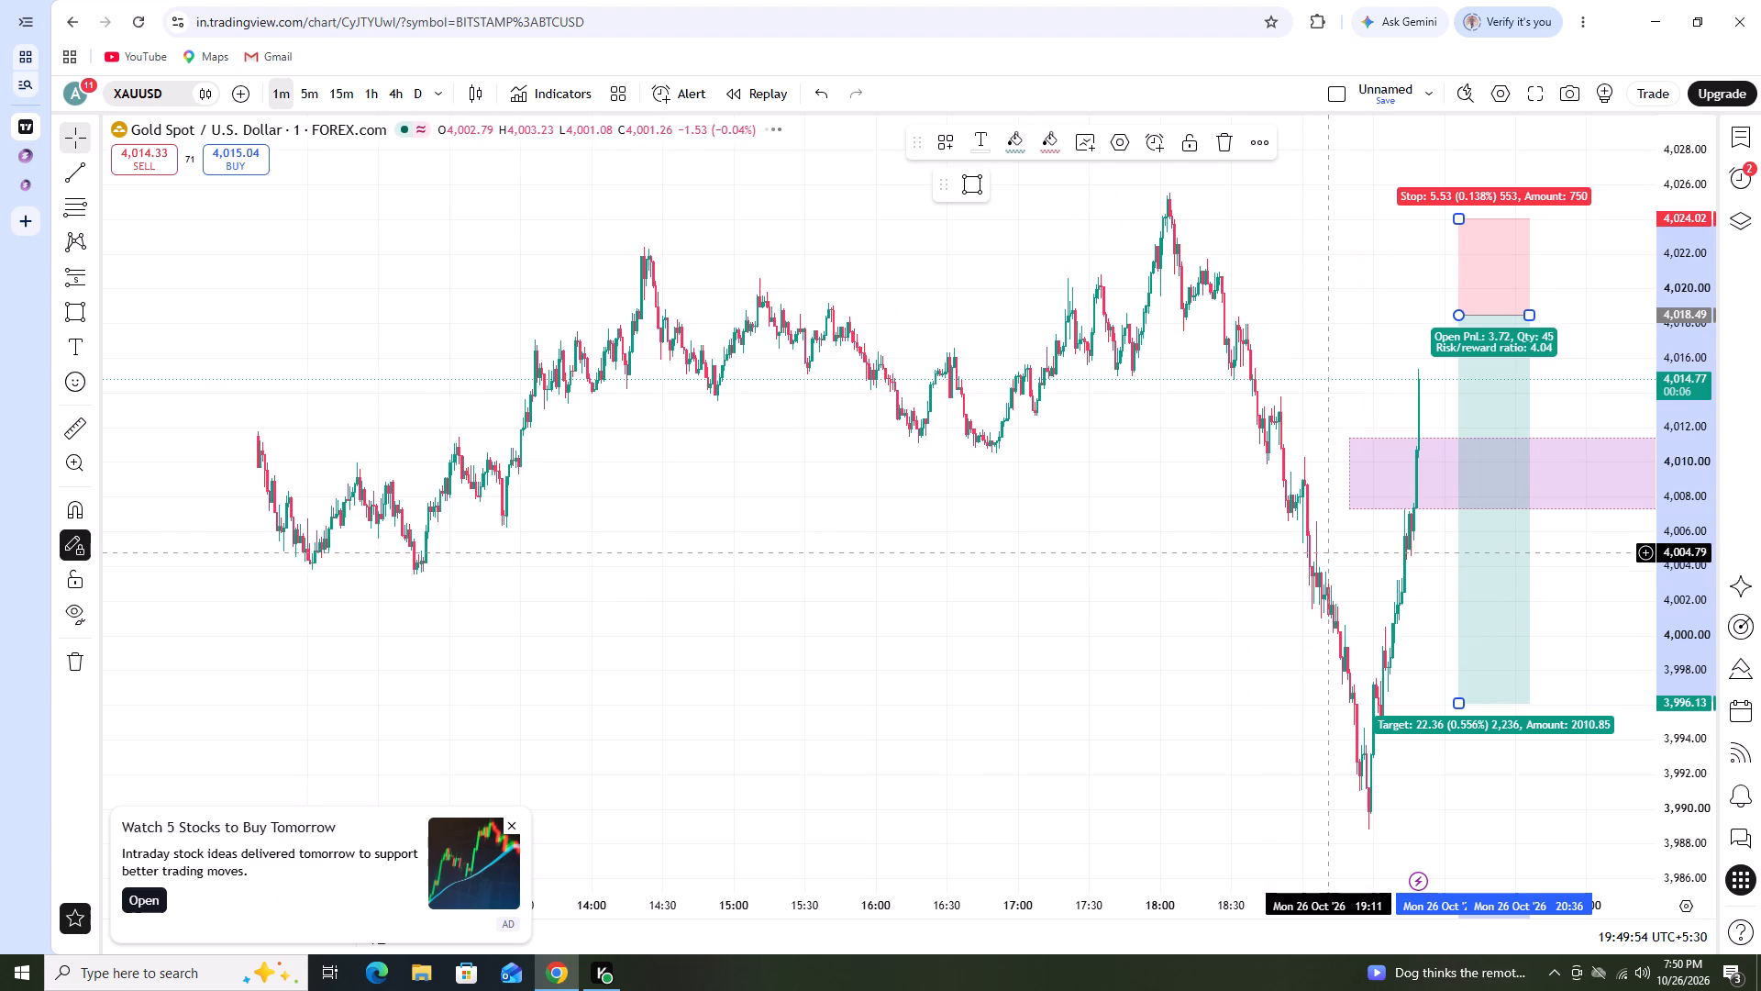
{"action": "left_click", "coordinate": [39, 185]}
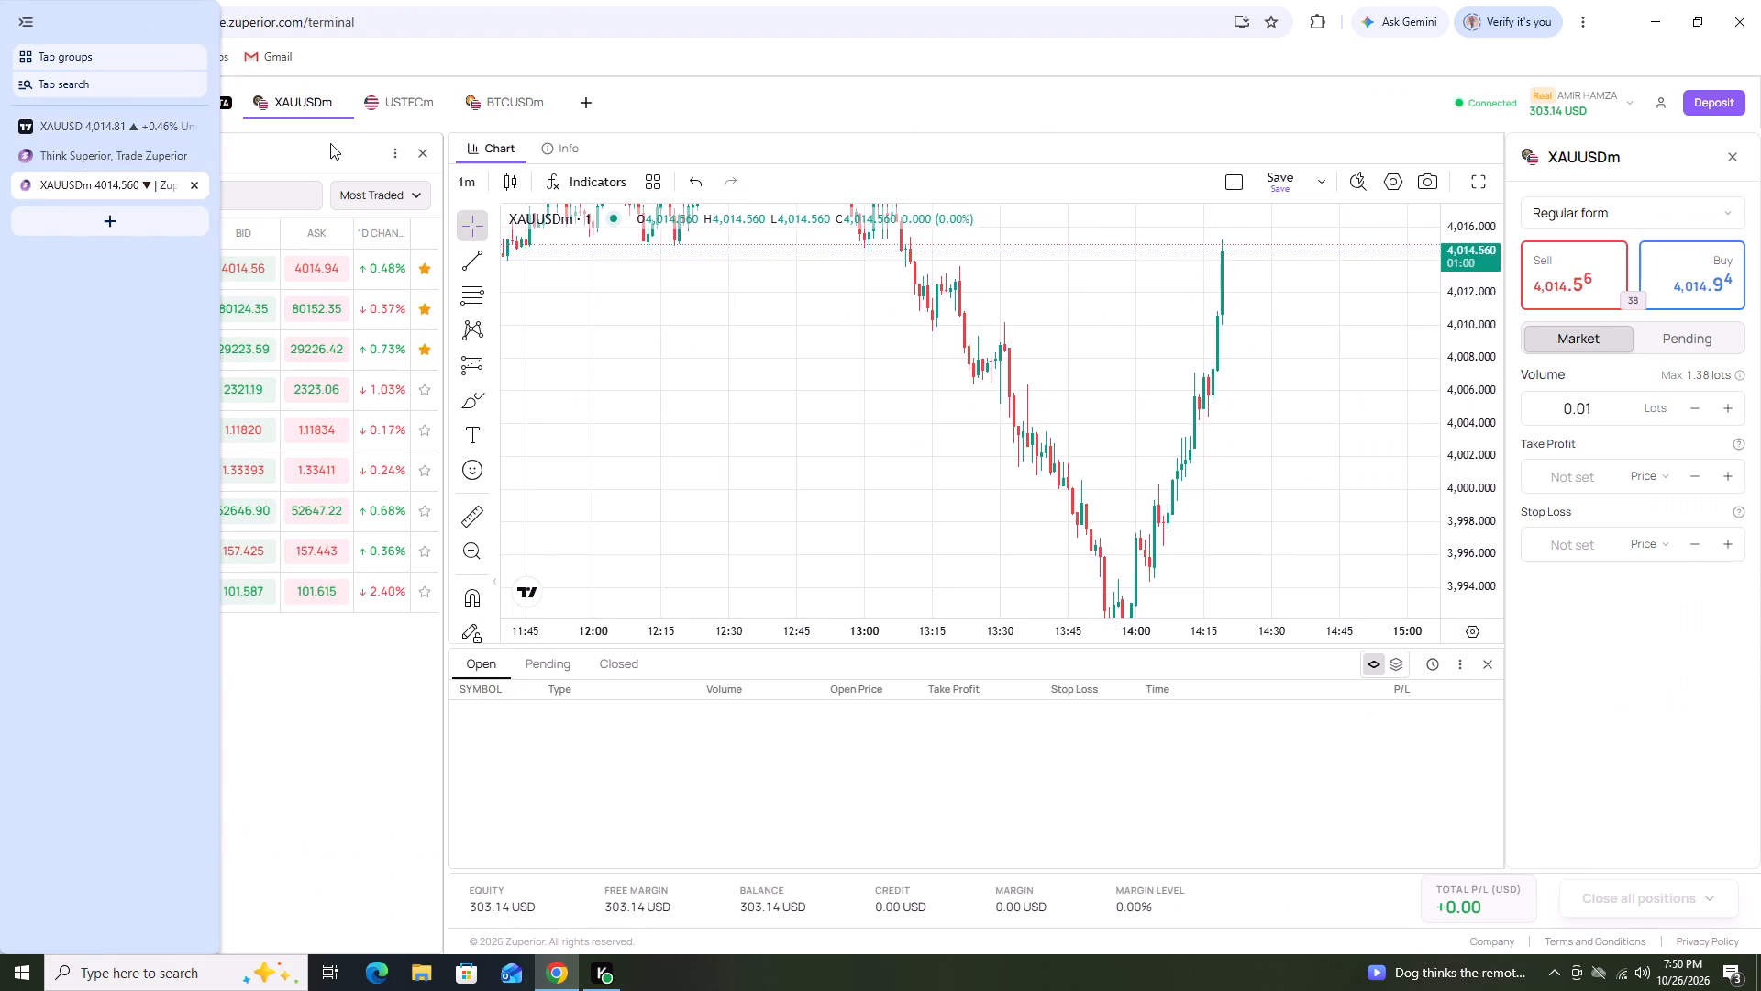
{"action": "left_click", "coordinate": [424, 111]}
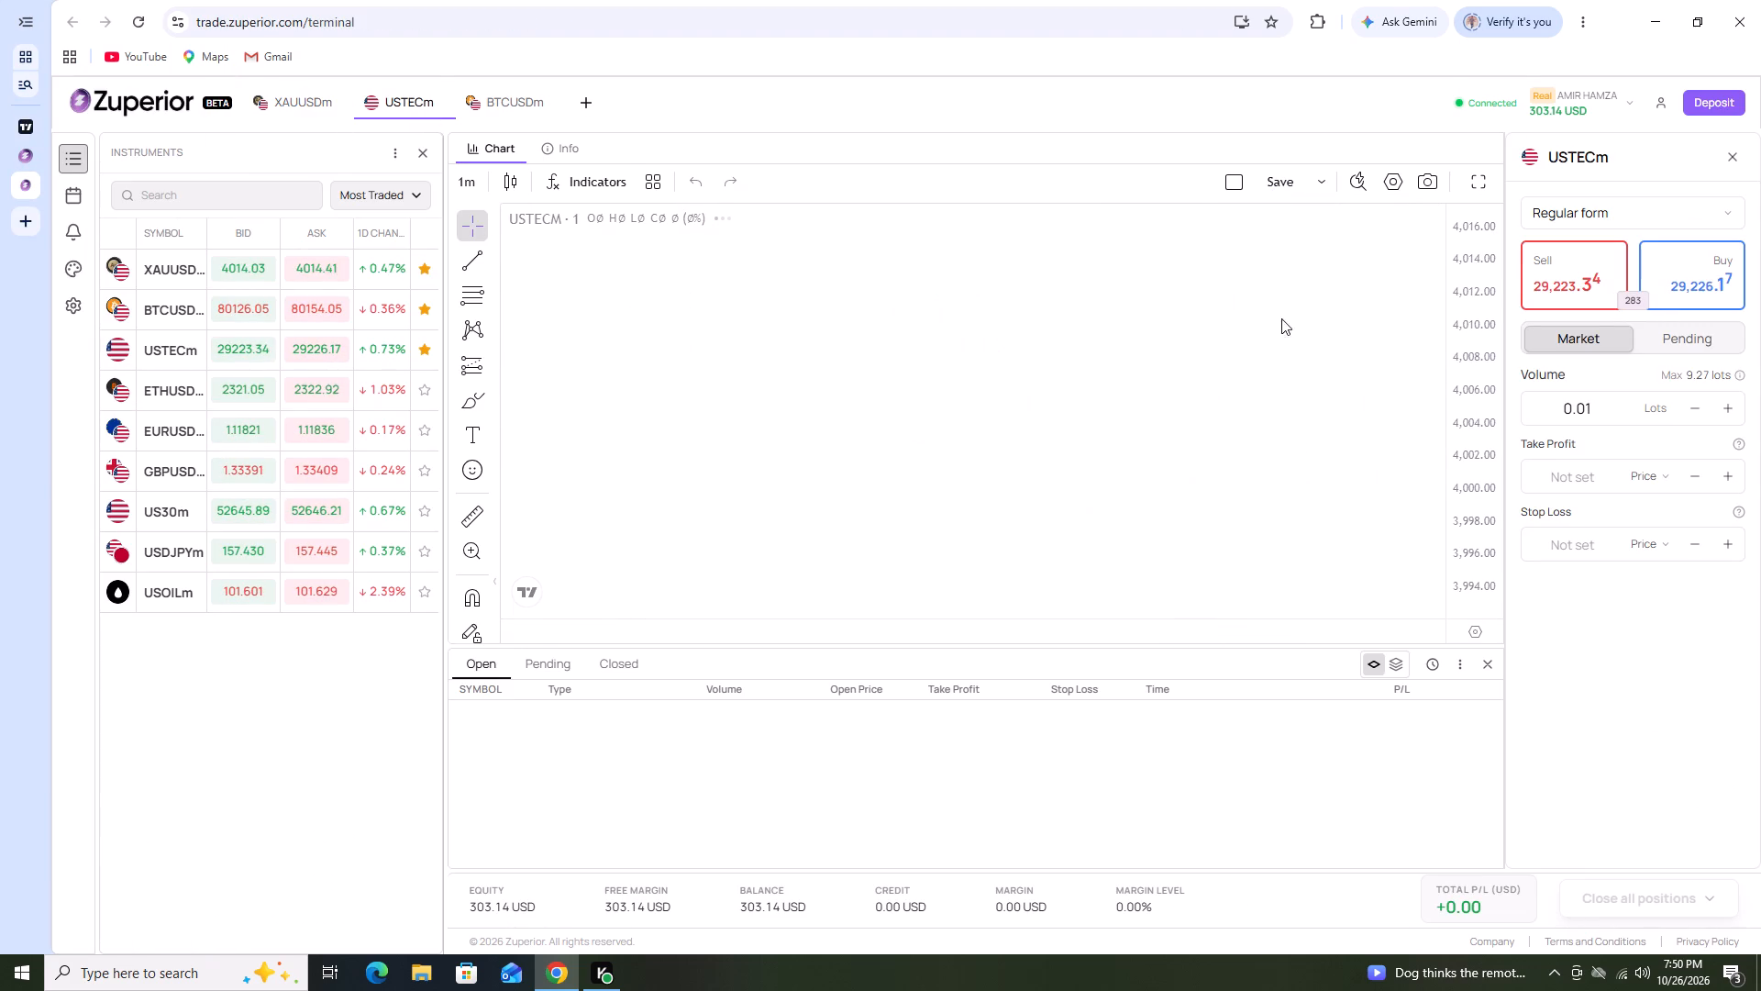
{"action": "left_click", "coordinate": [470, 184]}
{"action": "left_click", "coordinate": [495, 305]}
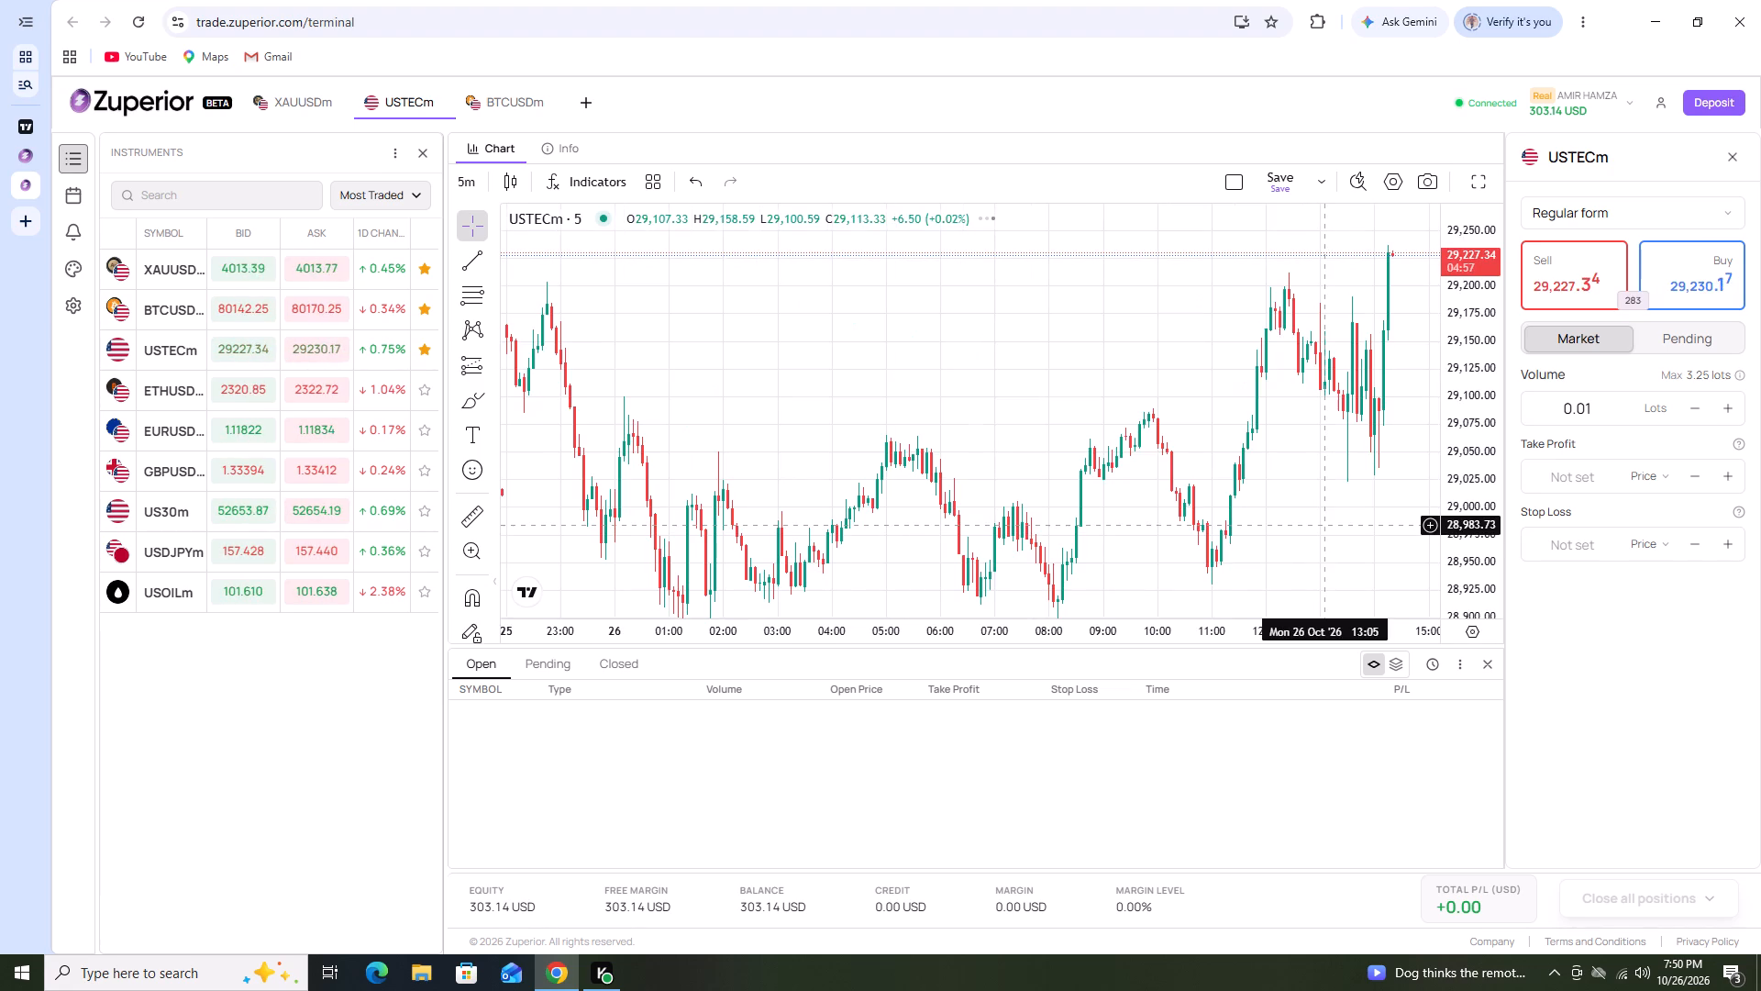
{"action": "scroll", "coordinate": [1327, 524], "scroll_direction": "down", "scroll_amount": 3}
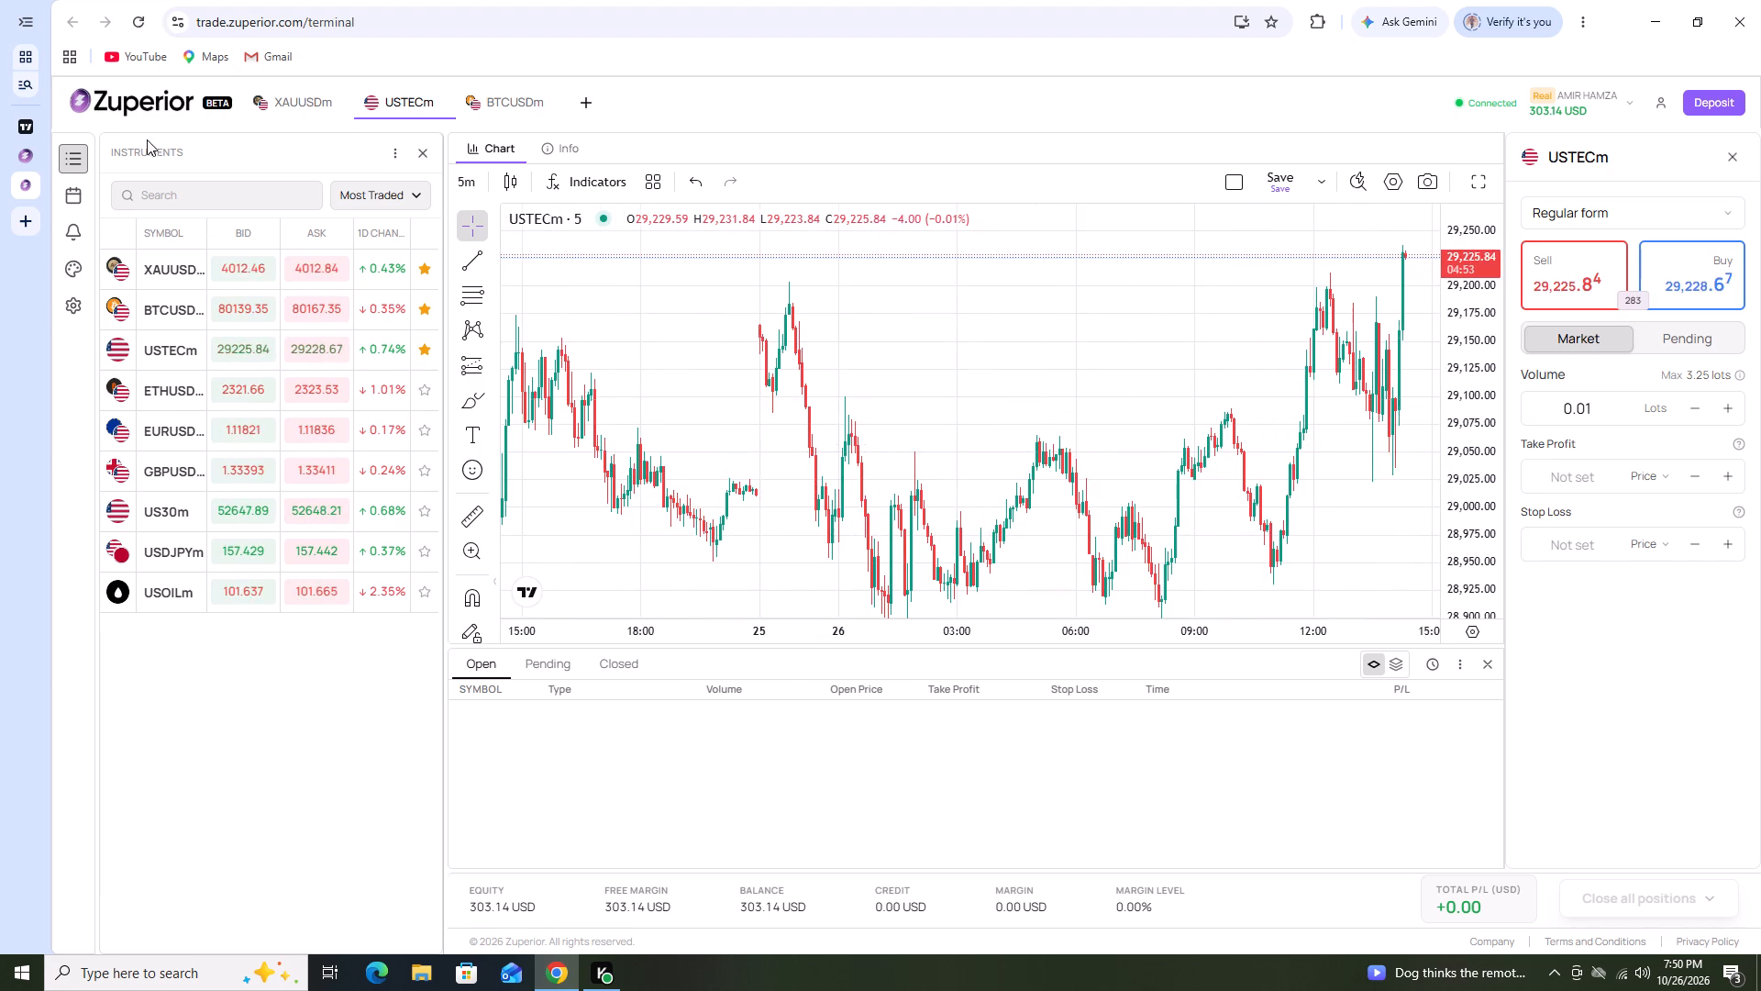
Return to the XAUUSD 1-minute chart and move the whole short position earlier and down to entry about 4,015.0, stop 4,020.5 and target 3,992.6.
{"action": "left_click", "coordinate": [36, 126]}
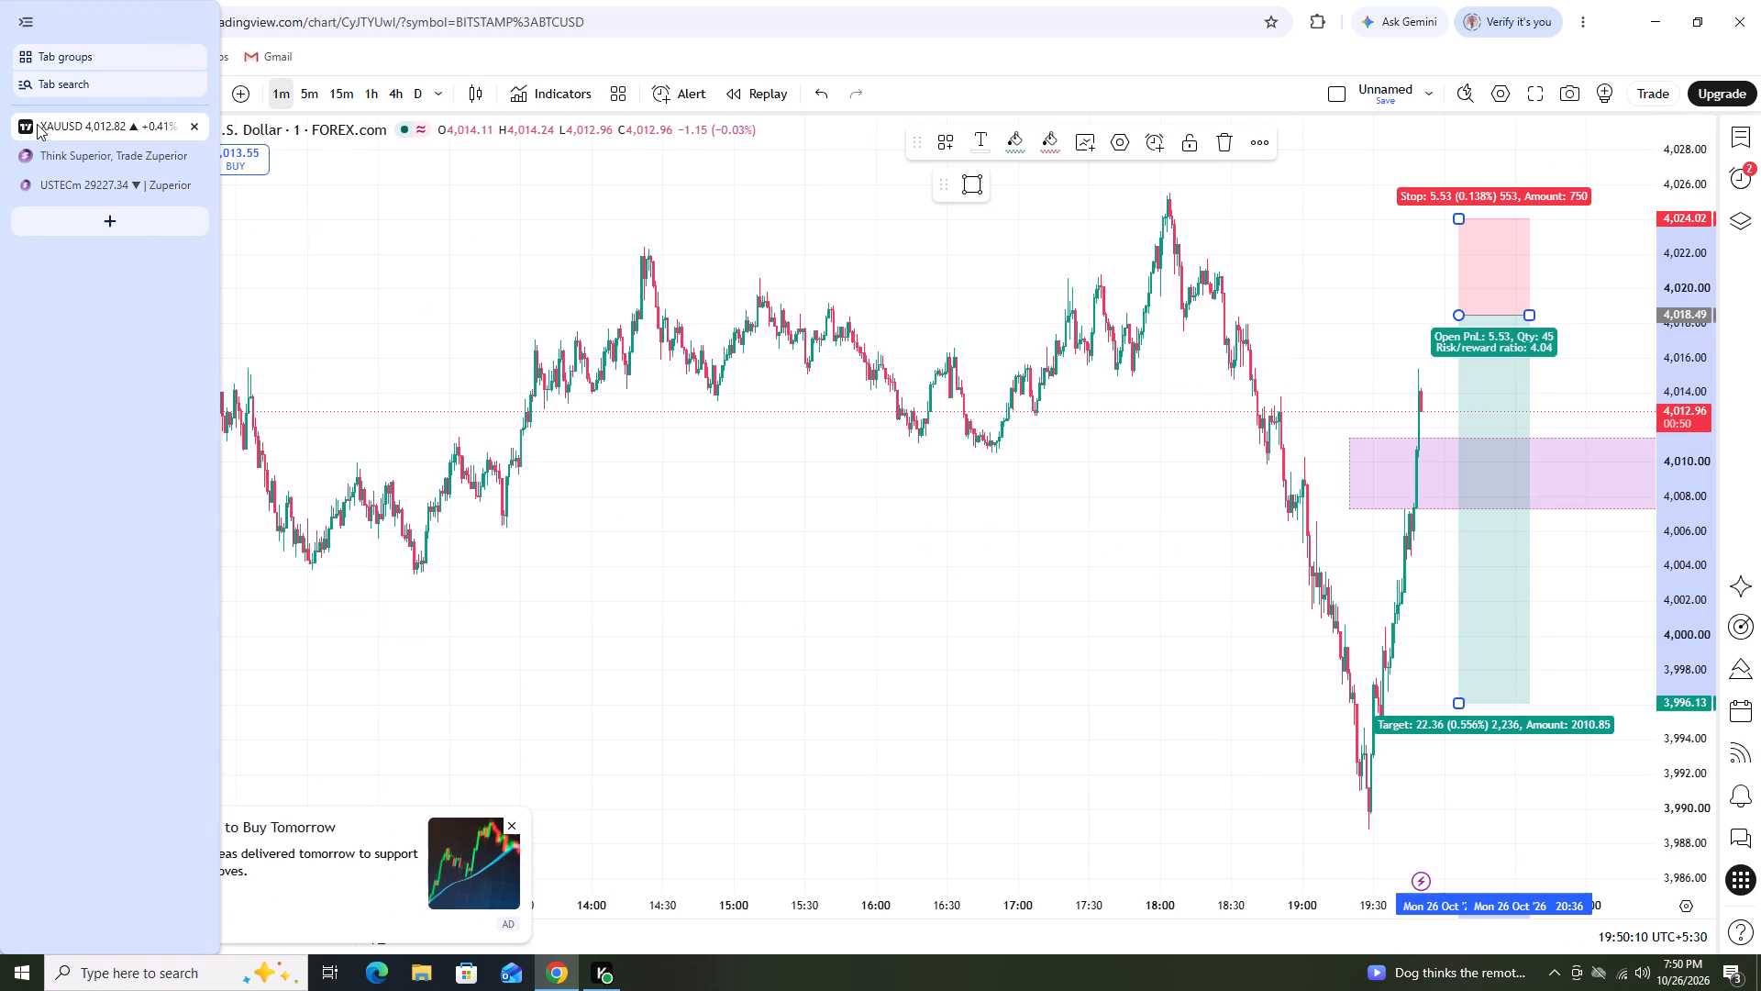
{"action": "scroll", "coordinate": [1241, 477], "scroll_direction": "up", "scroll_amount": 2}
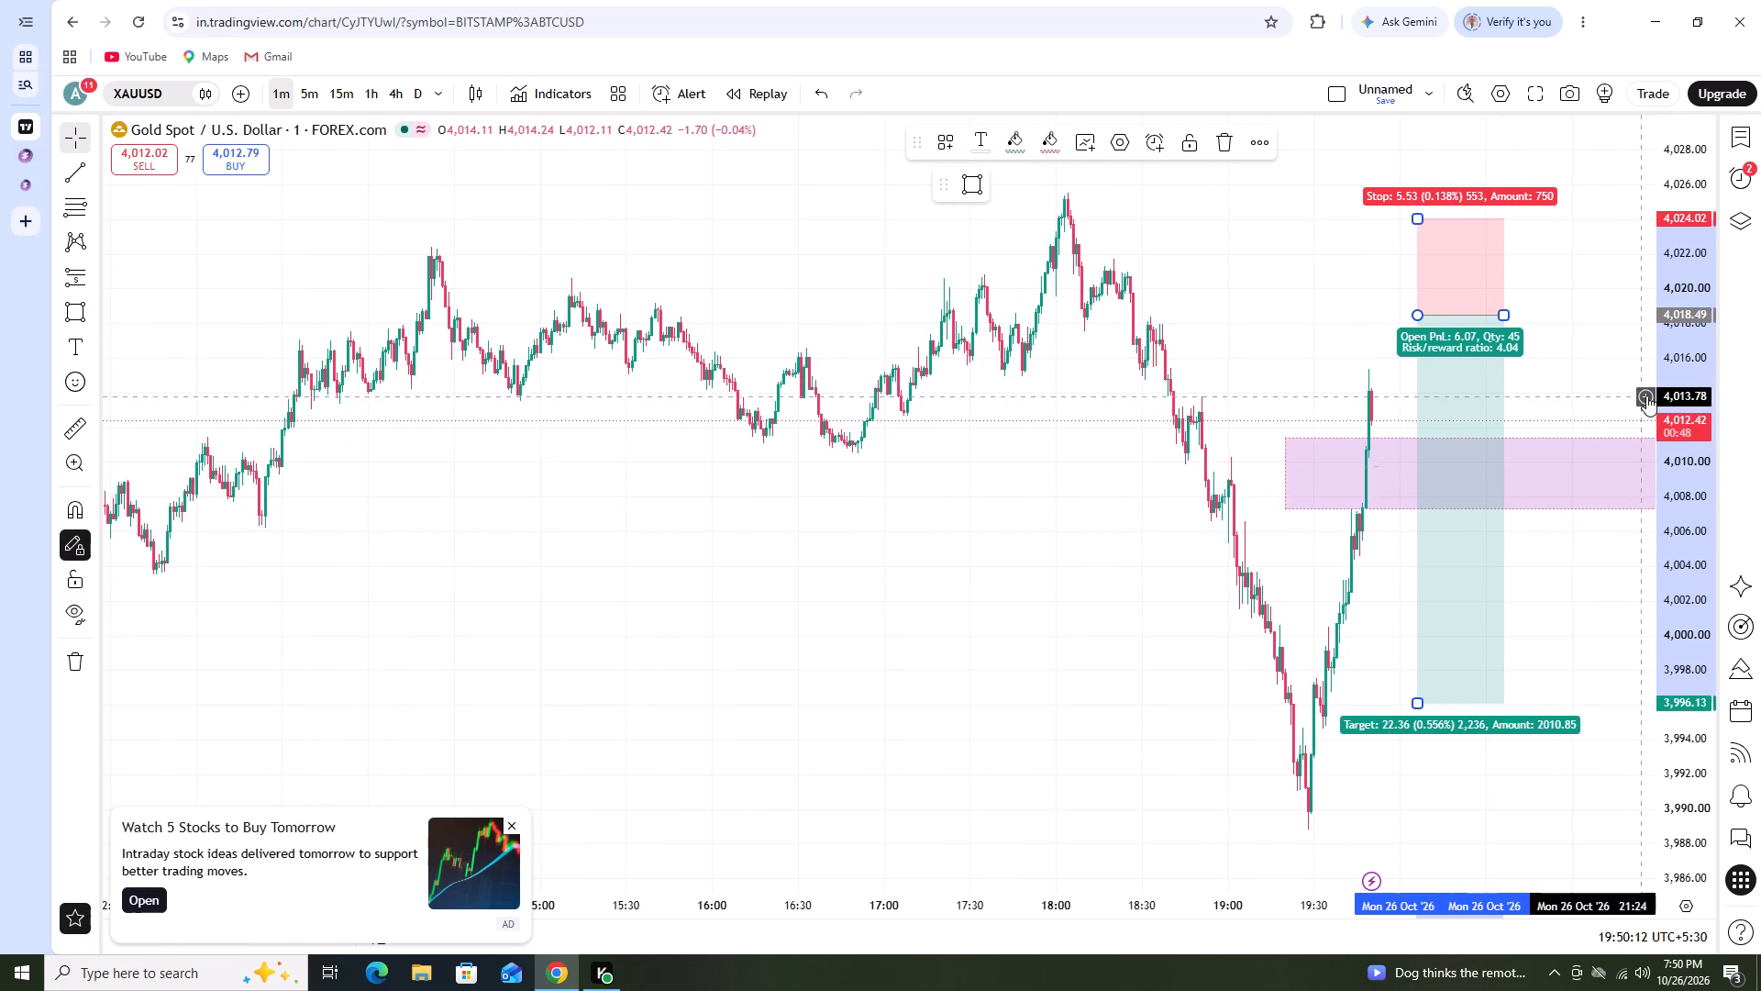
{"action": "scroll", "coordinate": [1678, 402], "scroll_direction": "down", "scroll_amount": 4}
{"action": "left_click_drag", "start_coordinate": [1234, 638], "coordinate": [1058, 621]}
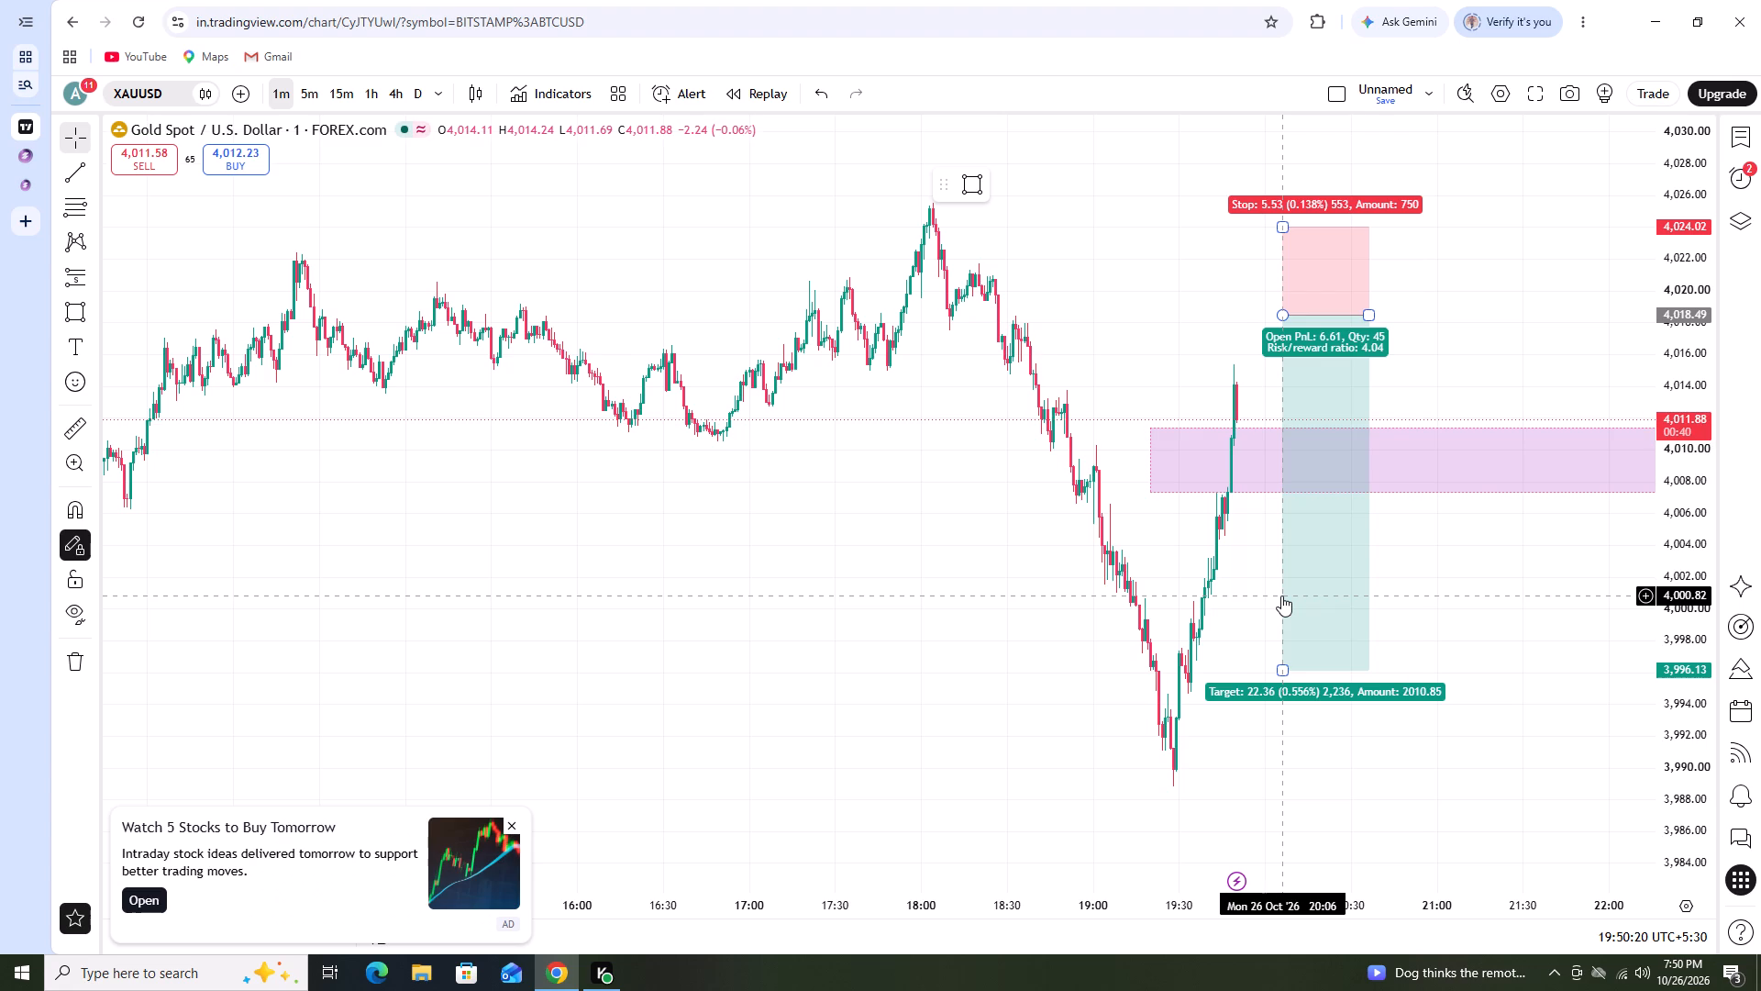
{"action": "scroll", "coordinate": [1300, 586], "scroll_direction": "up", "scroll_amount": 2}
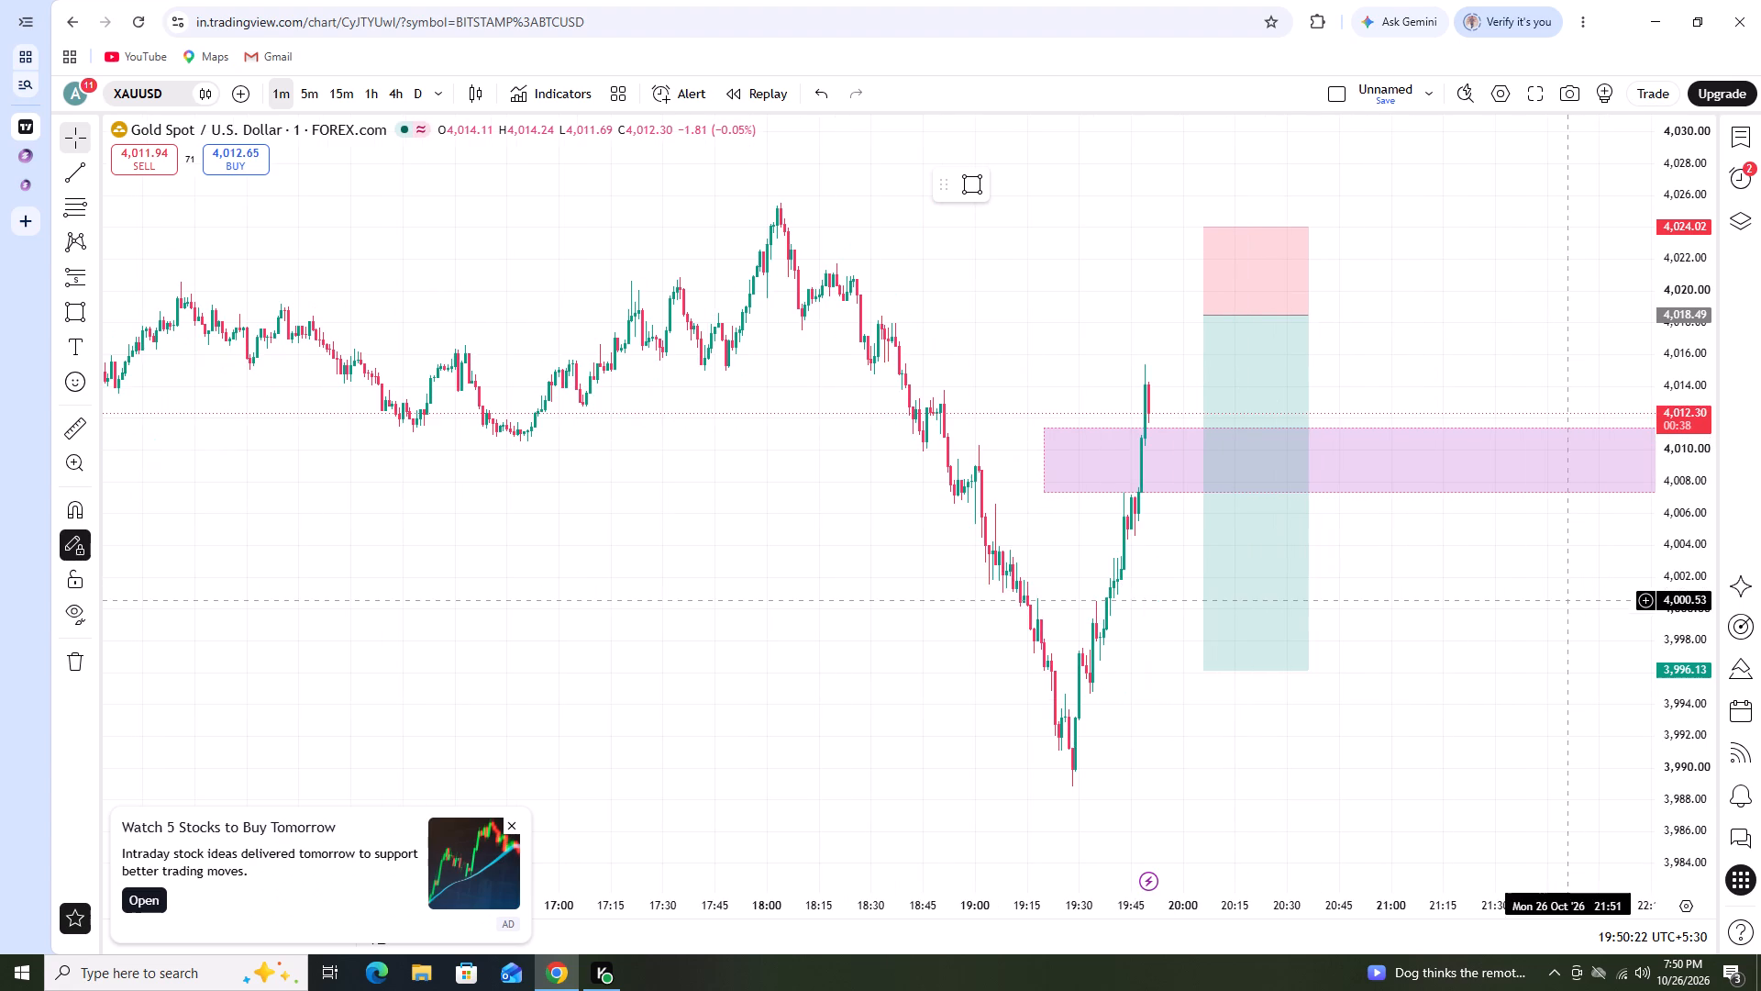
{"action": "left_click_drag", "start_coordinate": [1227, 320], "coordinate": [1217, 350]}
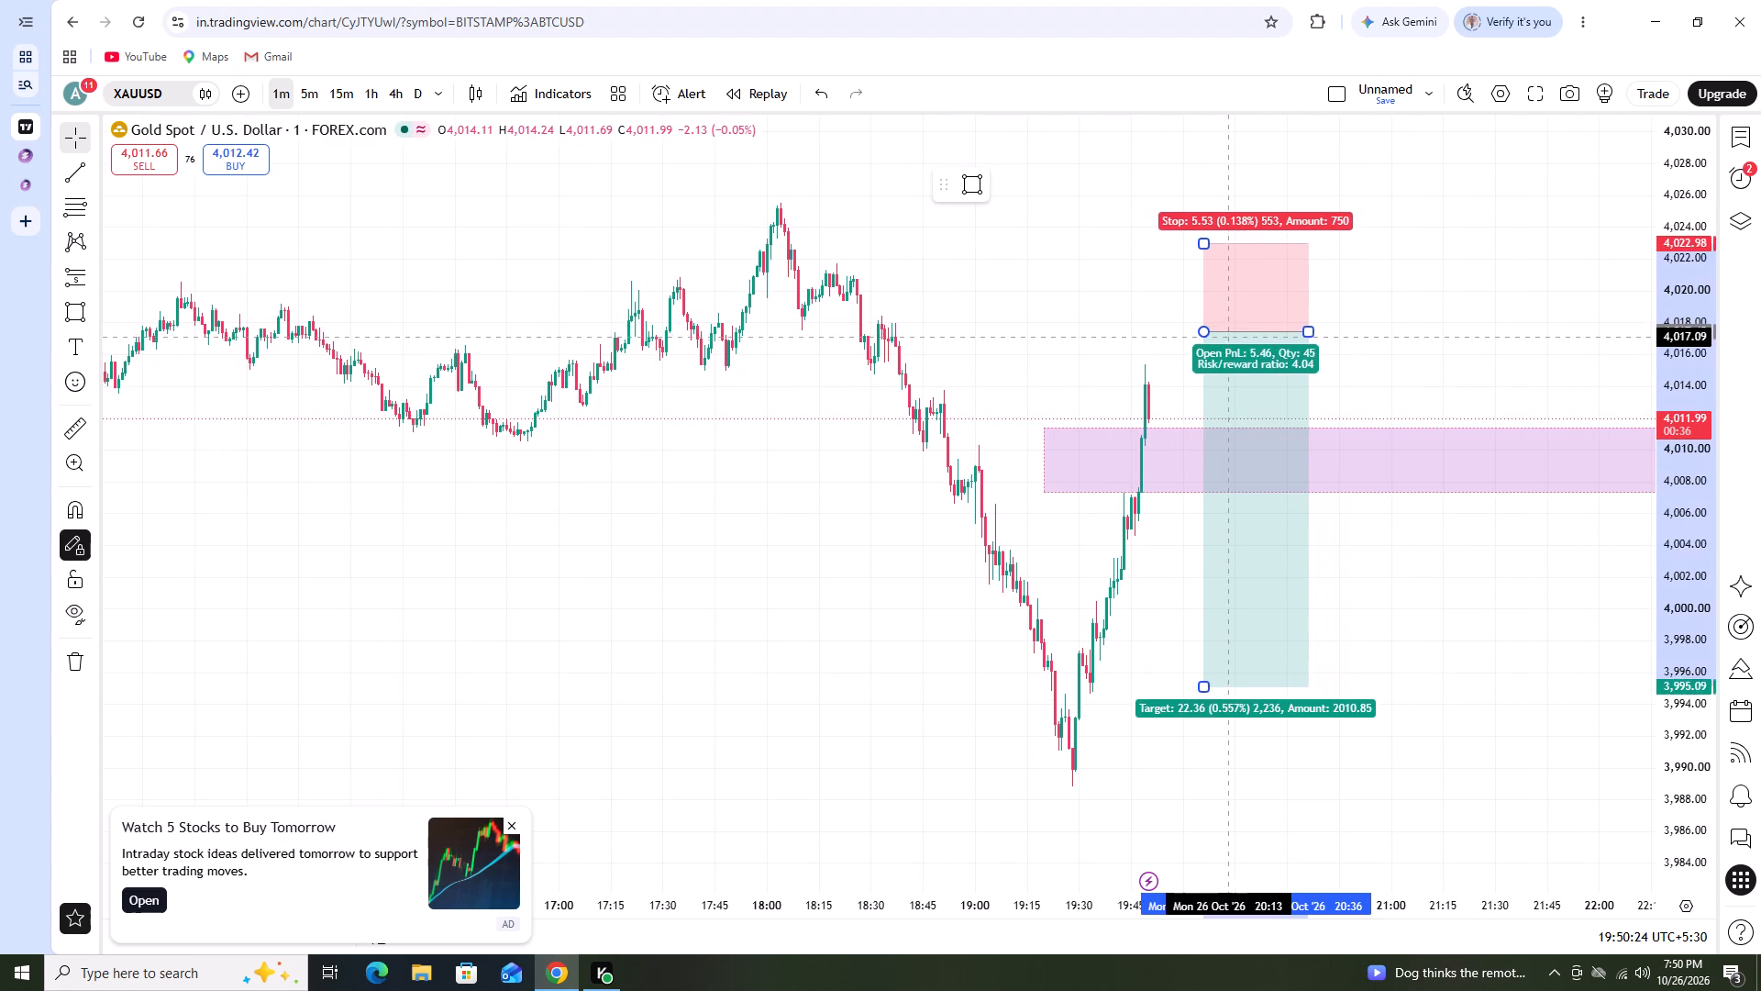
{"action": "left_click_drag", "start_coordinate": [1217, 350], "coordinate": [1207, 376]}
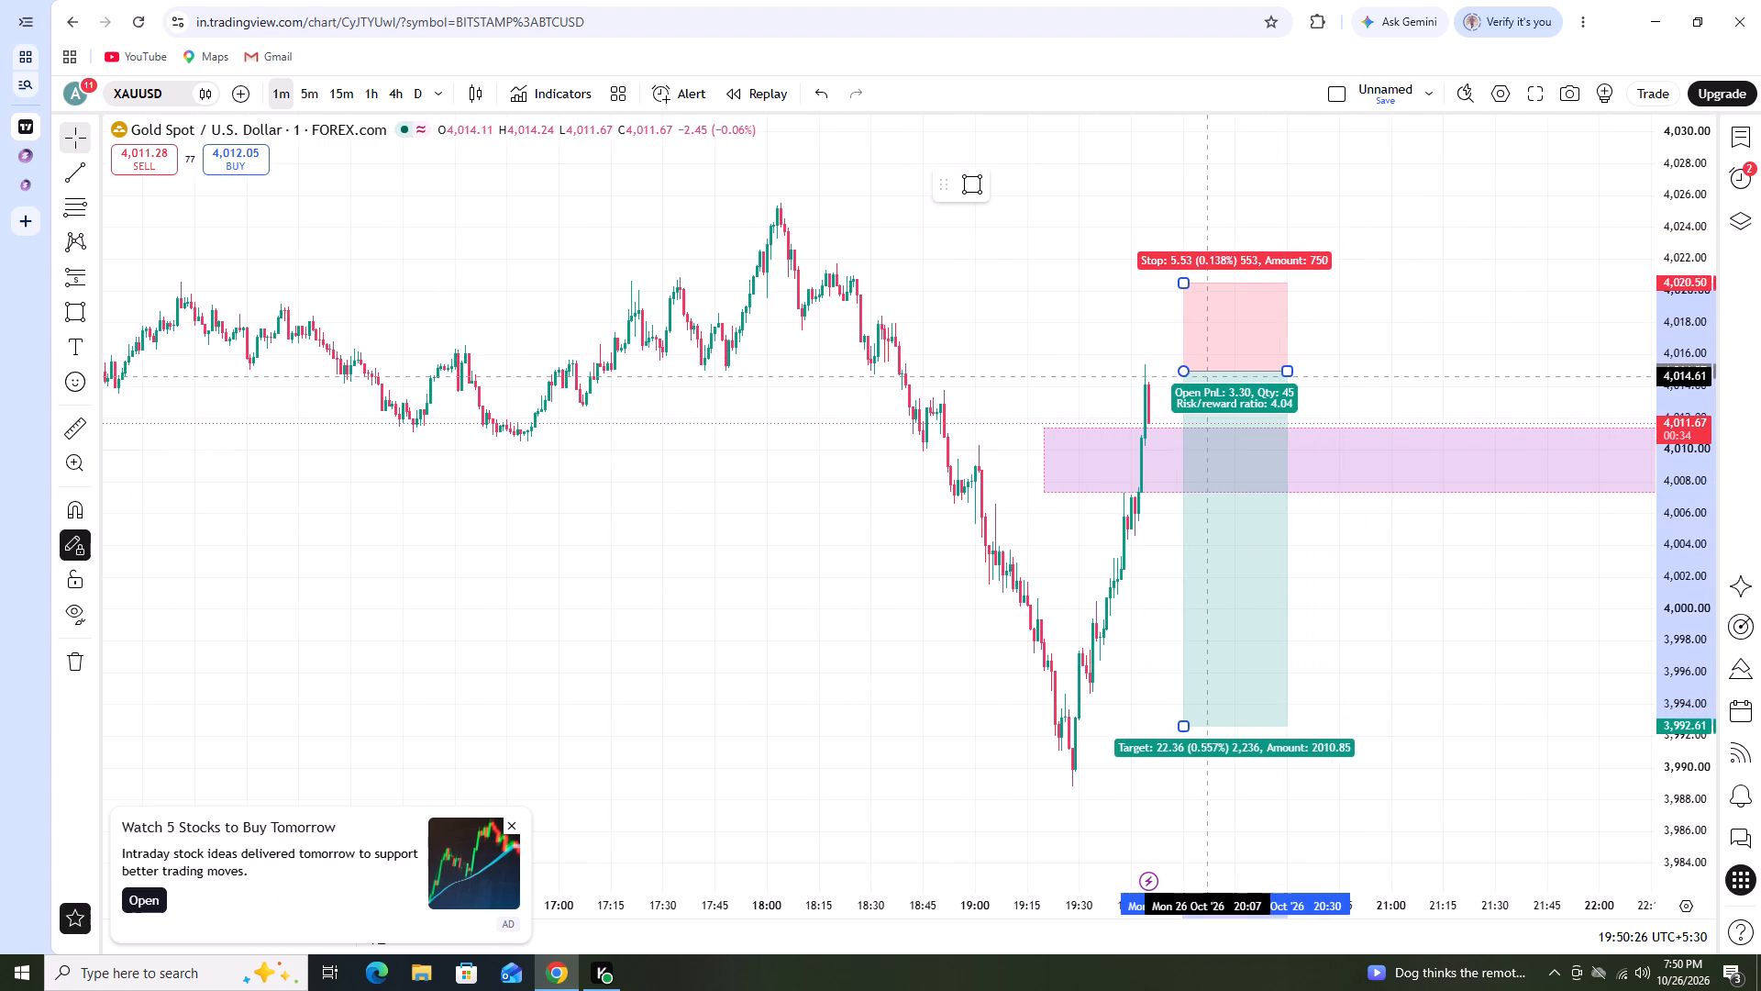
{"action": "left_click_drag", "start_coordinate": [1207, 376], "coordinate": [1205, 376]}
Compare XAUUSD price action around the purple zone and short position on the 5-minute and 1-minute timeframes.
{"action": "left_click", "coordinate": [313, 94]}
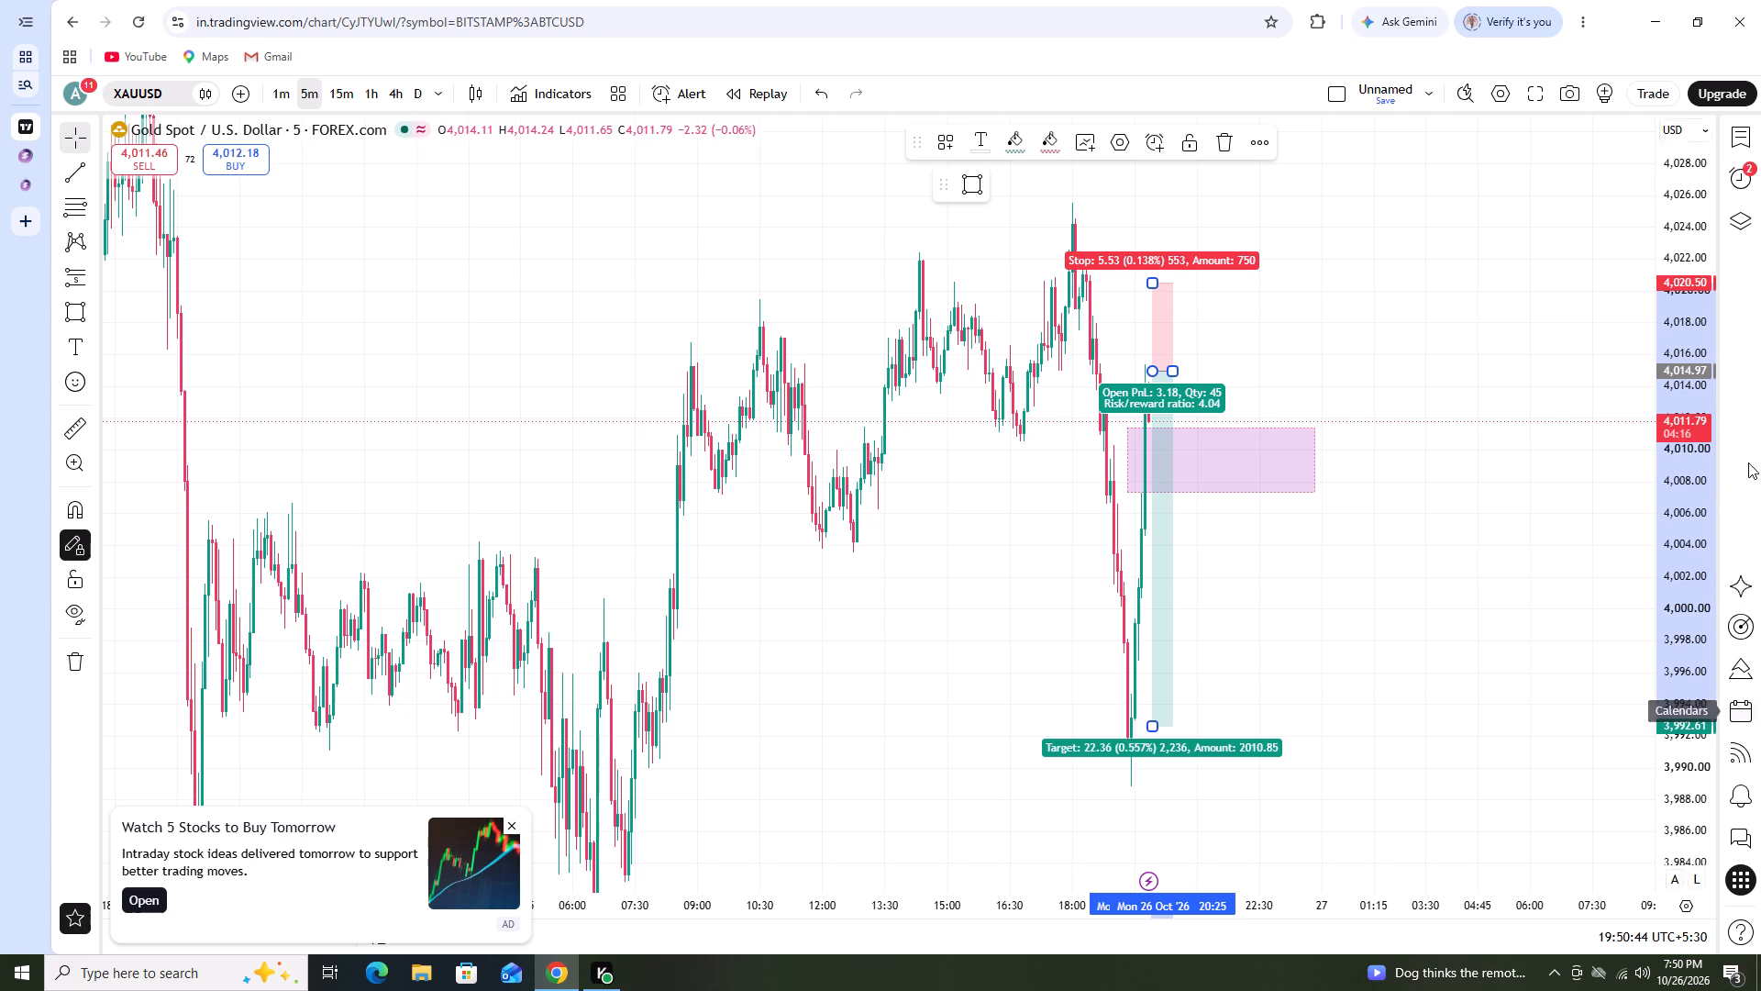
{"action": "left_click", "coordinate": [1324, 301]}
{"action": "scroll", "coordinate": [1643, 506], "scroll_direction": "up", "scroll_amount": 2}
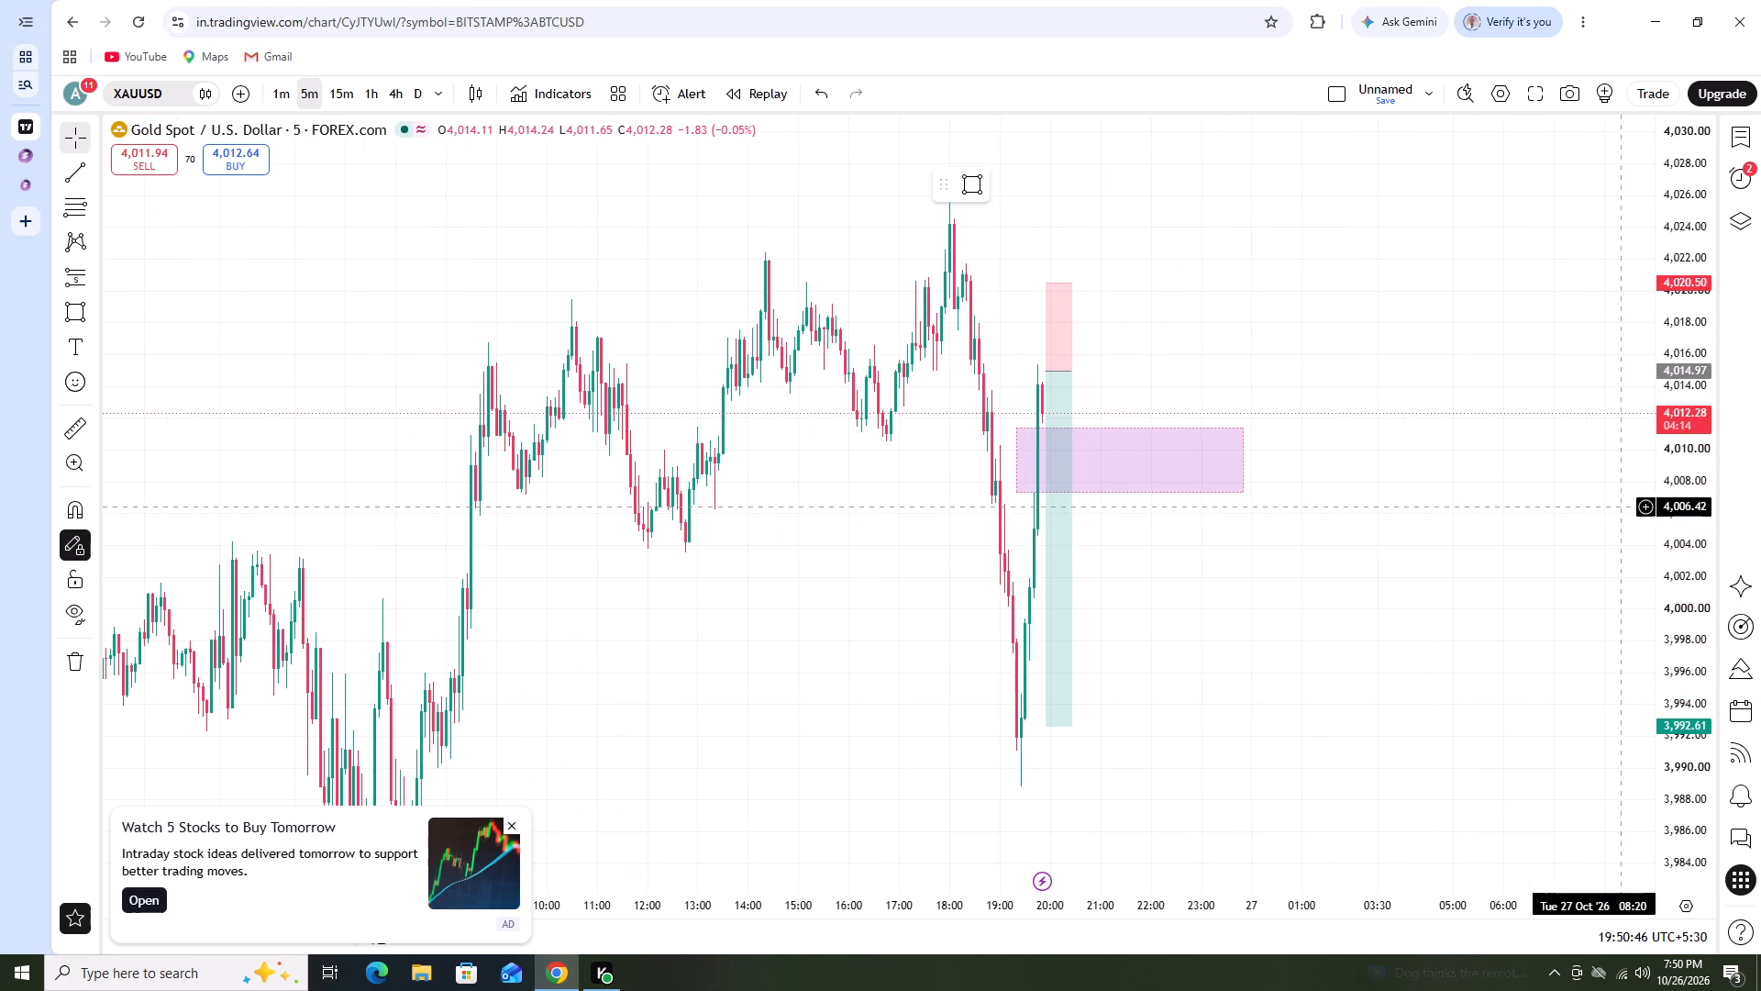
{"action": "scroll", "coordinate": [1434, 512], "scroll_direction": "up", "scroll_amount": 1}
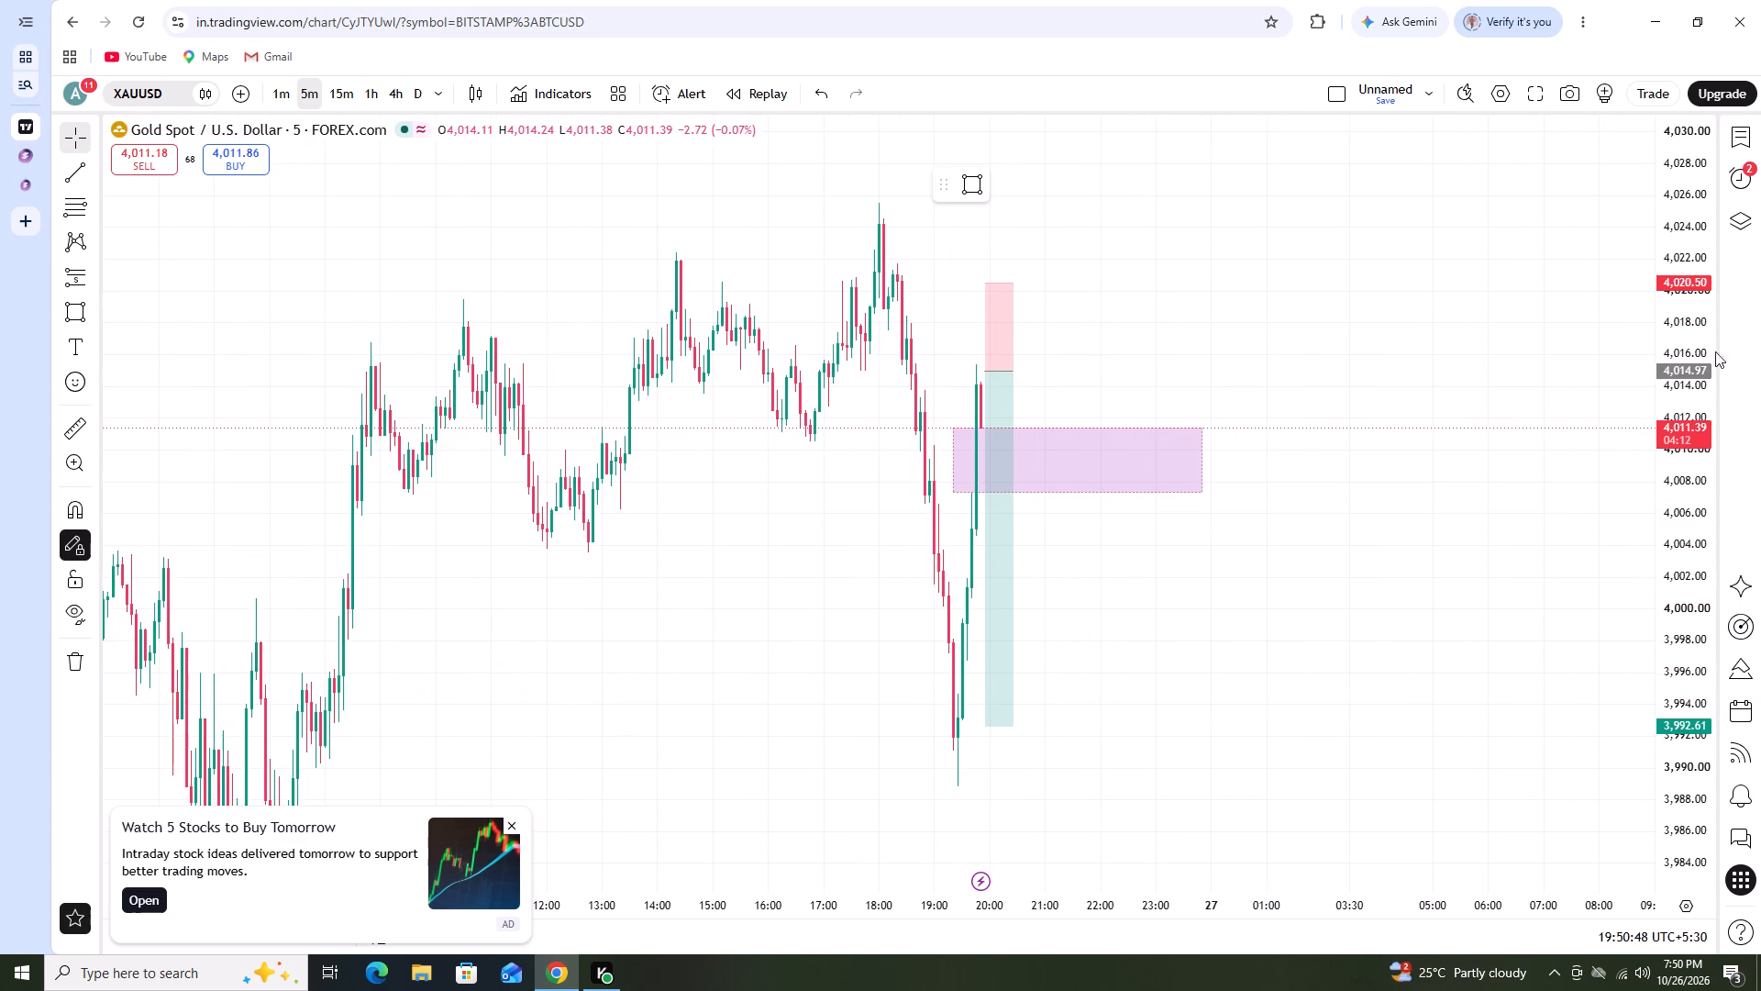
{"action": "scroll", "coordinate": [1702, 358], "scroll_direction": "down", "scroll_amount": 8}
{"action": "left_click_drag", "start_coordinate": [1584, 429], "coordinate": [1685, 434]}
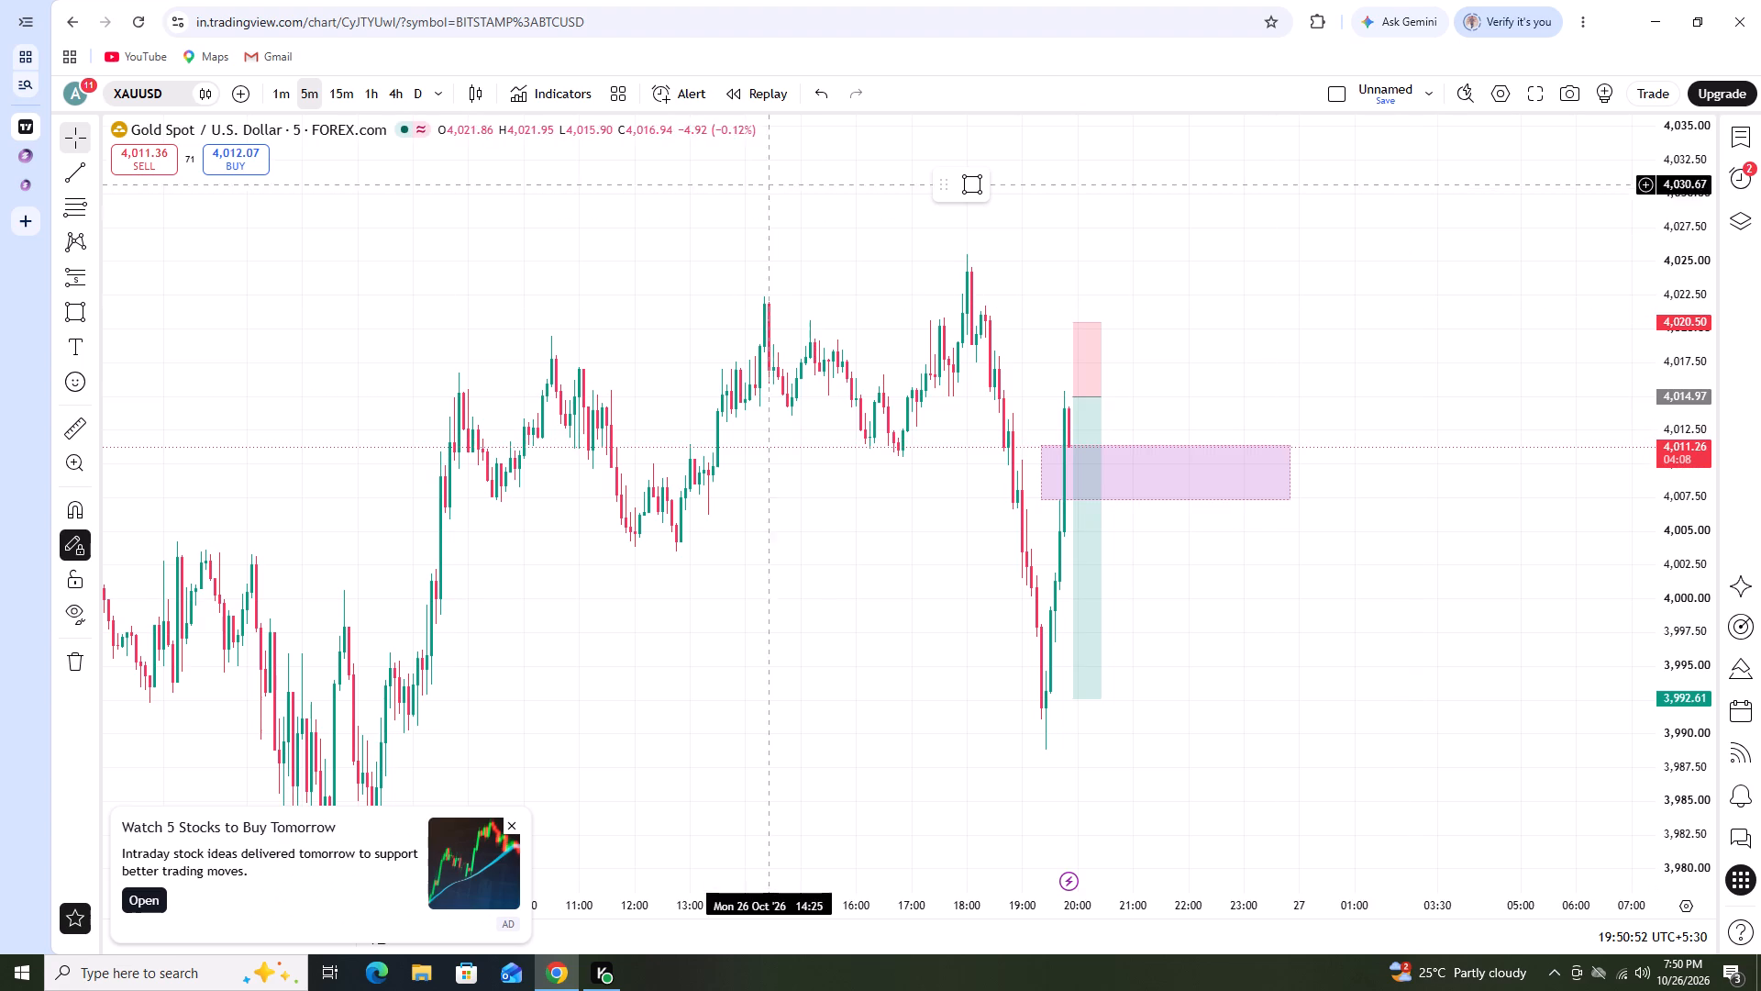
{"action": "left_click", "coordinate": [283, 94]}
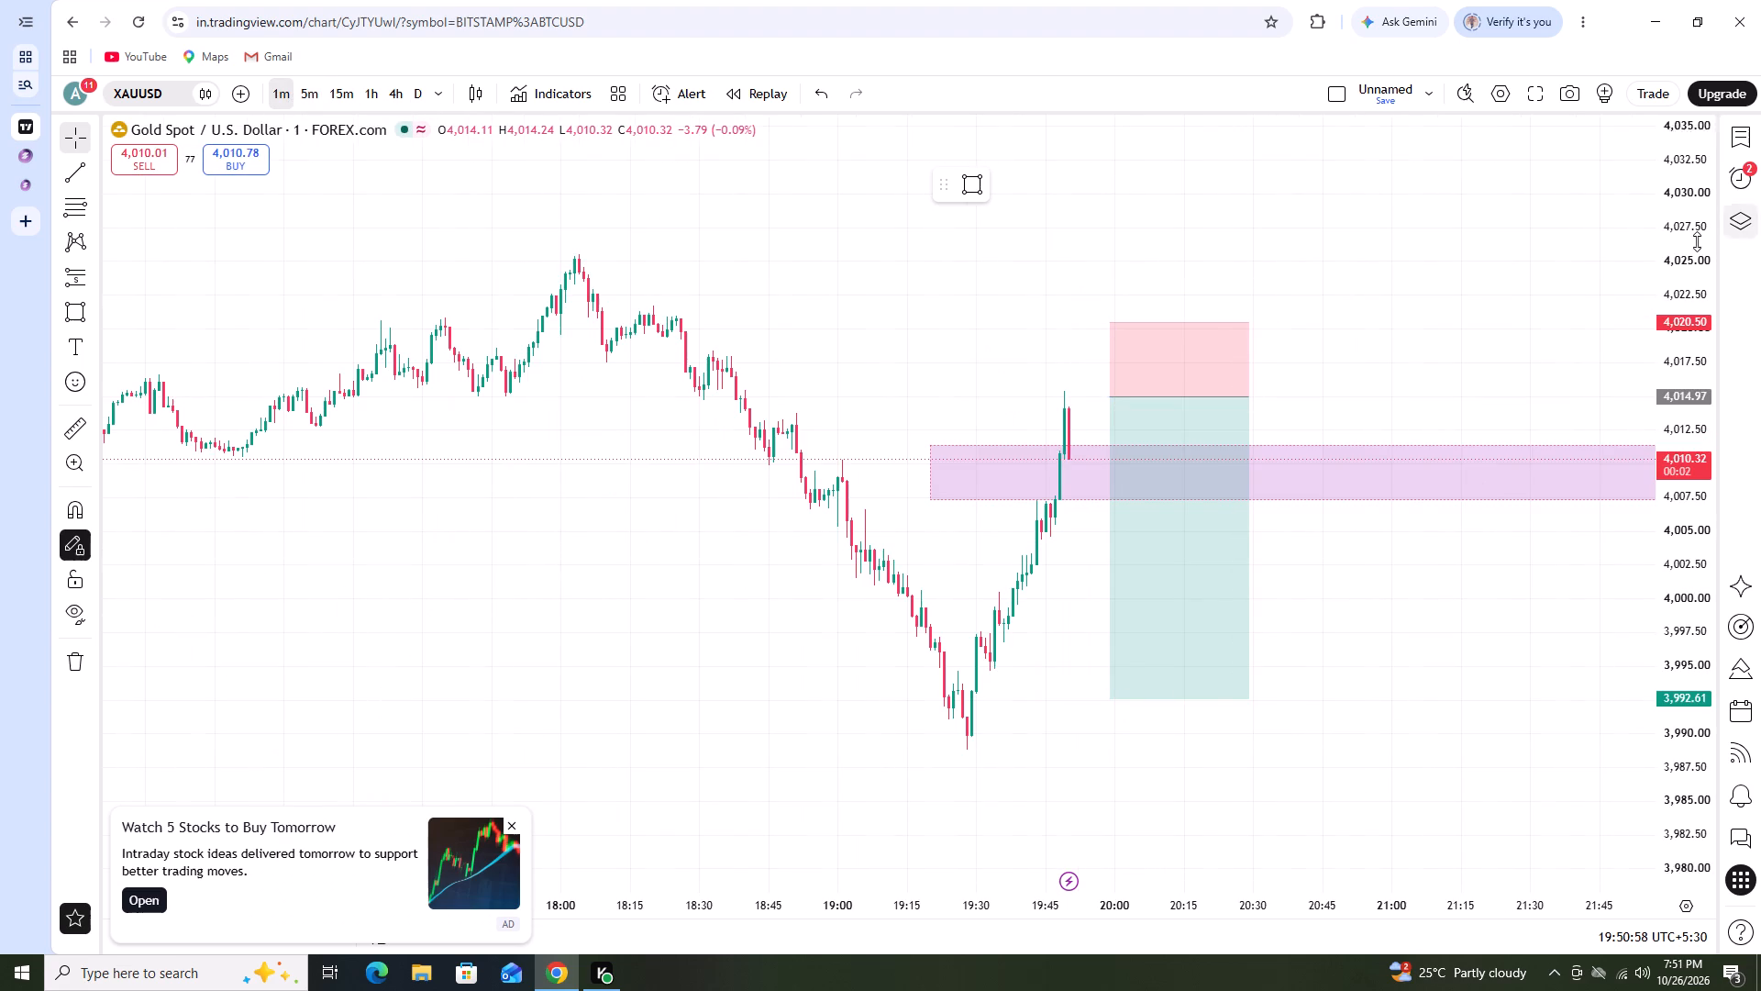
{"action": "scroll", "coordinate": [1091, 567], "scroll_direction": "up", "scroll_amount": 1}
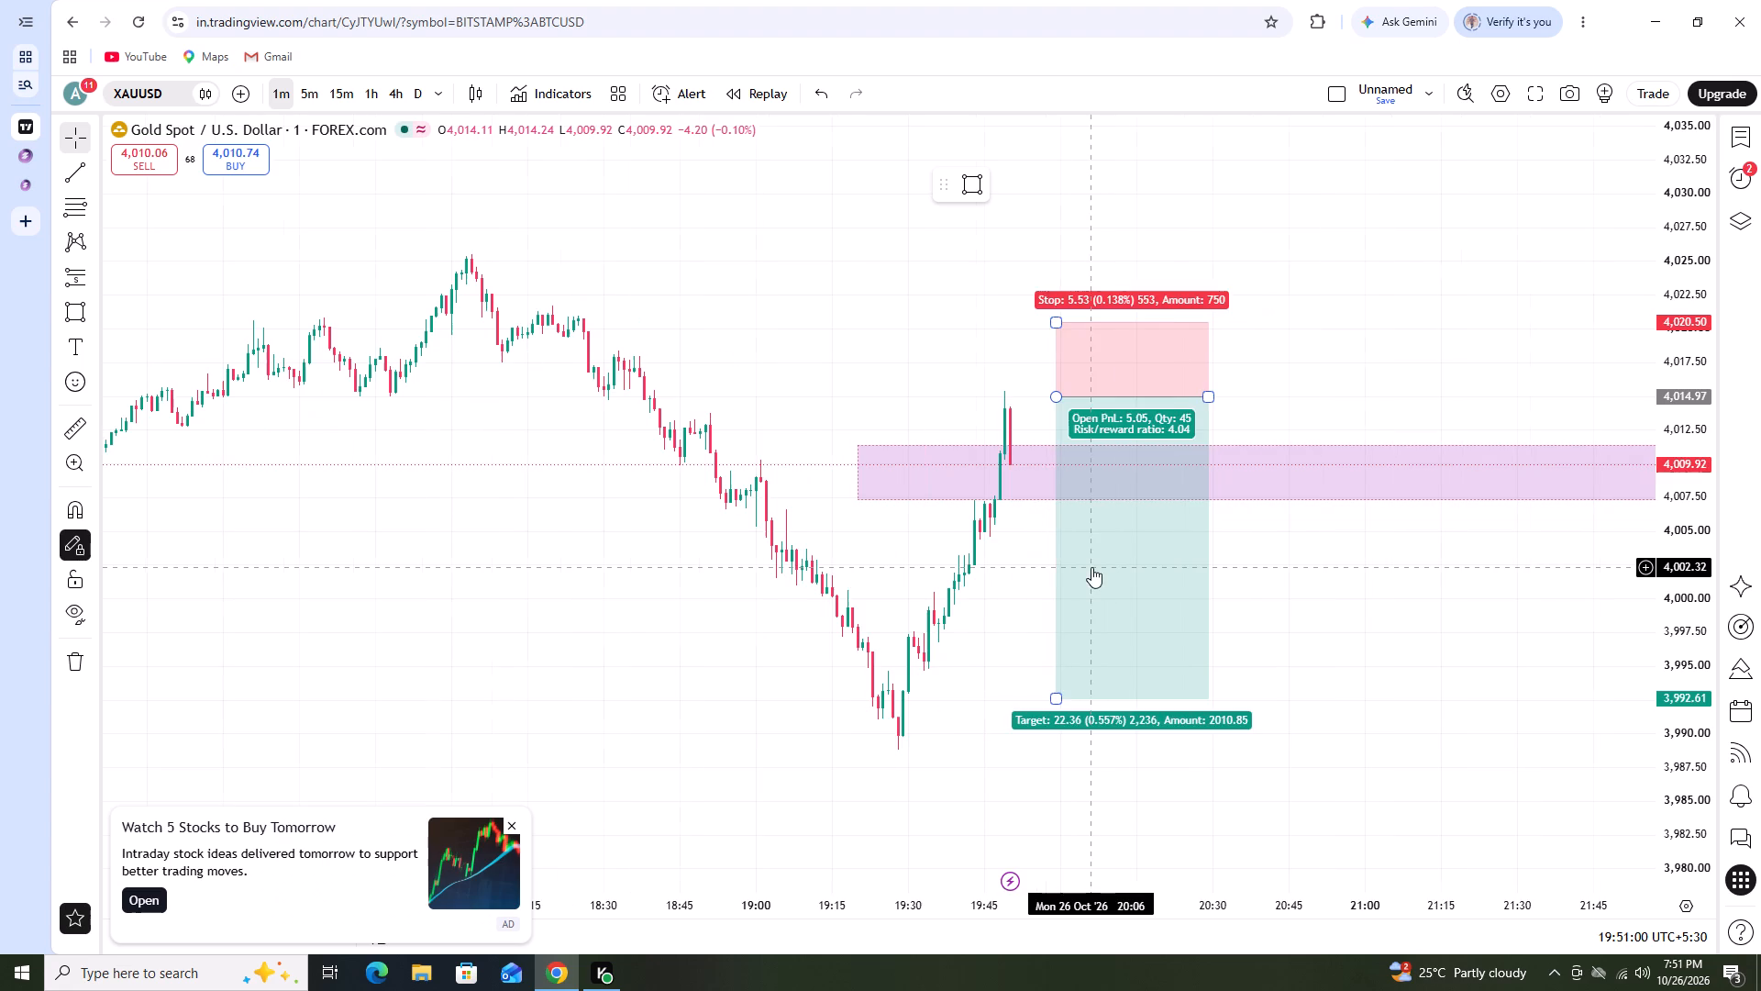
{"action": "scroll", "coordinate": [1688, 500], "scroll_direction": "down", "scroll_amount": 5}
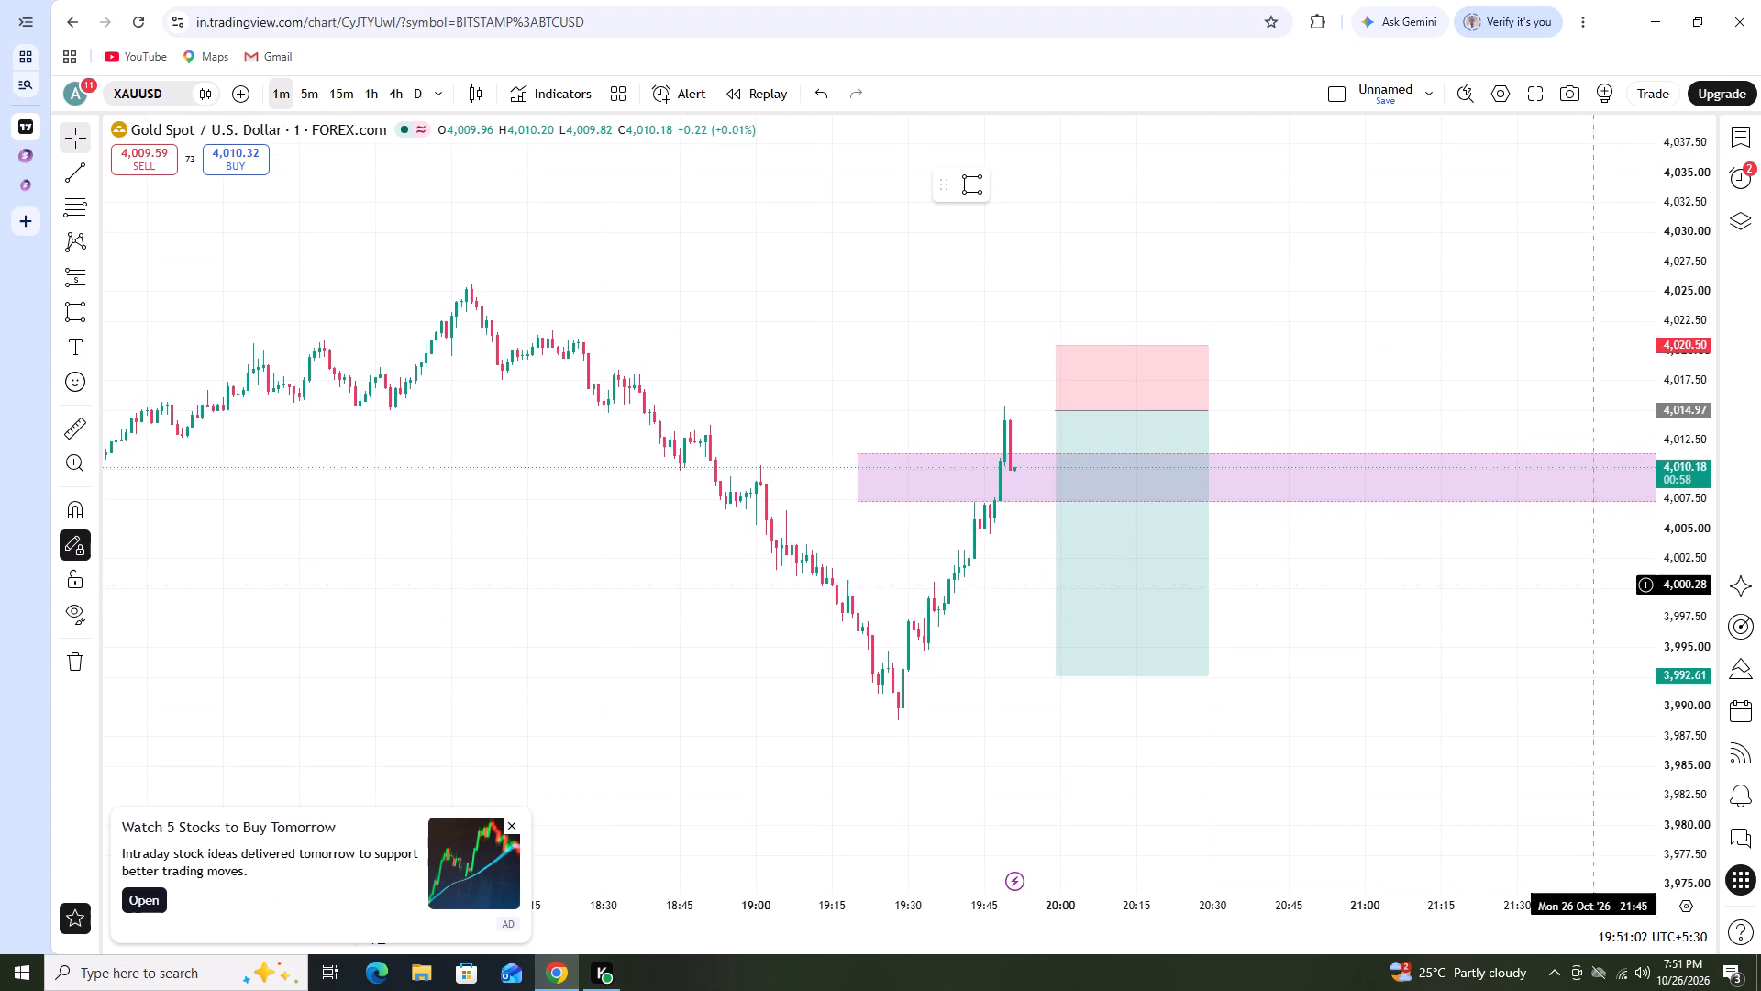
{"action": "left_click_drag", "start_coordinate": [1567, 590], "coordinate": [1448, 642]}
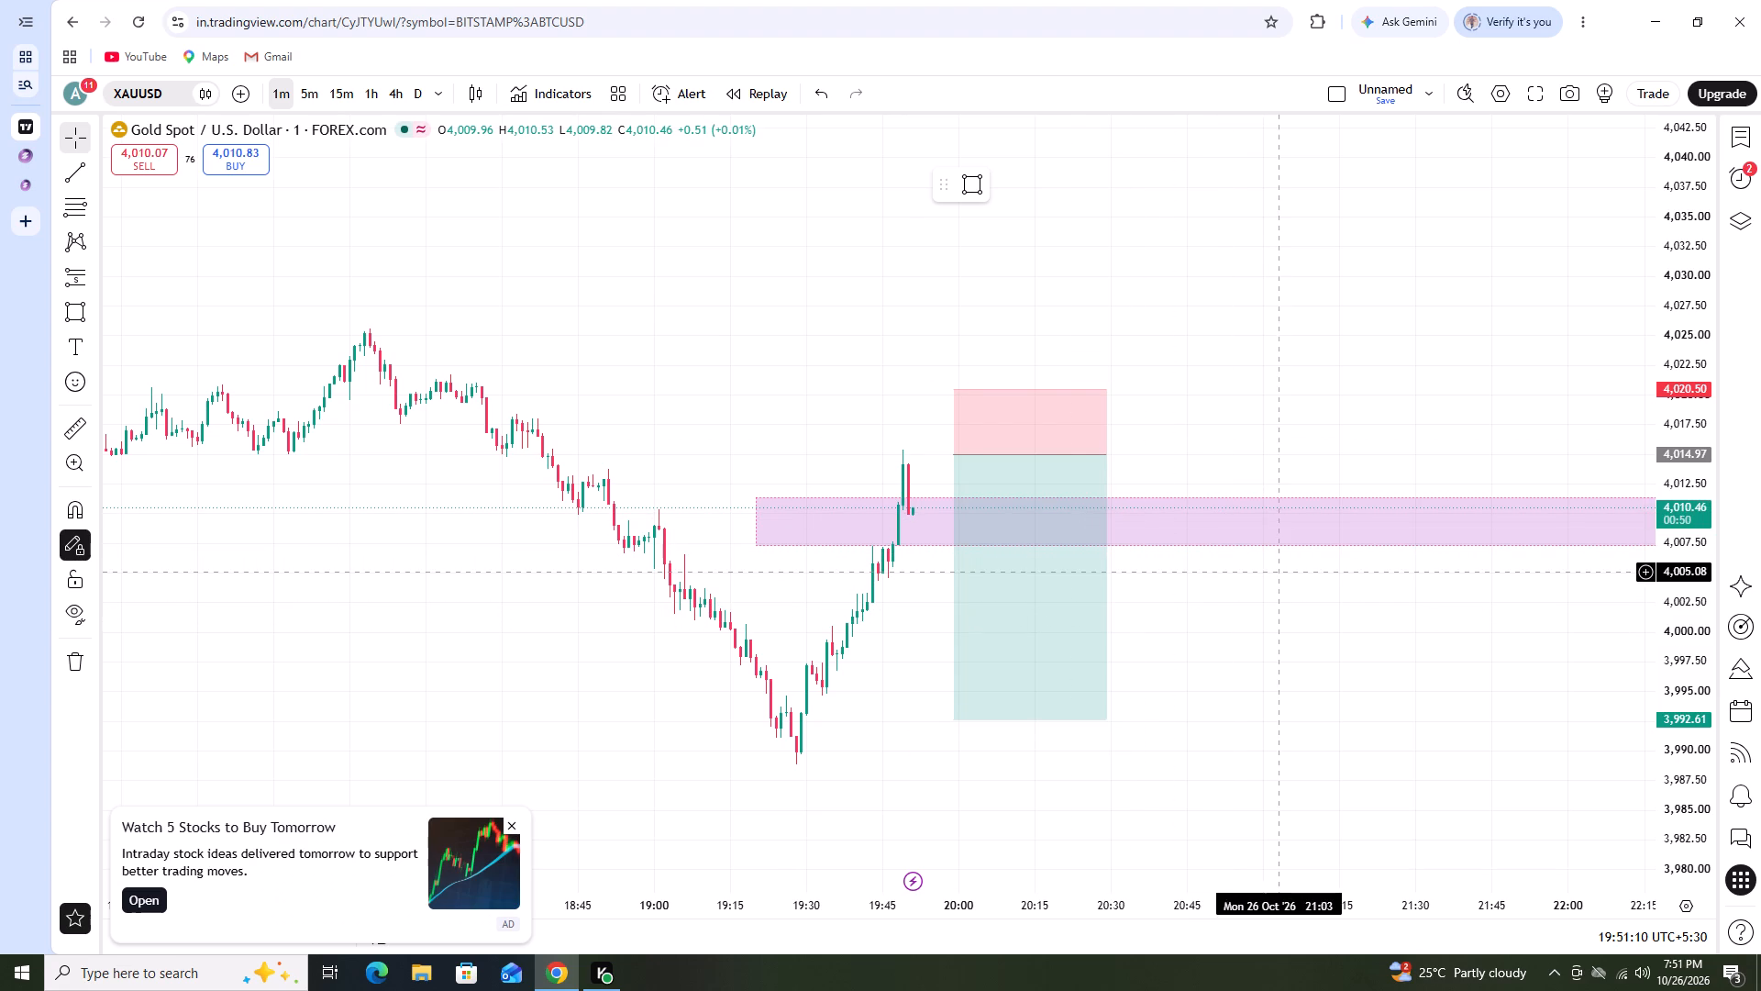
Examine the wider 5-minute XAUUSD history, including the earlier highs and sharp drop before the current rebound.
{"action": "left_click", "coordinate": [301, 96]}
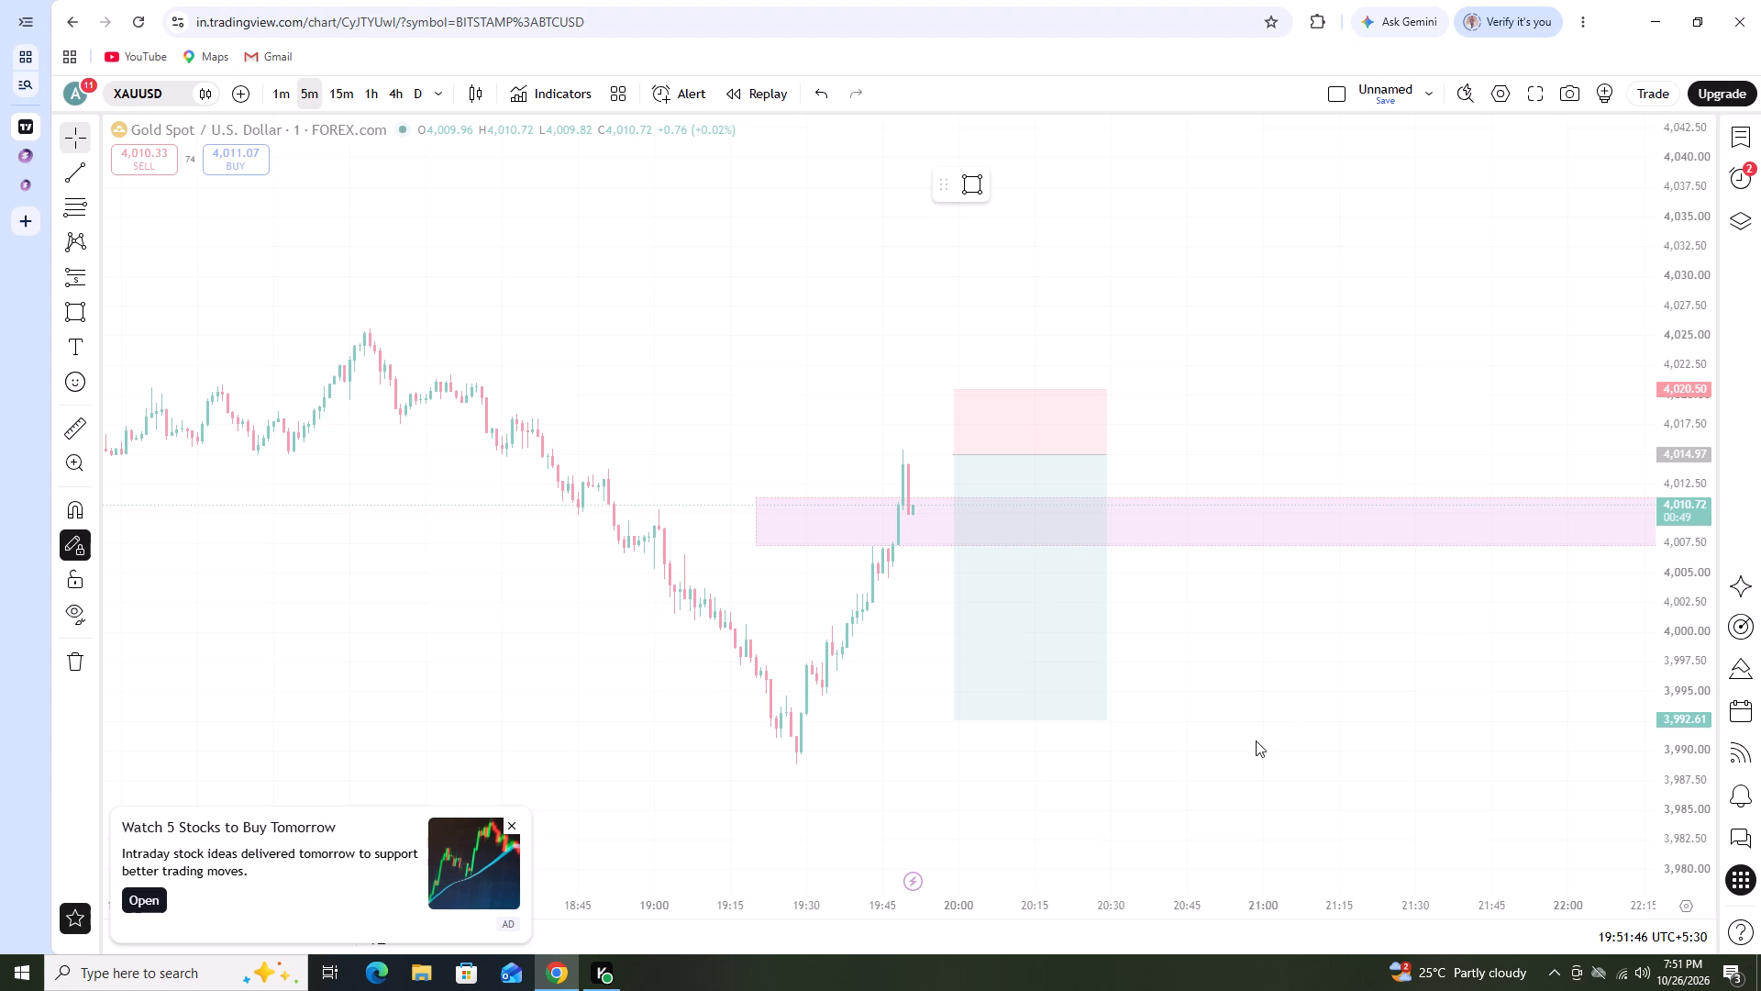
{"action": "scroll", "coordinate": [941, 733], "scroll_direction": "up", "scroll_amount": 1}
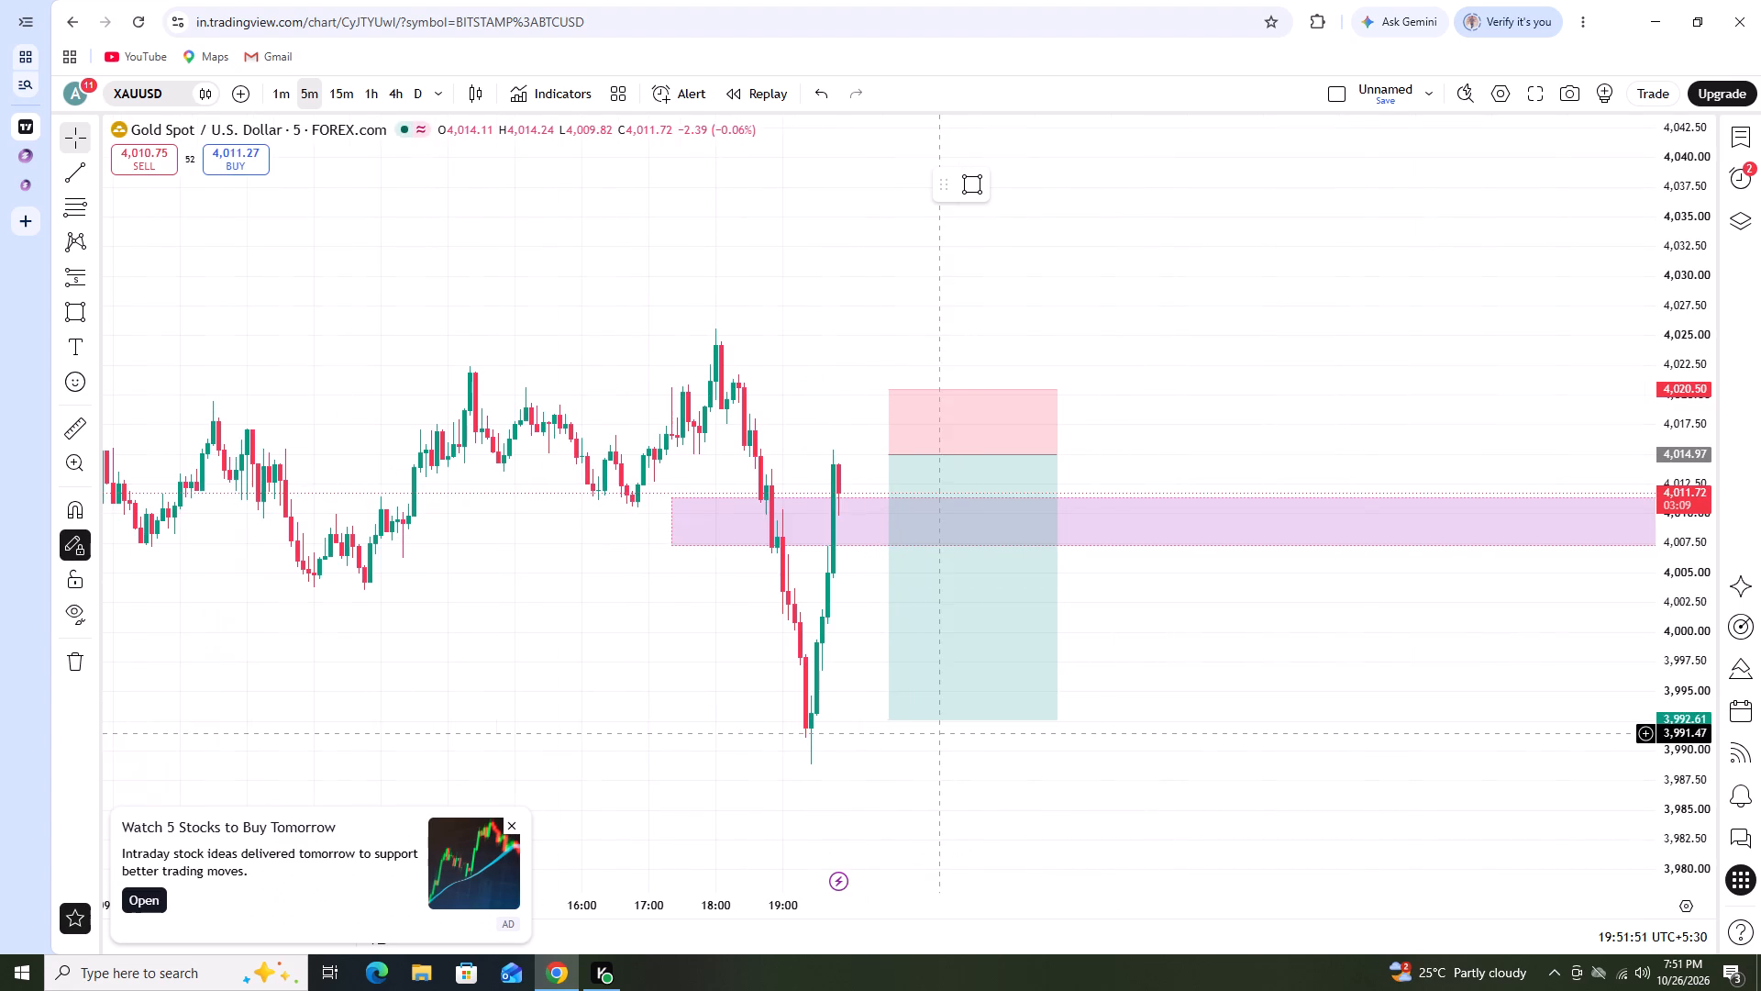
{"action": "scroll", "coordinate": [1705, 509], "scroll_direction": "down", "scroll_amount": 6}
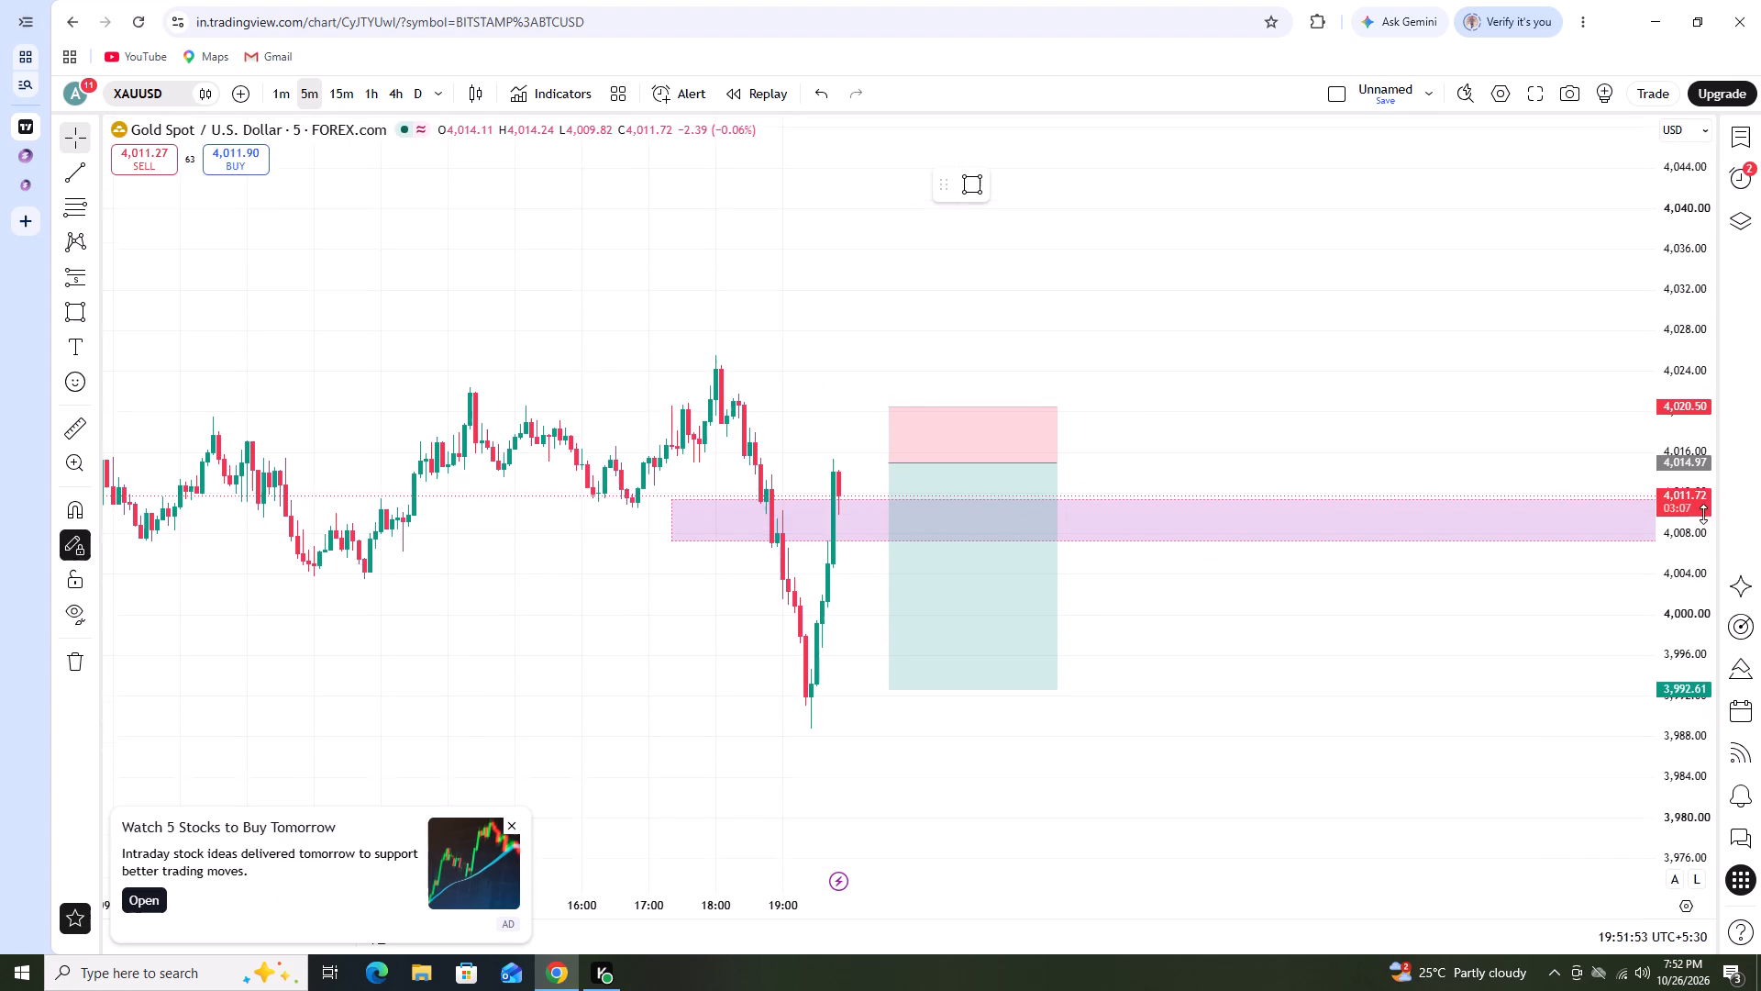
{"action": "left_click_drag", "start_coordinate": [1499, 608], "coordinate": [1642, 611]}
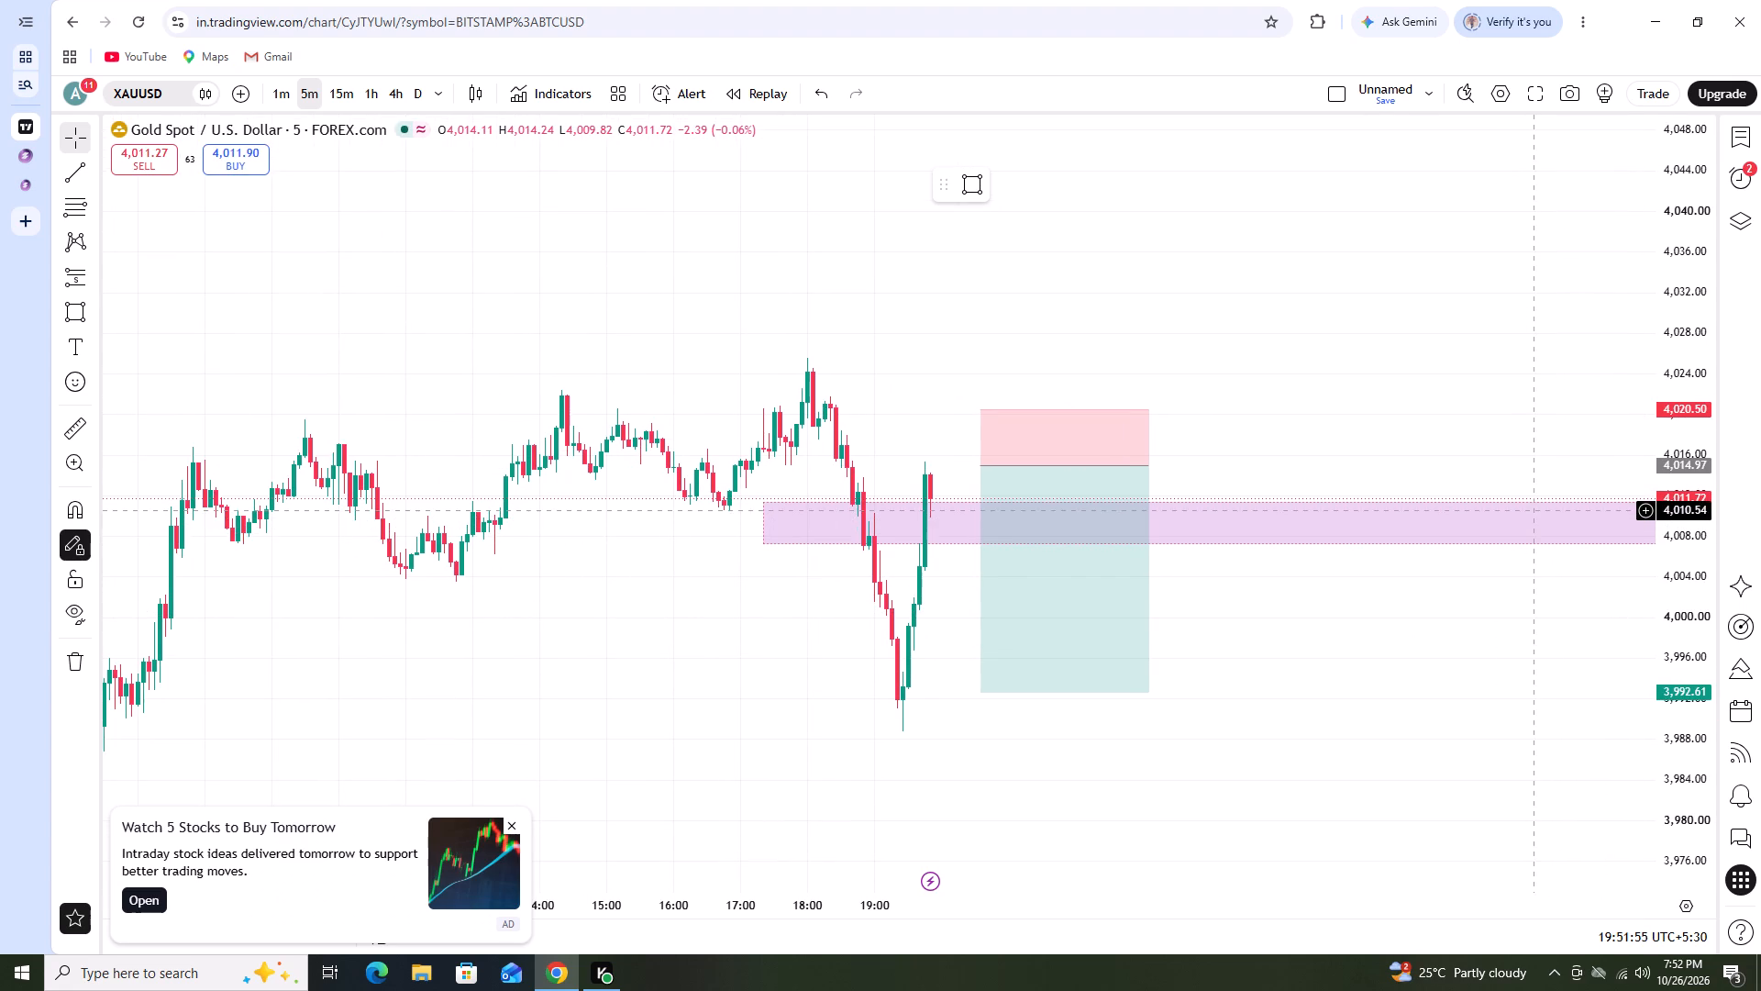
{"action": "scroll", "coordinate": [832, 519], "scroll_direction": "down", "scroll_amount": 6}
{"action": "scroll", "coordinate": [908, 546], "scroll_direction": "up", "scroll_amount": 3}
{"action": "left_click_drag", "start_coordinate": [877, 607], "coordinate": [1332, 748]}
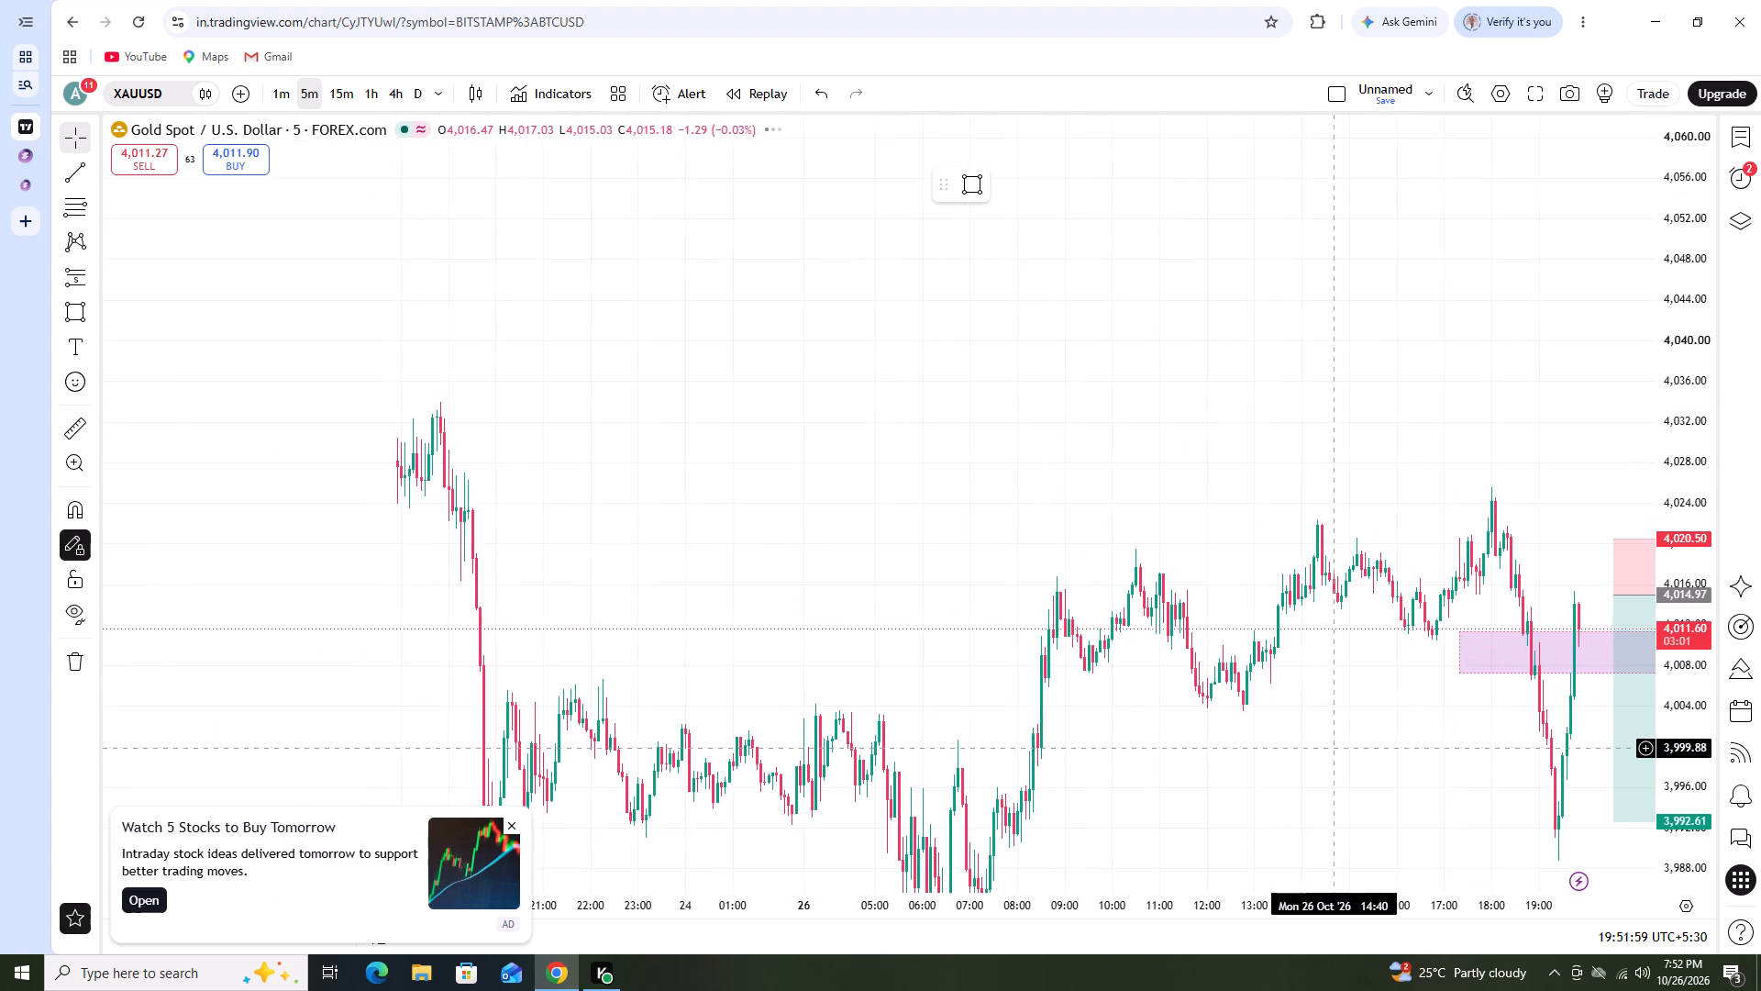
{"action": "left_click_drag", "start_coordinate": [1332, 748], "coordinate": [1190, 667]}
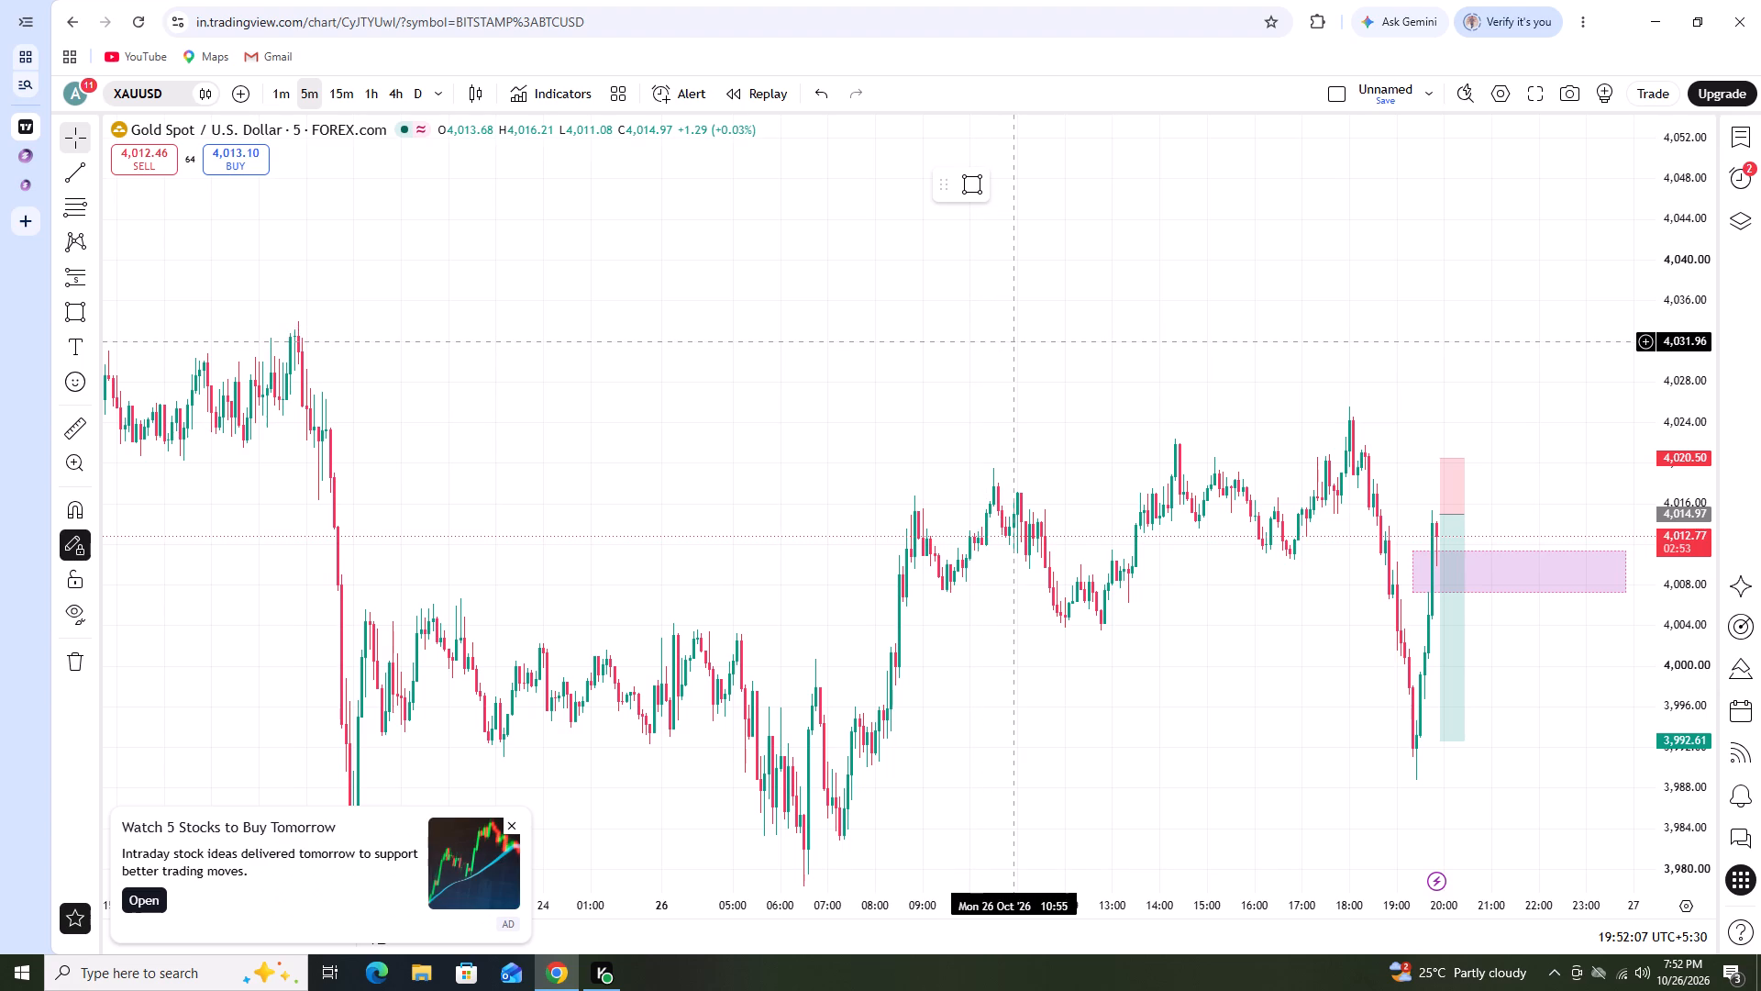
{"action": "scroll", "coordinate": [1024, 359], "scroll_direction": "down", "scroll_amount": 4}
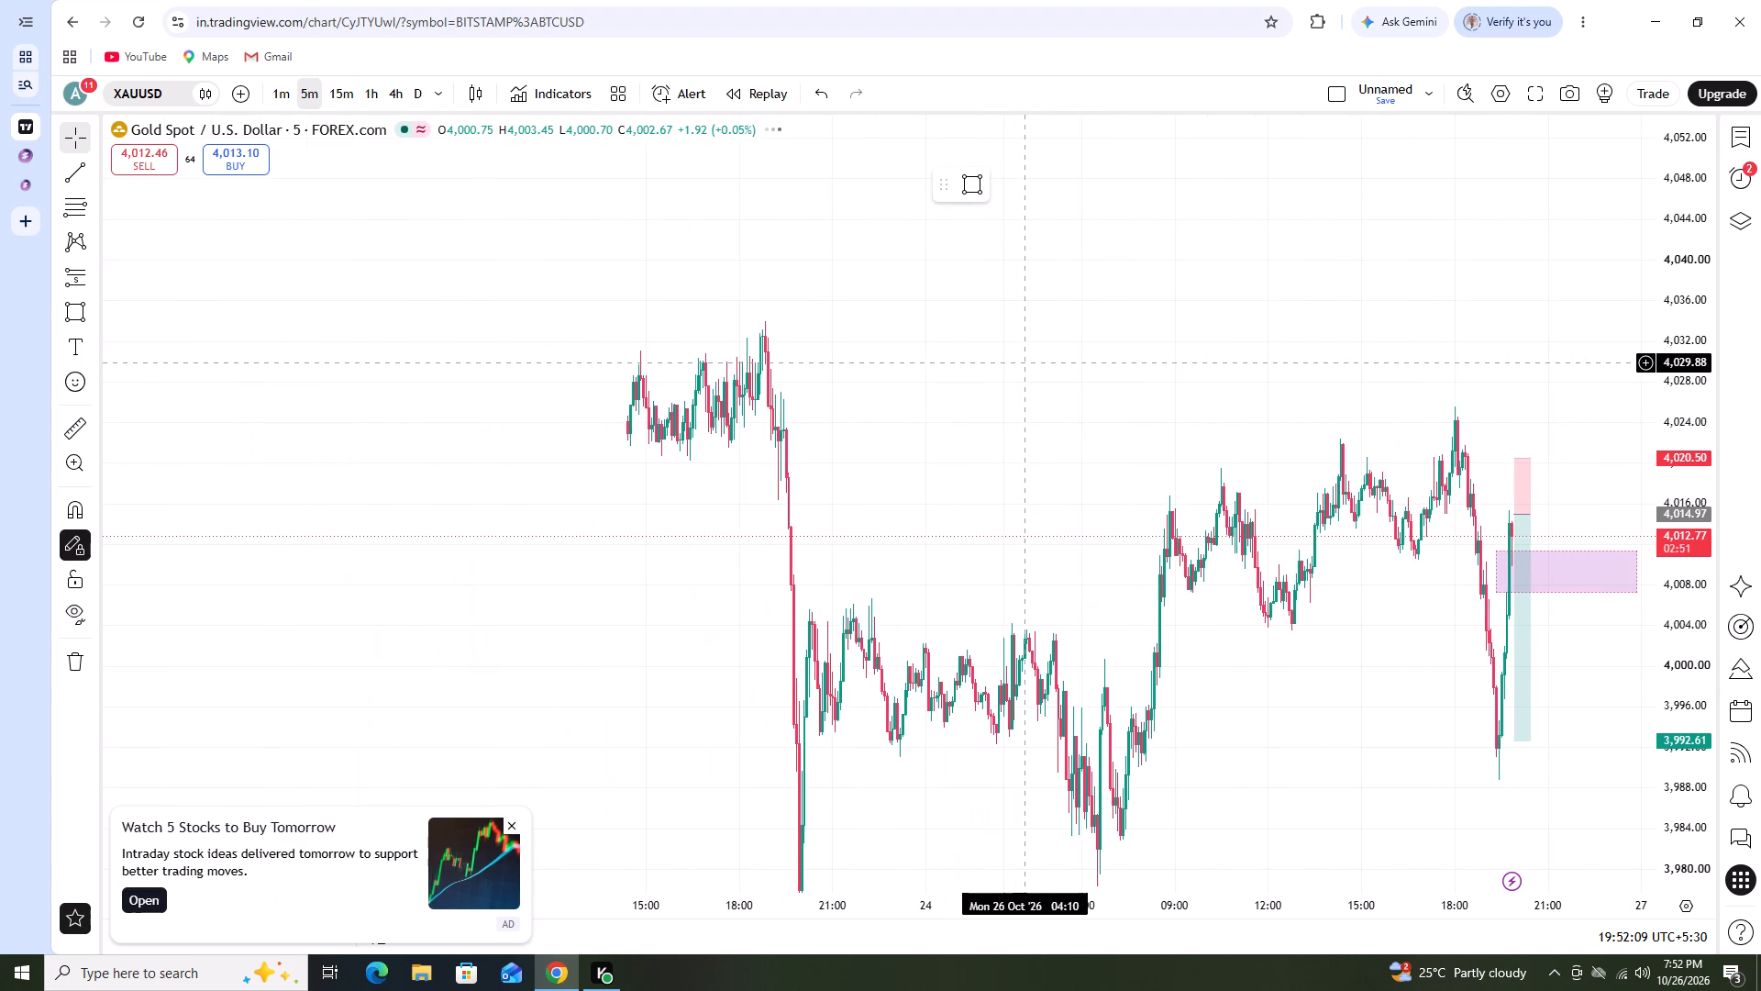
{"action": "scroll", "coordinate": [1027, 363], "scroll_direction": "down", "scroll_amount": 3}
{"action": "scroll", "coordinate": [1031, 365], "scroll_direction": "up", "scroll_amount": 9}
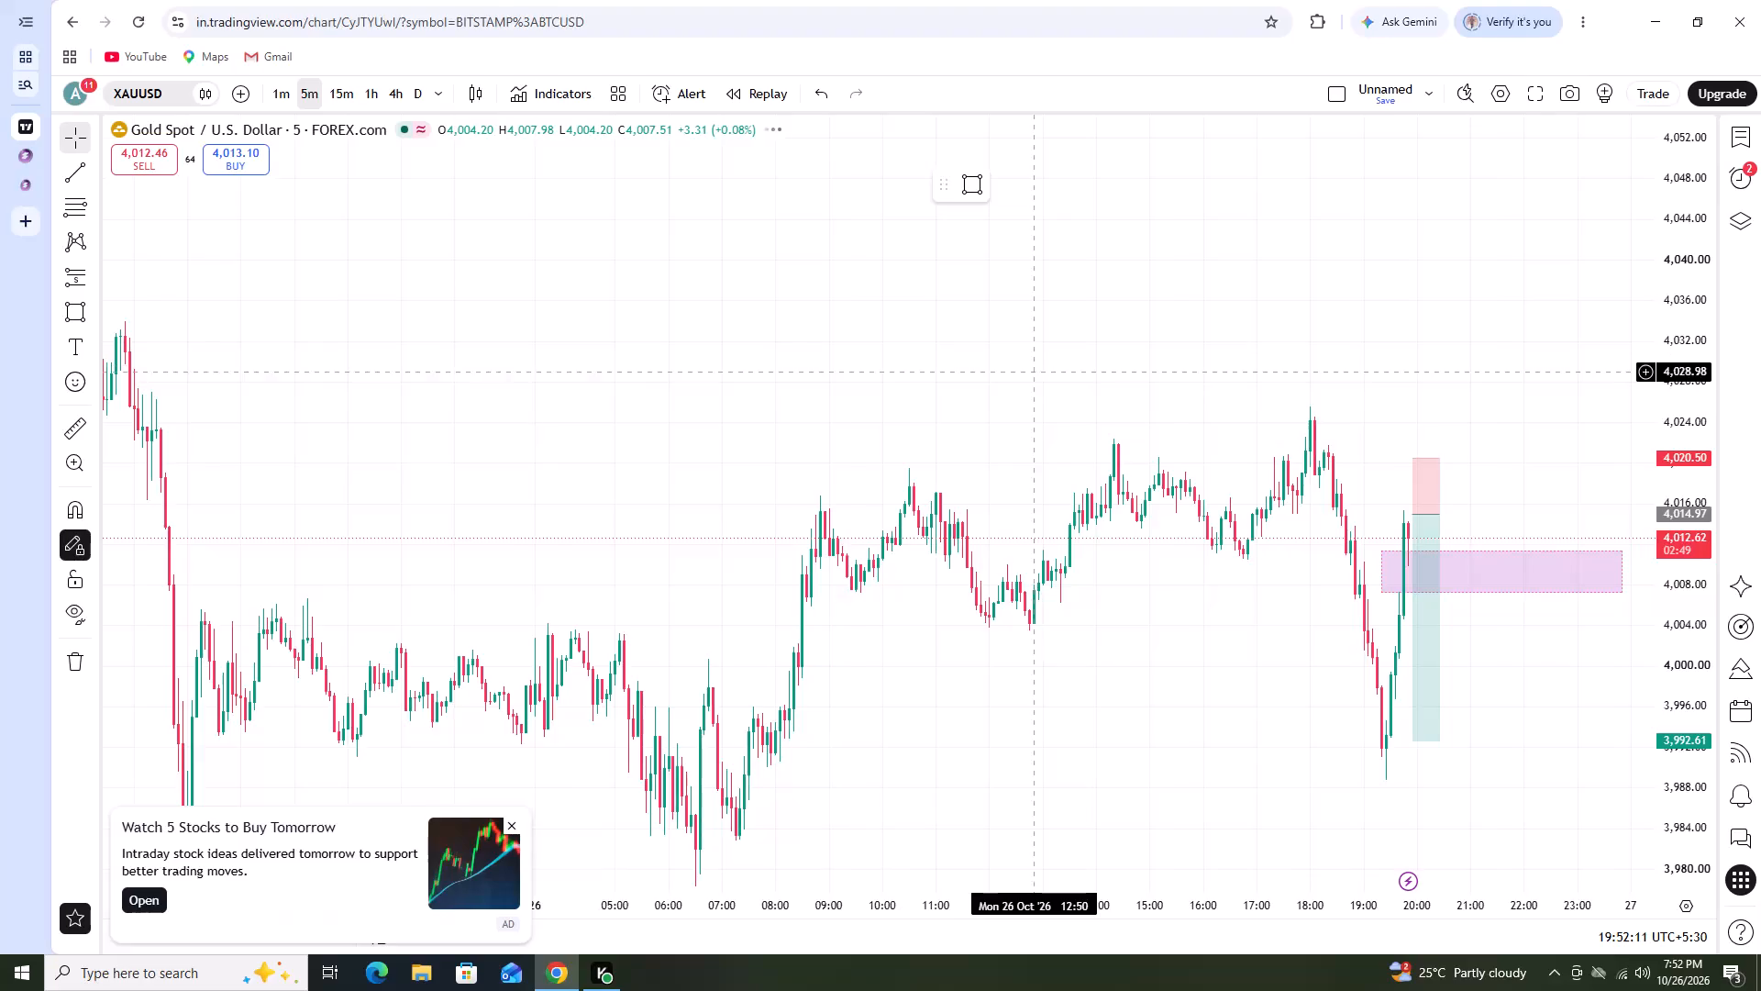
{"action": "scroll", "coordinate": [1029, 384], "scroll_direction": "up", "scroll_amount": 2}
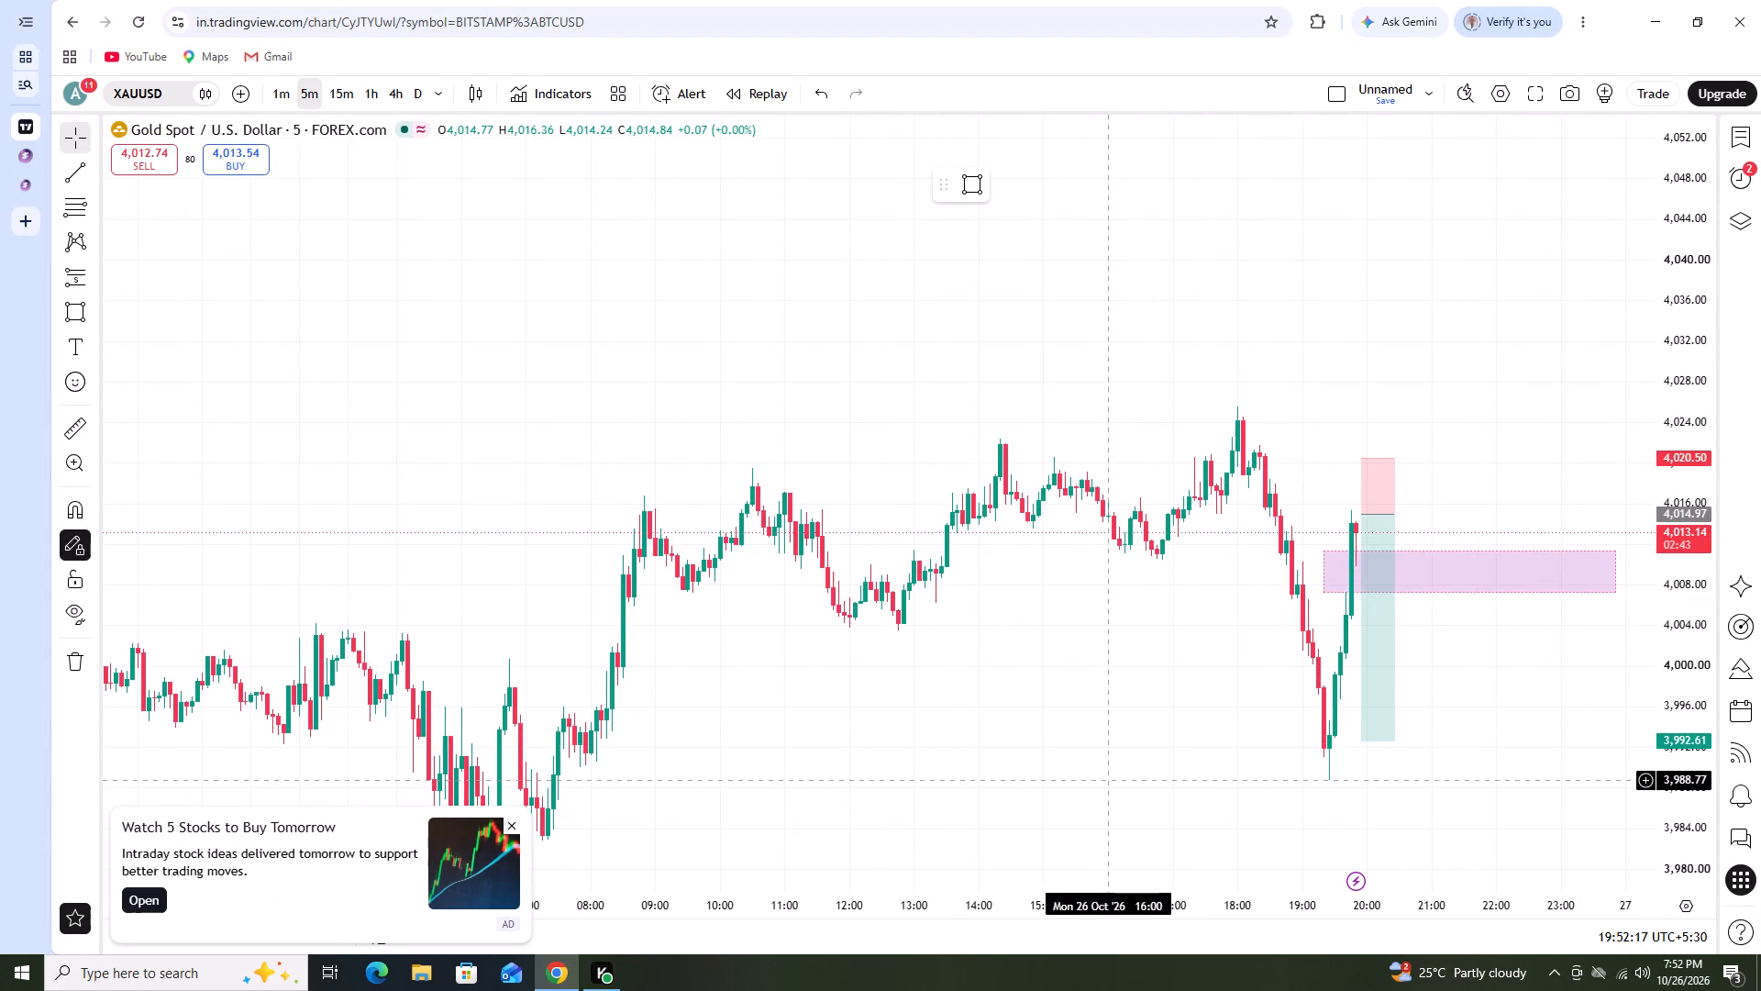
{"action": "scroll", "coordinate": [1201, 678], "scroll_direction": "up", "scroll_amount": 3}
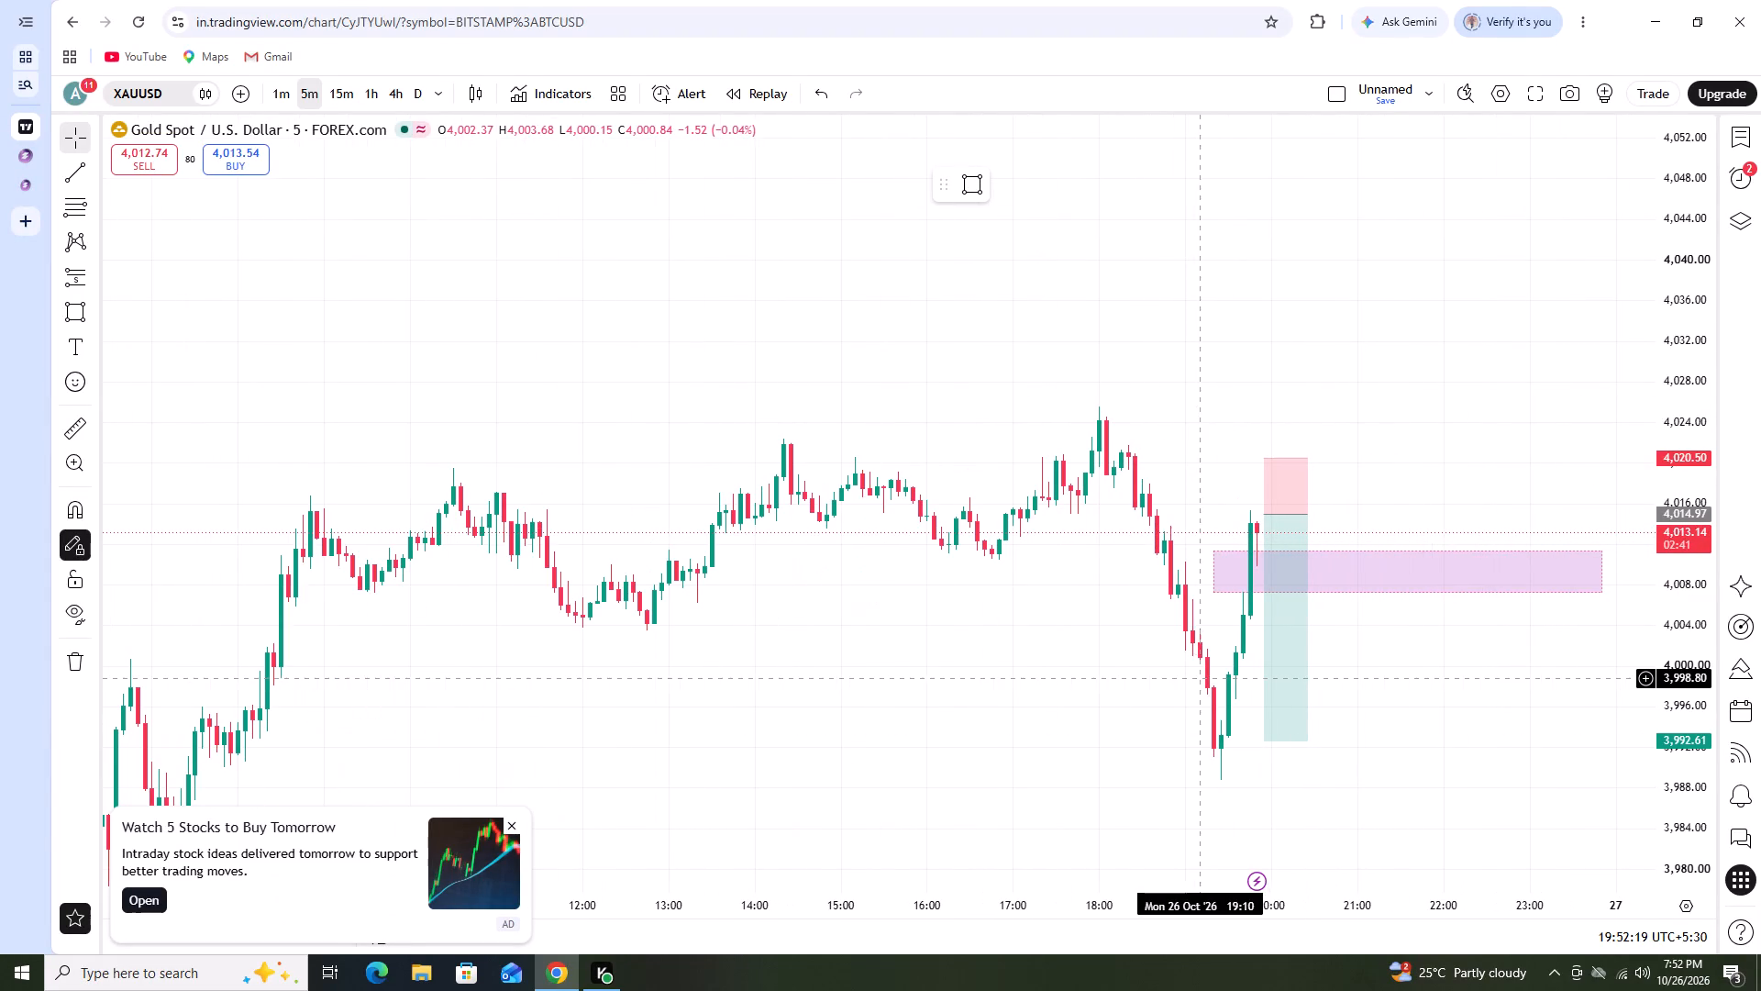
Switch the XAUUSD chart to the 1-minute timeframe.
{"action": "left_click", "coordinate": [280, 95]}
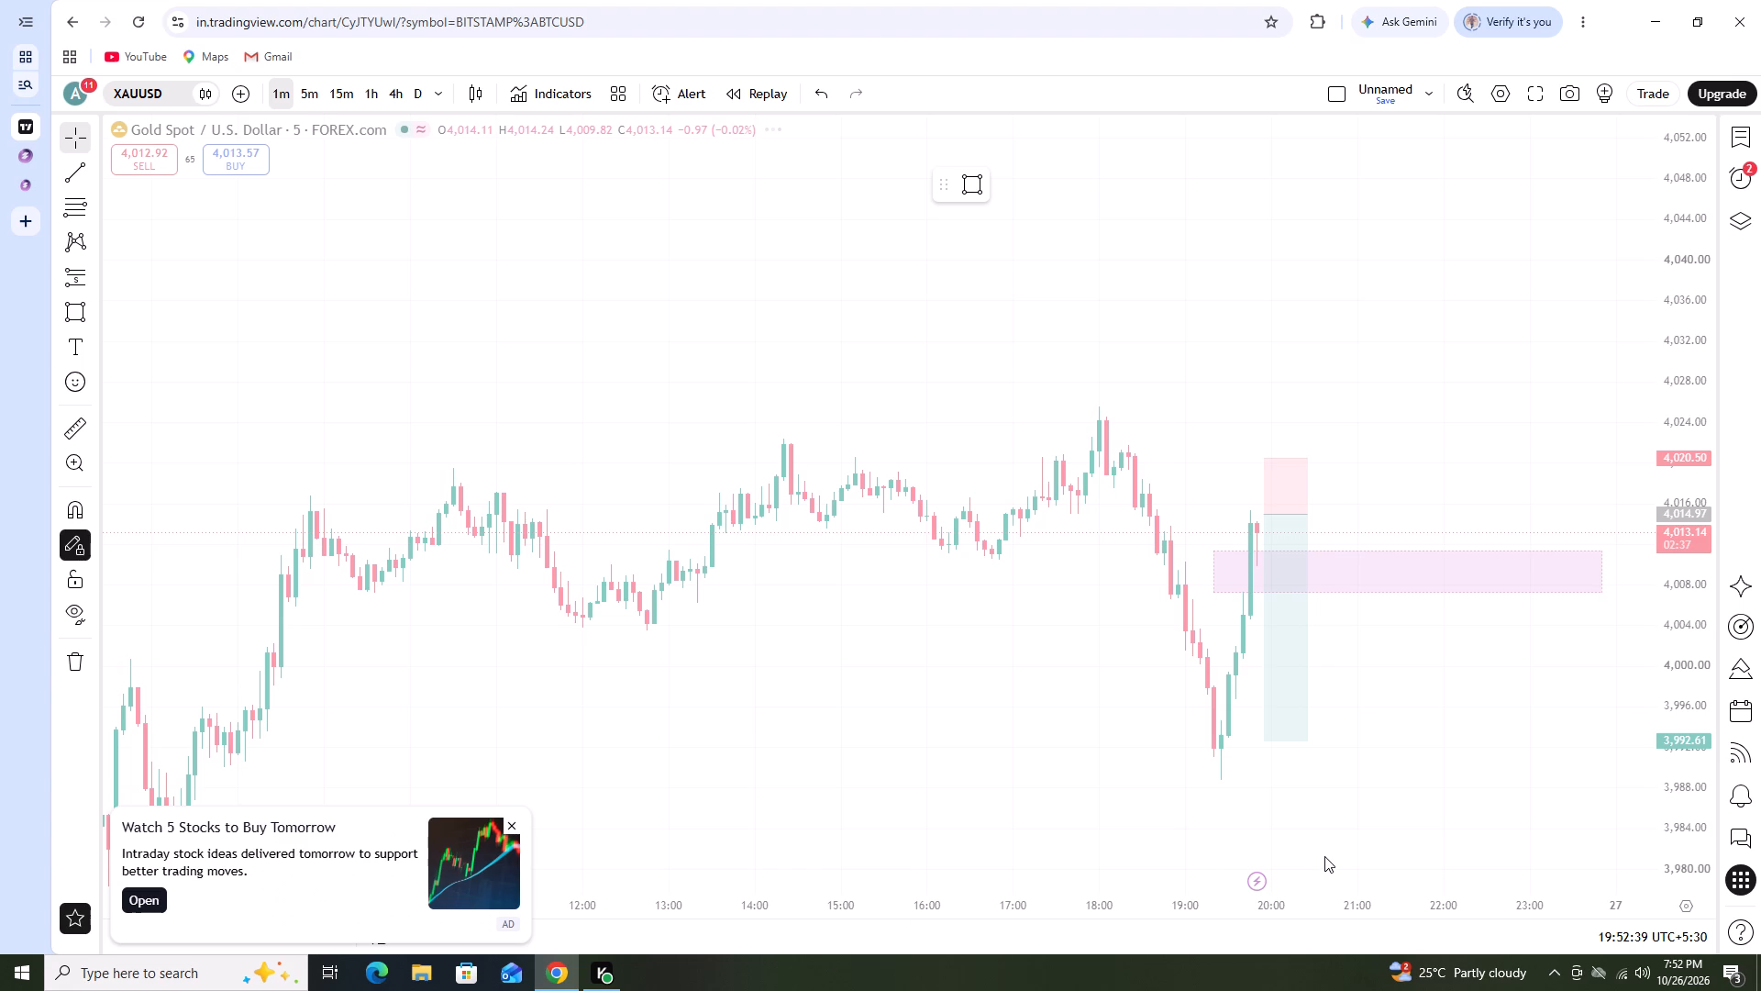
{"action": "scroll", "coordinate": [1324, 860], "scroll_direction": "down", "scroll_amount": 2}
Check the computer's Wi-Fi connection status, and return to the chart.
{"action": "left_click", "coordinate": [1628, 969]}
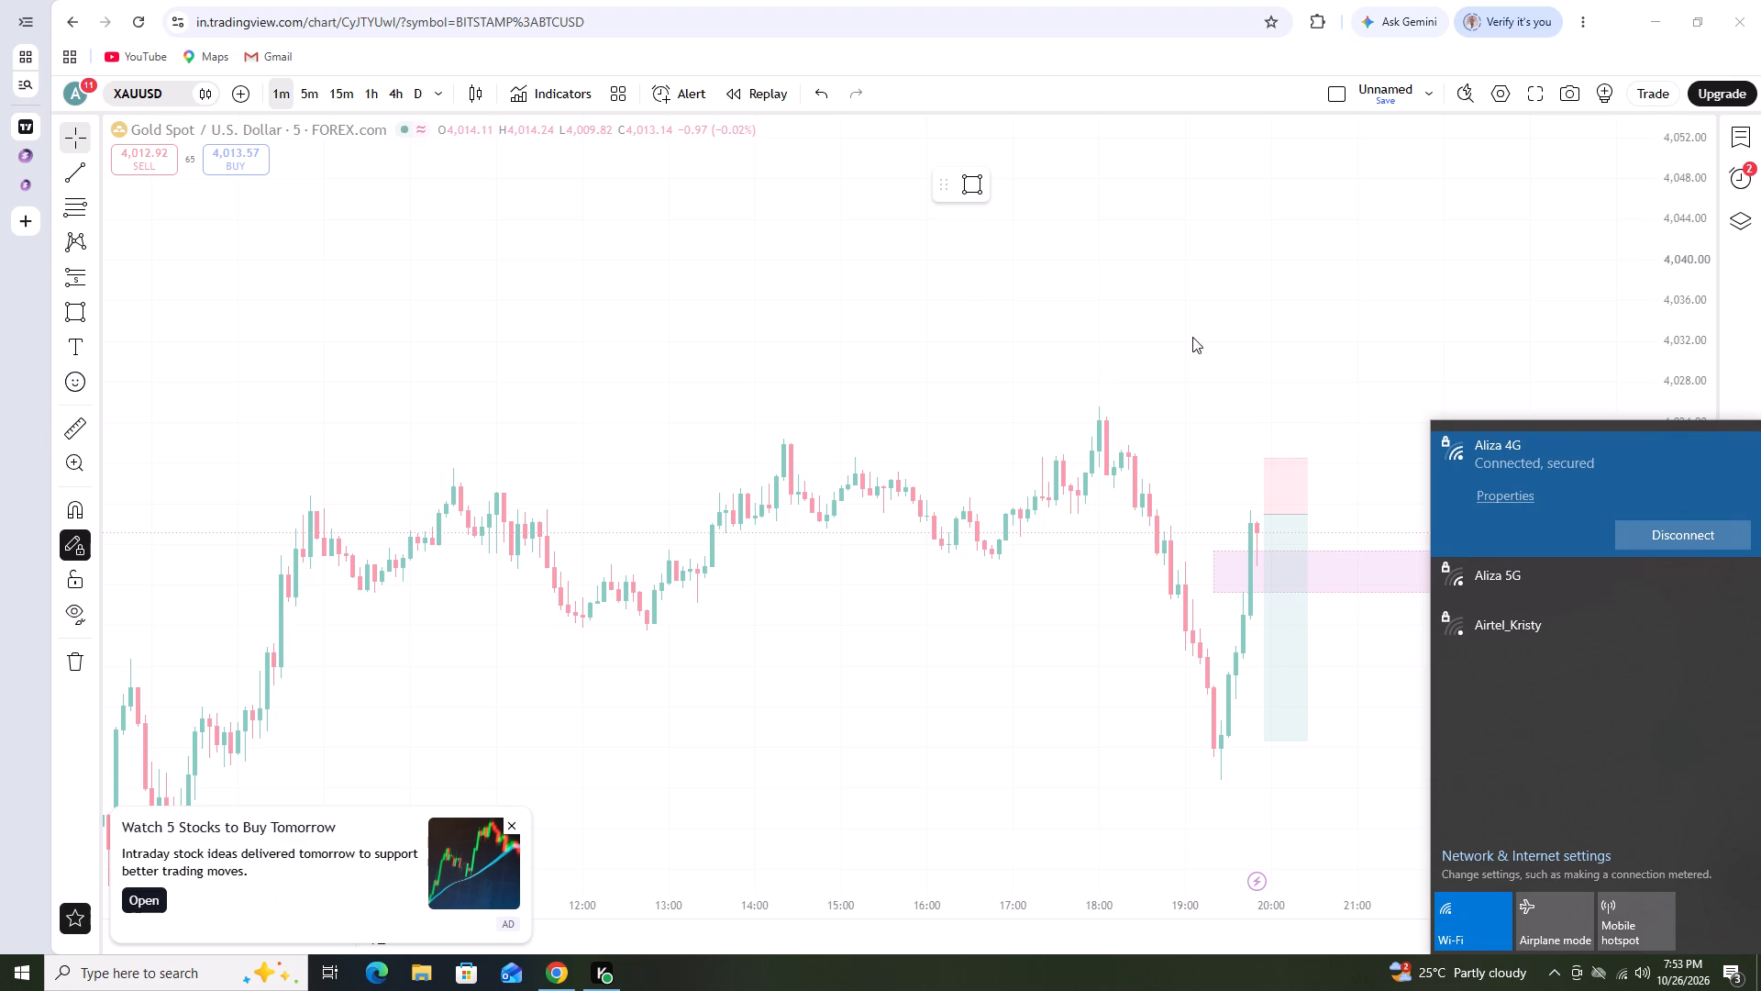
{"action": "left_click", "coordinate": [1170, 335]}
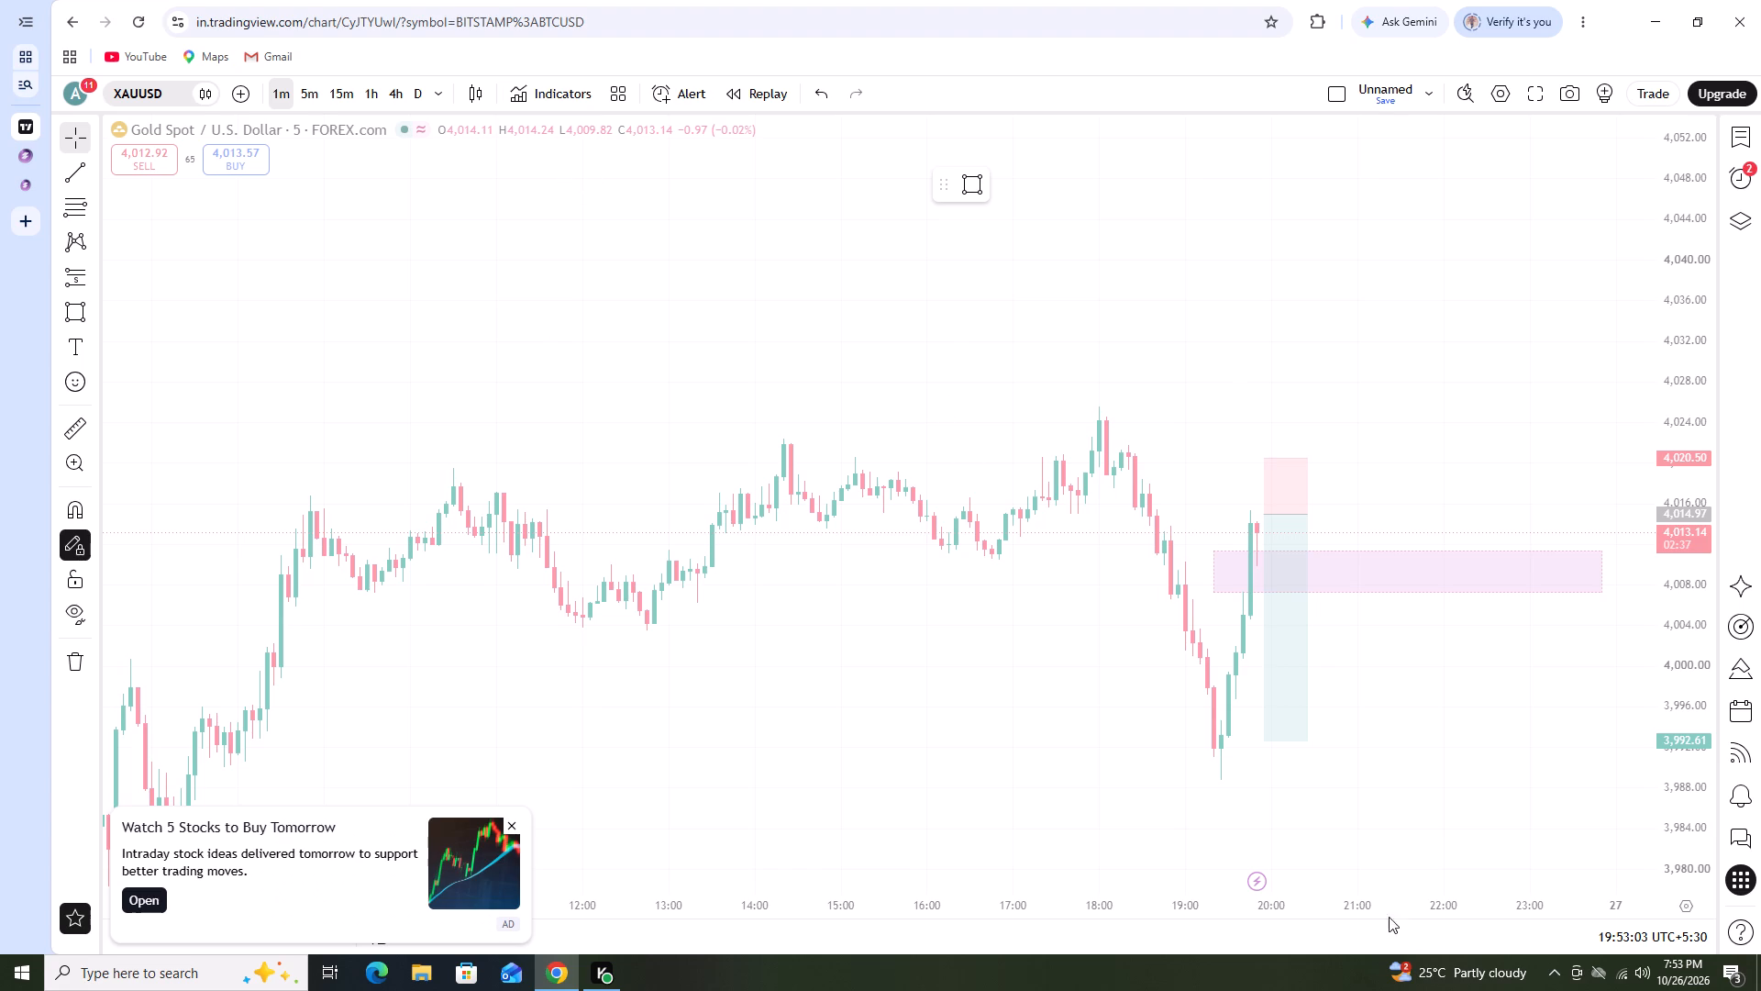
Move the whole short position slightly earlier and down to entry about 4,008.7, stop 4,014.2 and target 3,986.4.
{"action": "scroll", "coordinate": [1274, 783], "scroll_direction": "up", "scroll_amount": 3}
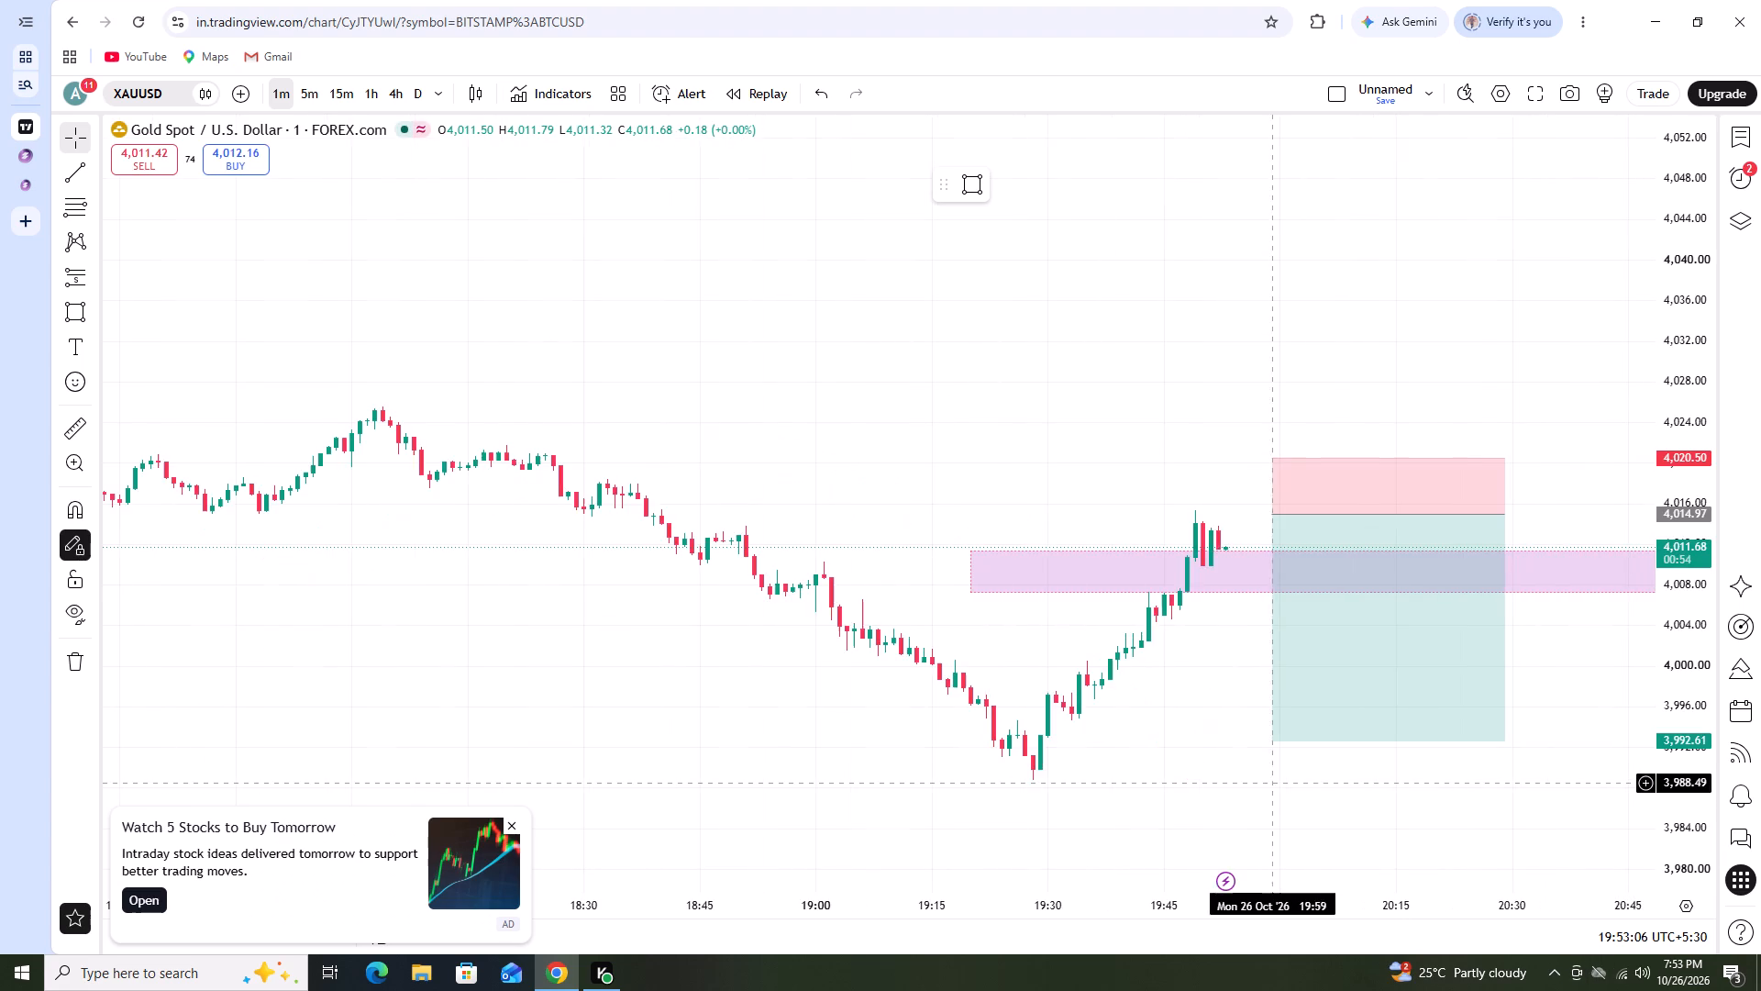
{"action": "scroll", "coordinate": [1281, 780], "scroll_direction": "down", "scroll_amount": 2}
{"action": "scroll", "coordinate": [1678, 517], "scroll_direction": "up", "scroll_amount": 8}
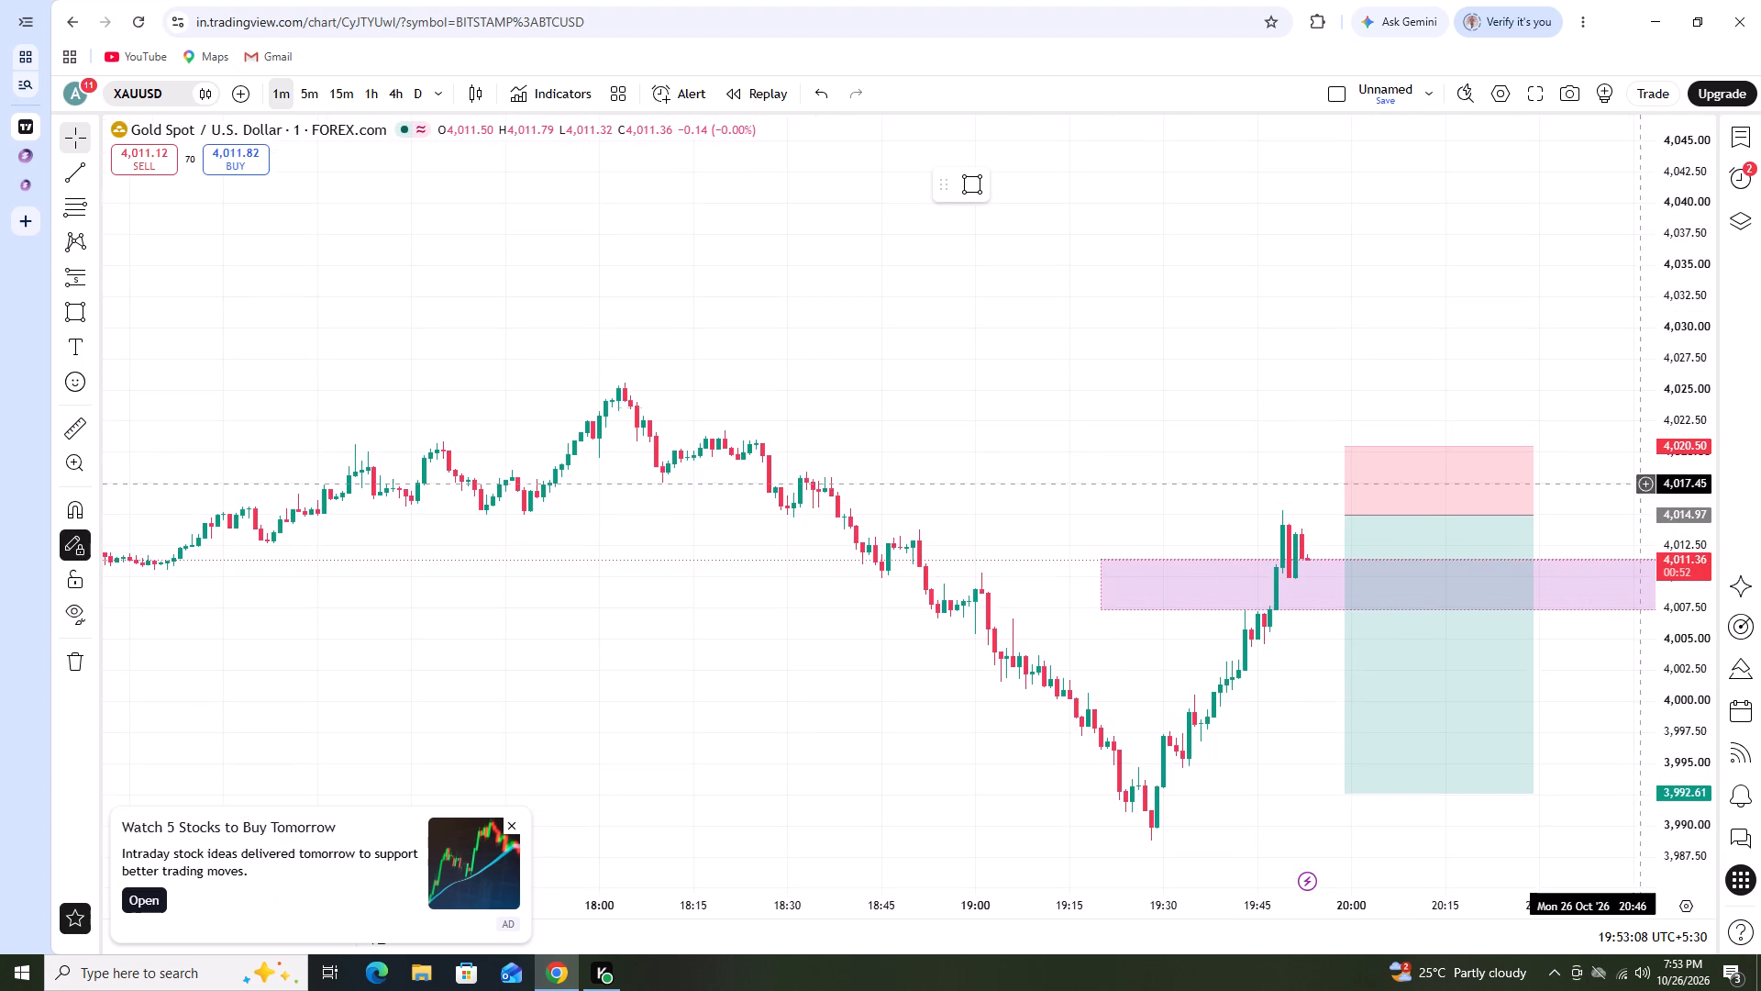
{"action": "left_click_drag", "start_coordinate": [1492, 372], "coordinate": [1251, 288]}
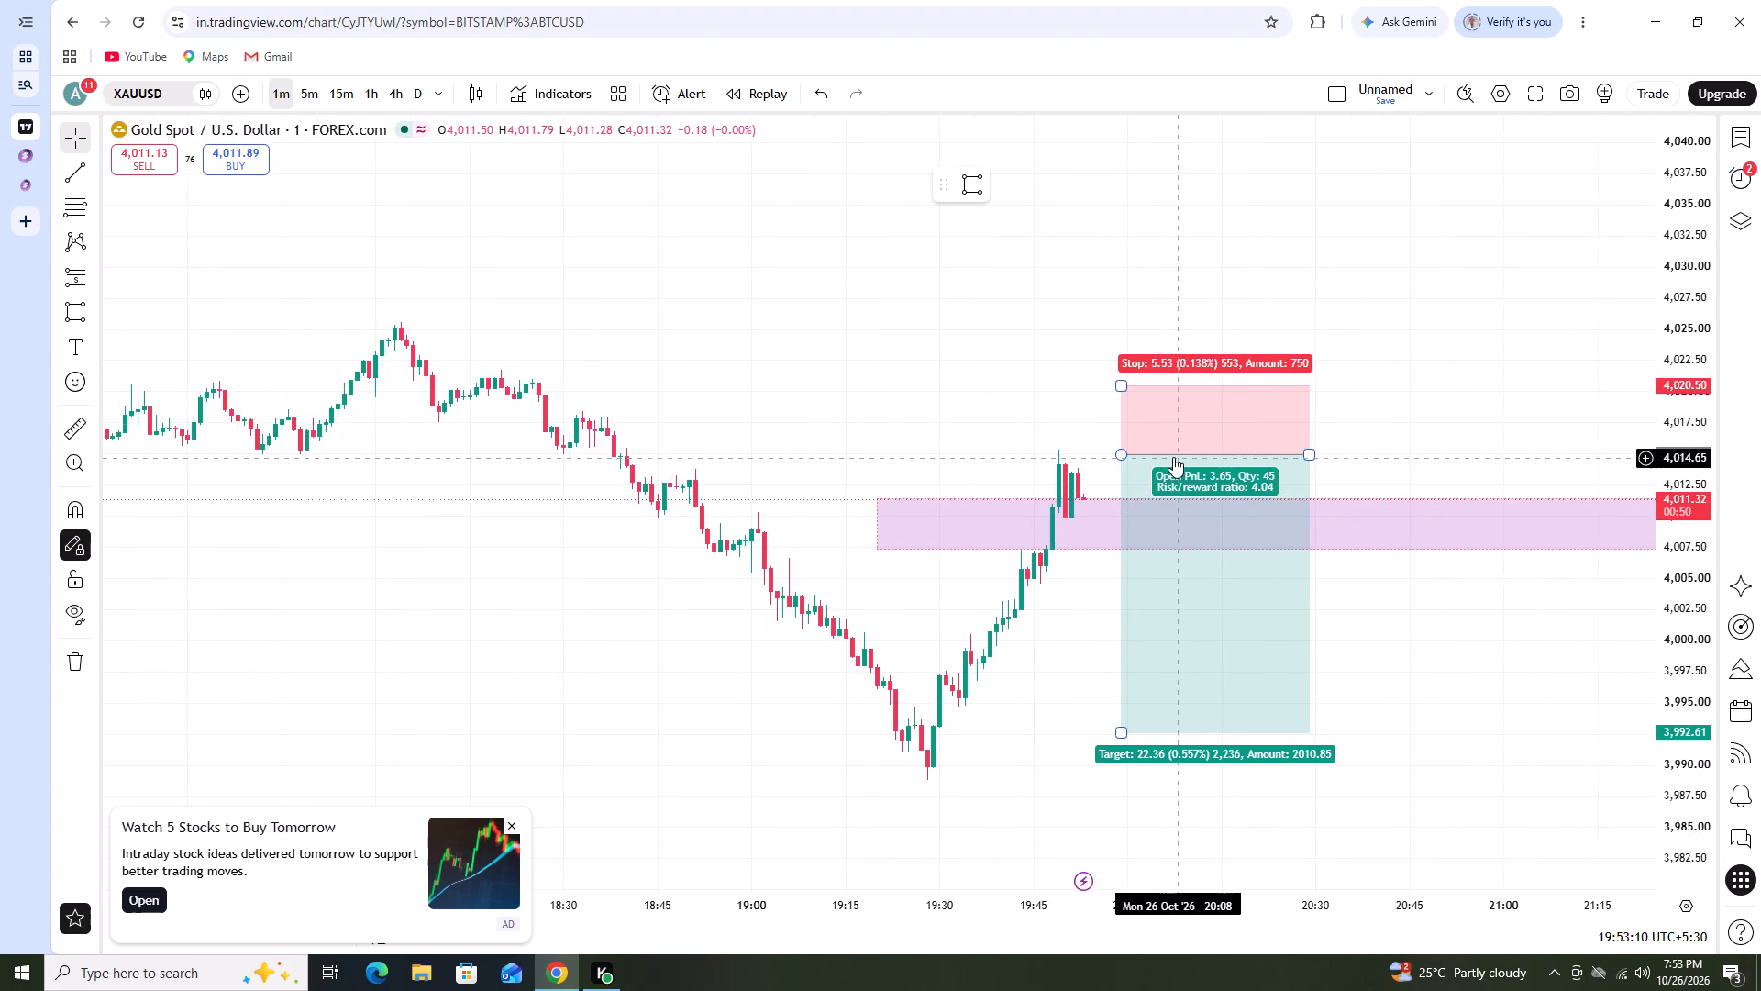
{"action": "left_click_drag", "start_coordinate": [1173, 457], "coordinate": [1155, 520]}
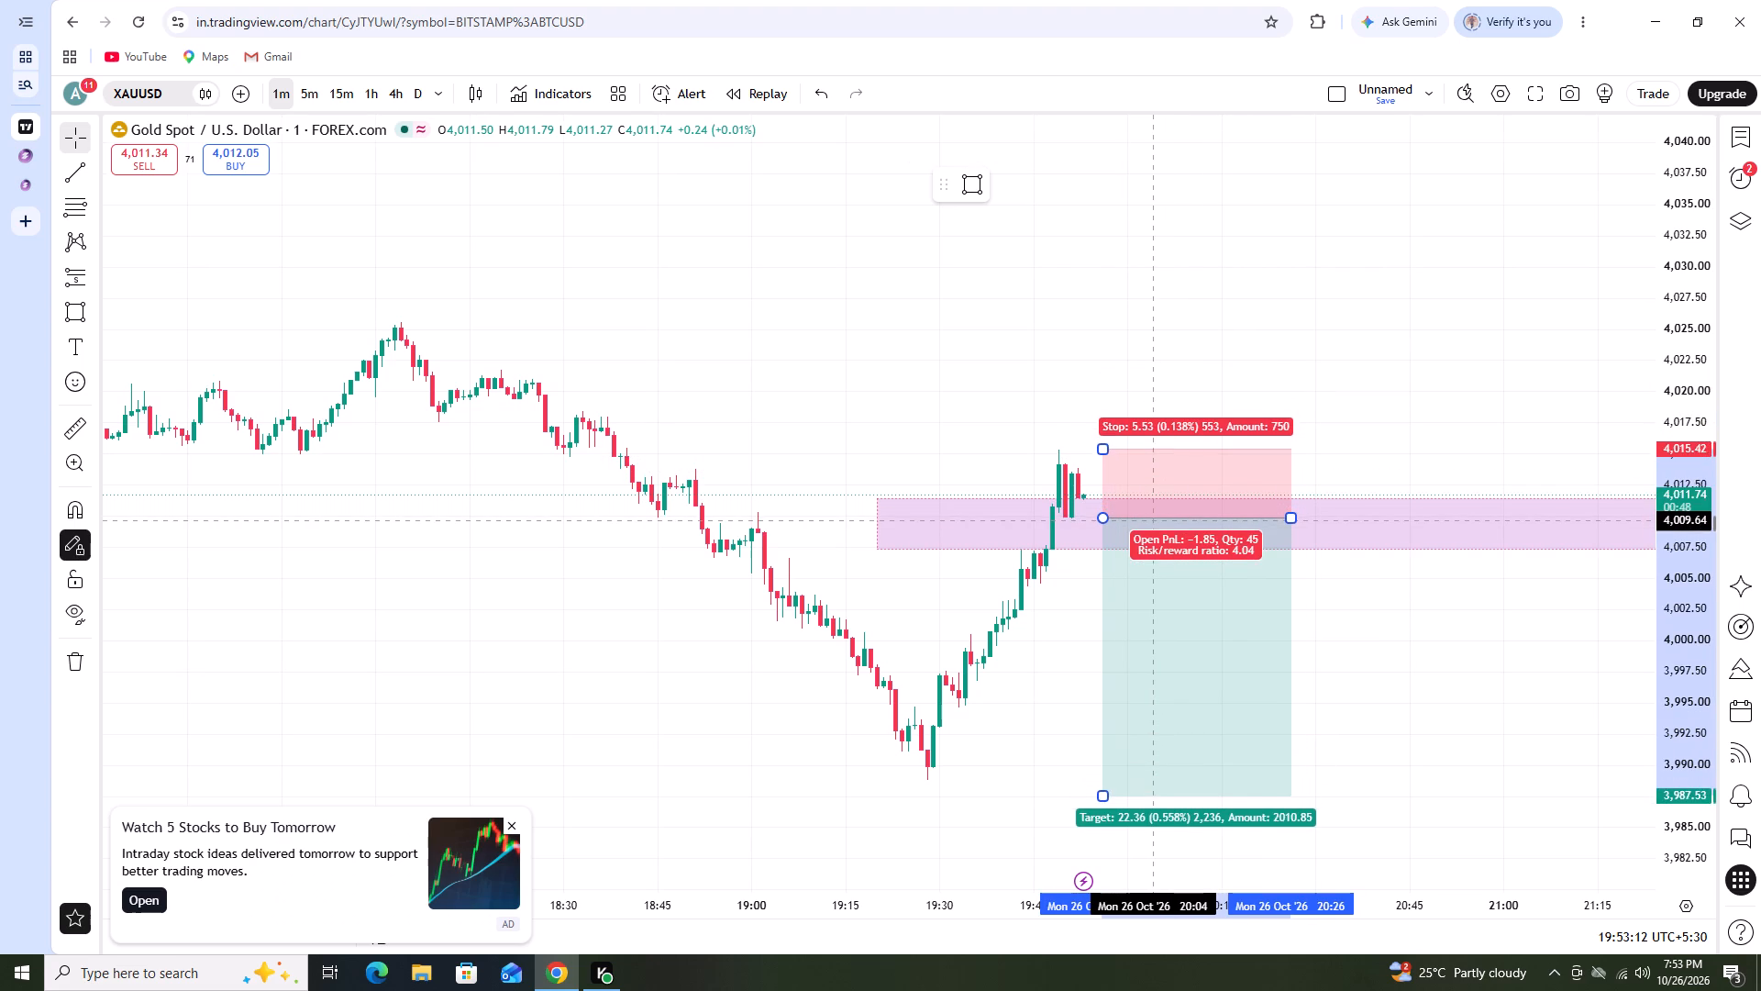
{"action": "left_click_drag", "start_coordinate": [1155, 520], "coordinate": [1163, 535]}
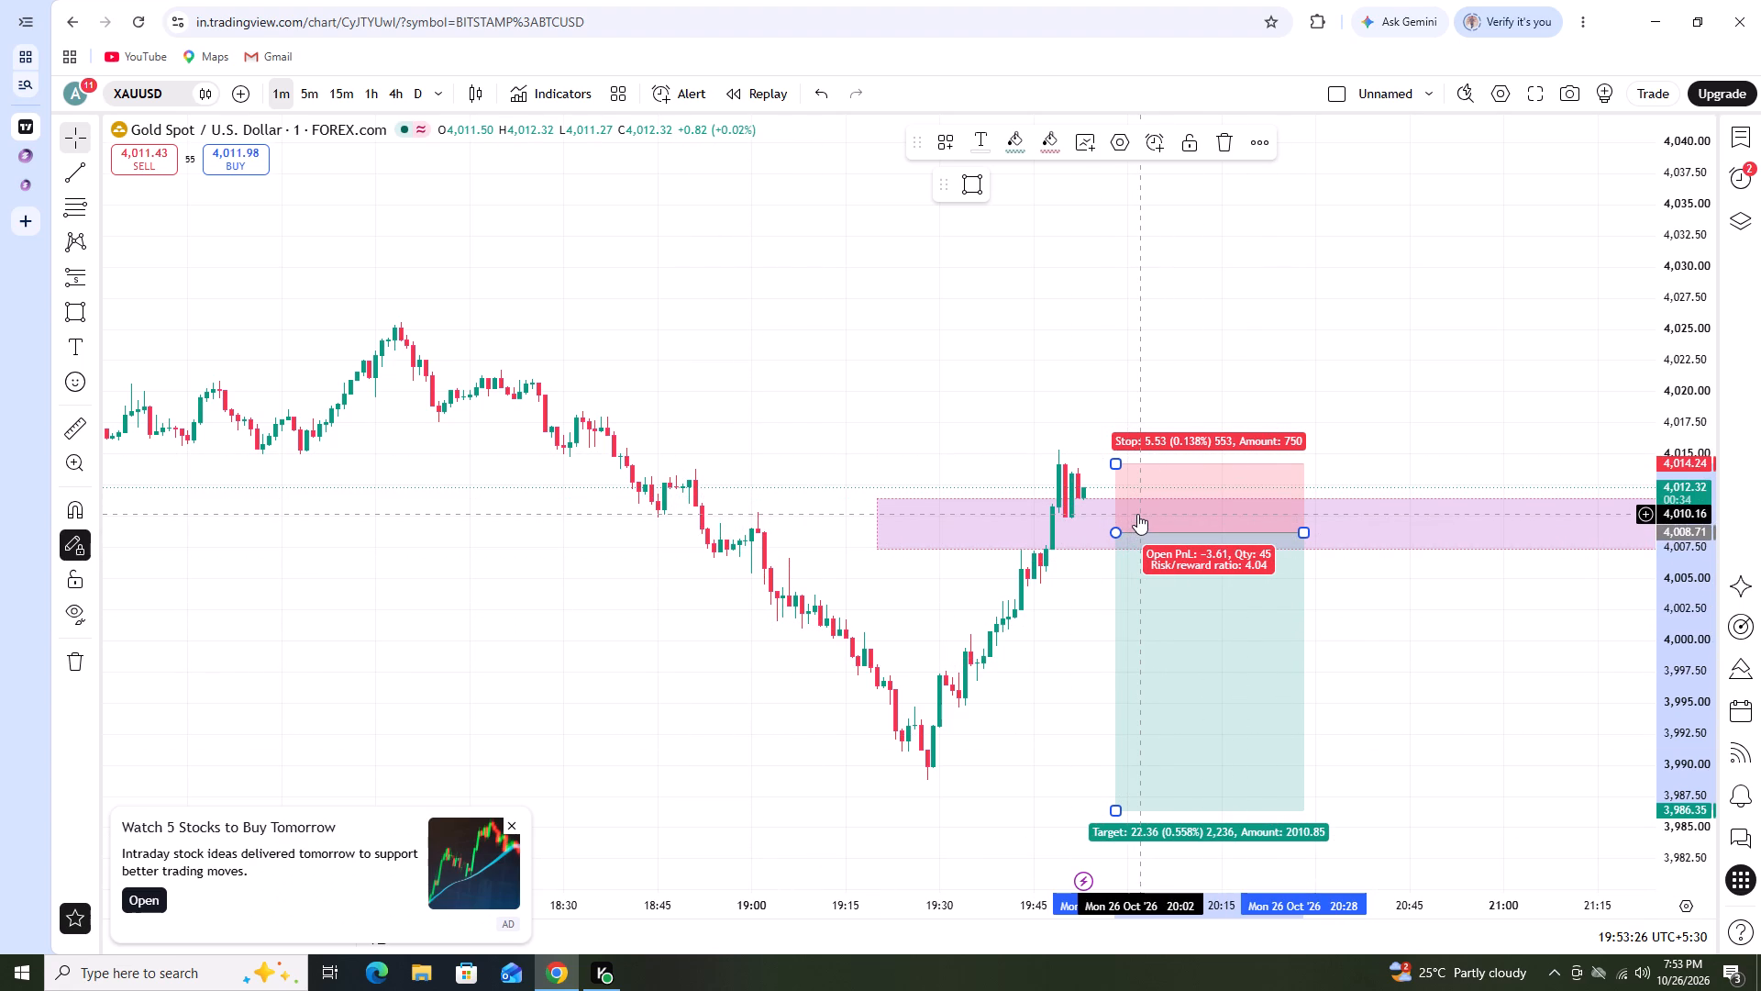
Draw a thin purple rectangle zone from the lows near 17:30 to about 20:45, spanning about 4,015.0 to 4,015.8, and deselect it.
{"action": "scroll", "coordinate": [1178, 484], "scroll_direction": "down", "scroll_amount": 2}
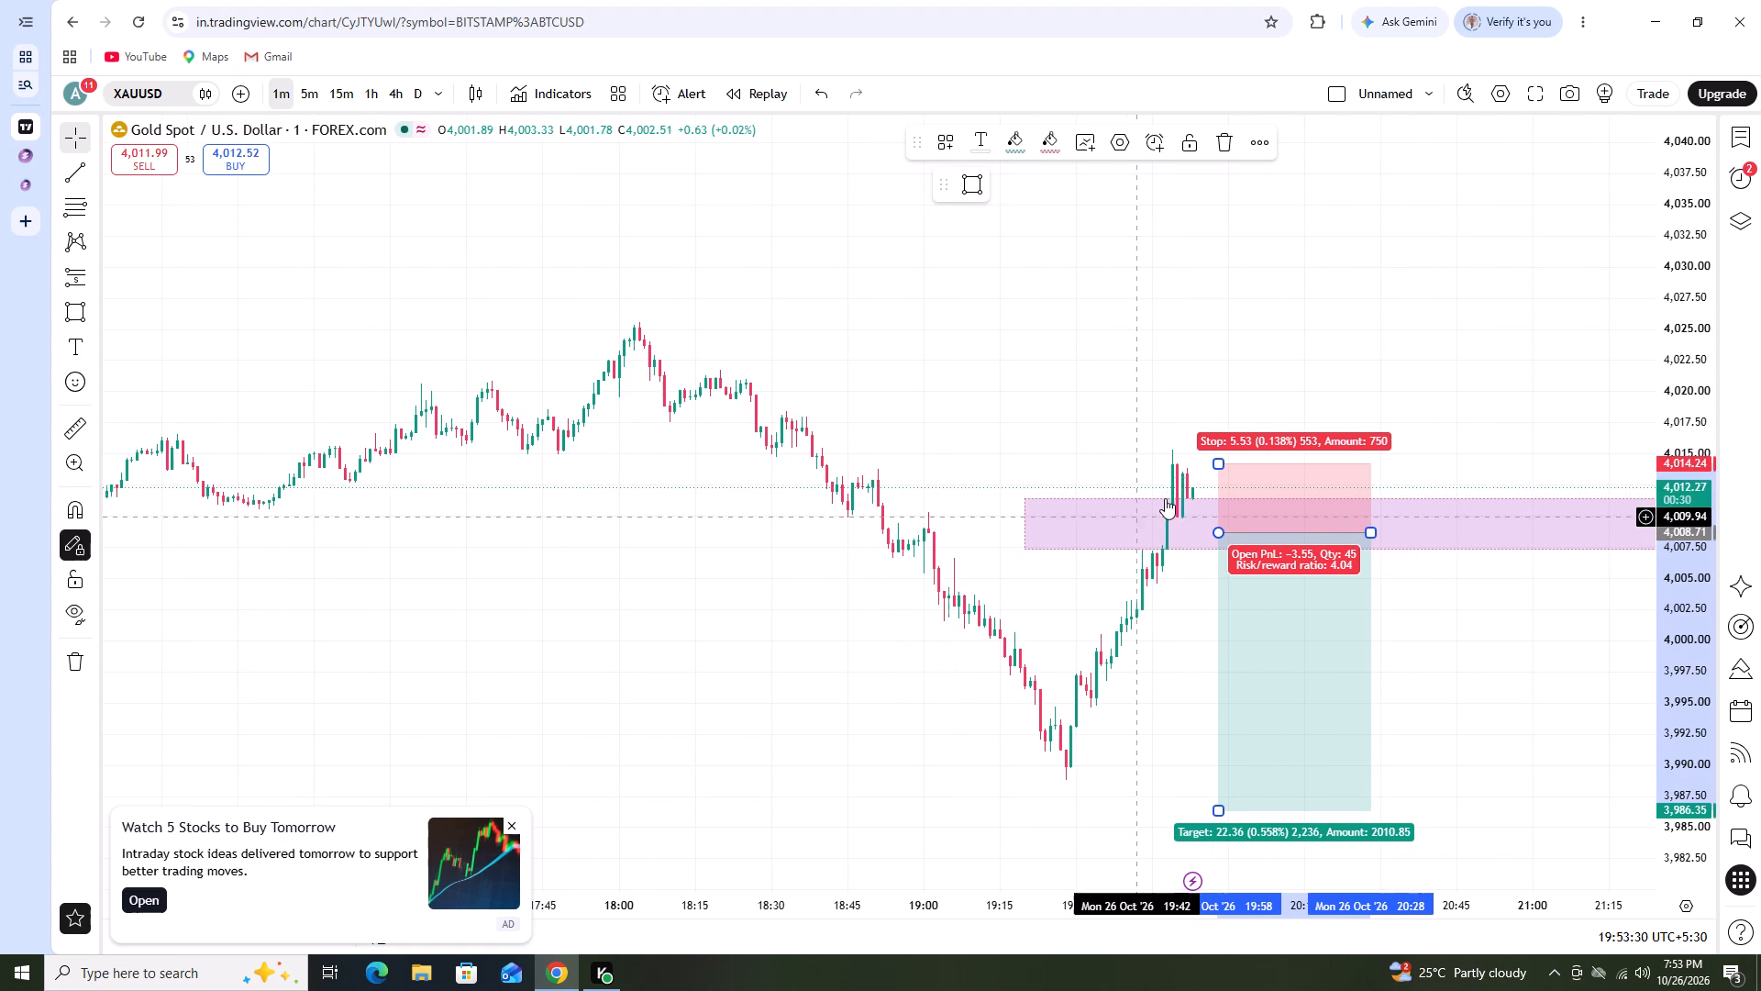
{"action": "scroll", "coordinate": [1146, 452], "scroll_direction": "up", "scroll_amount": 1}
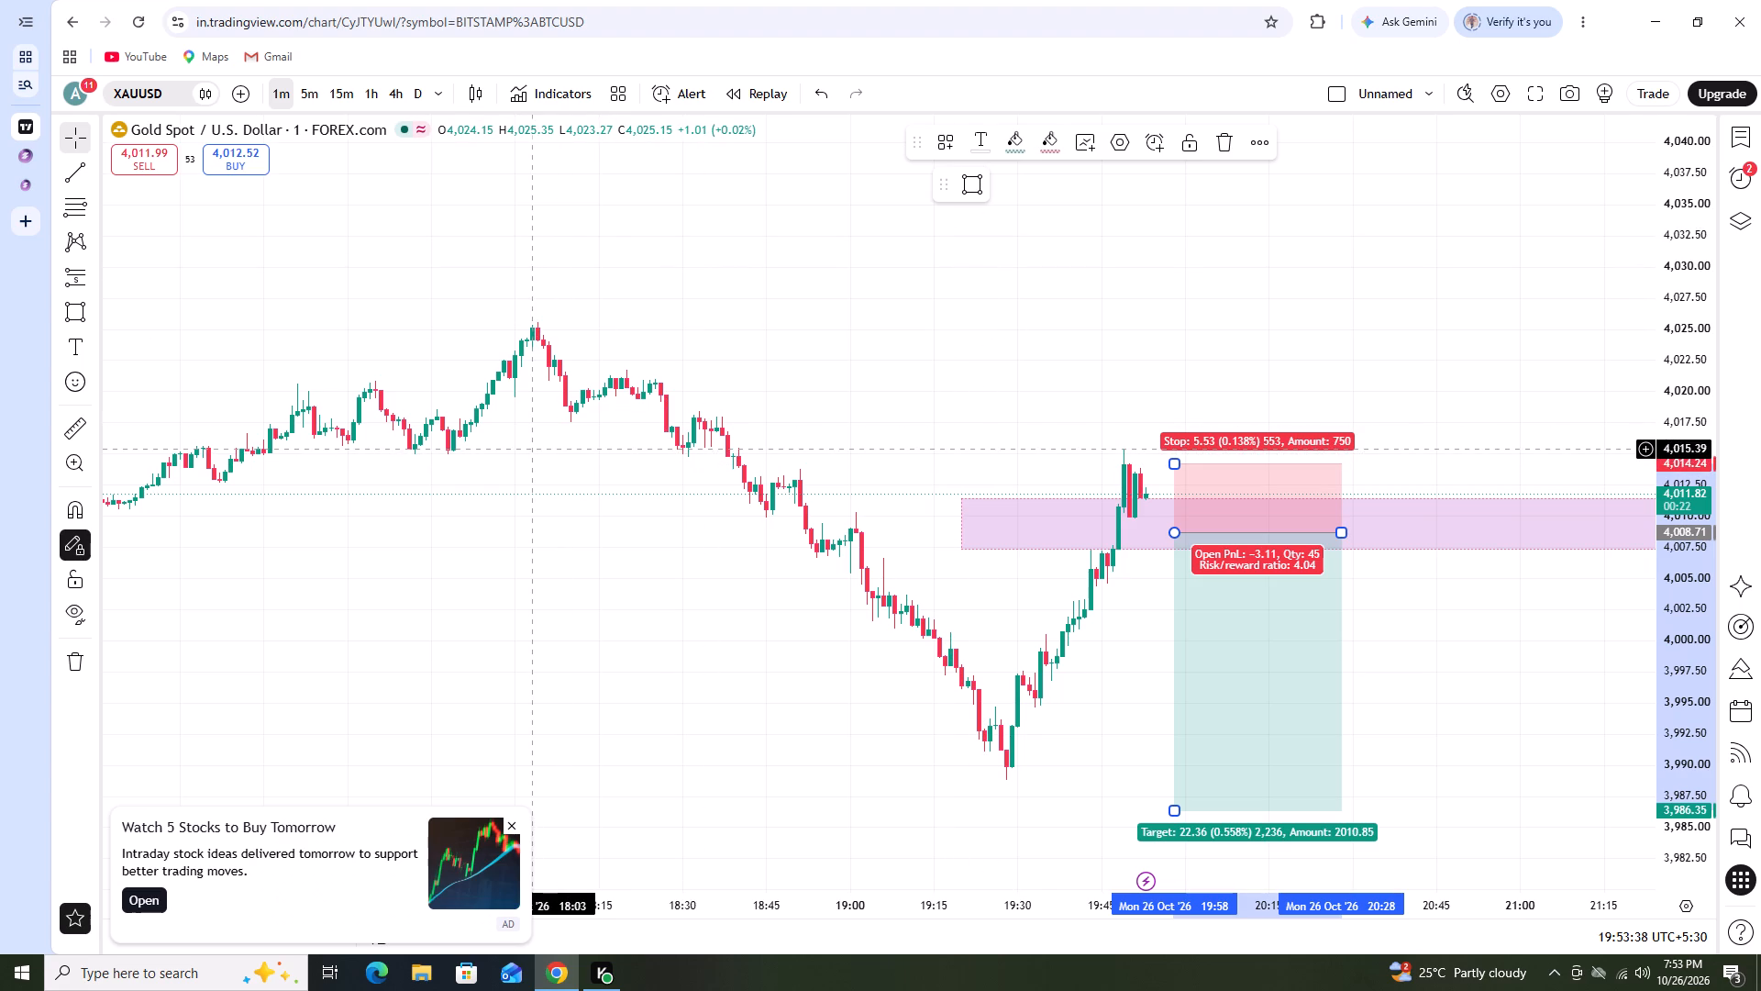
{"action": "left_click", "coordinate": [968, 195]}
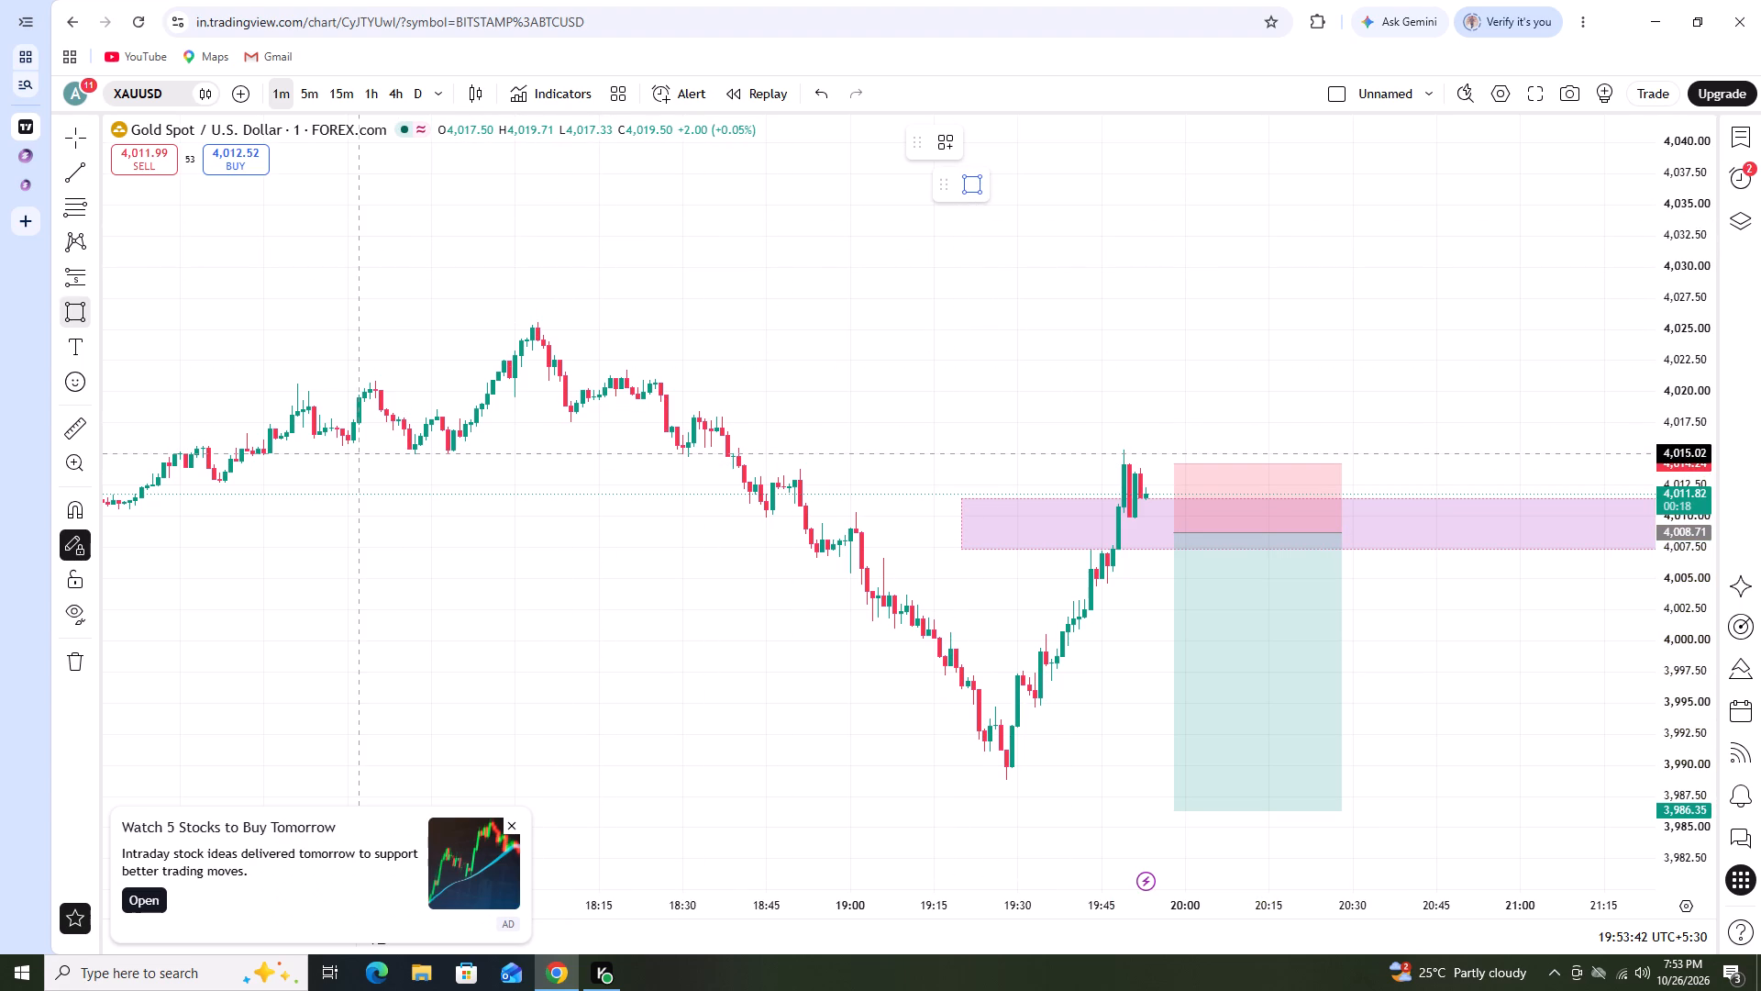
{"action": "left_click_drag", "start_coordinate": [358, 453], "coordinate": [814, 443]}
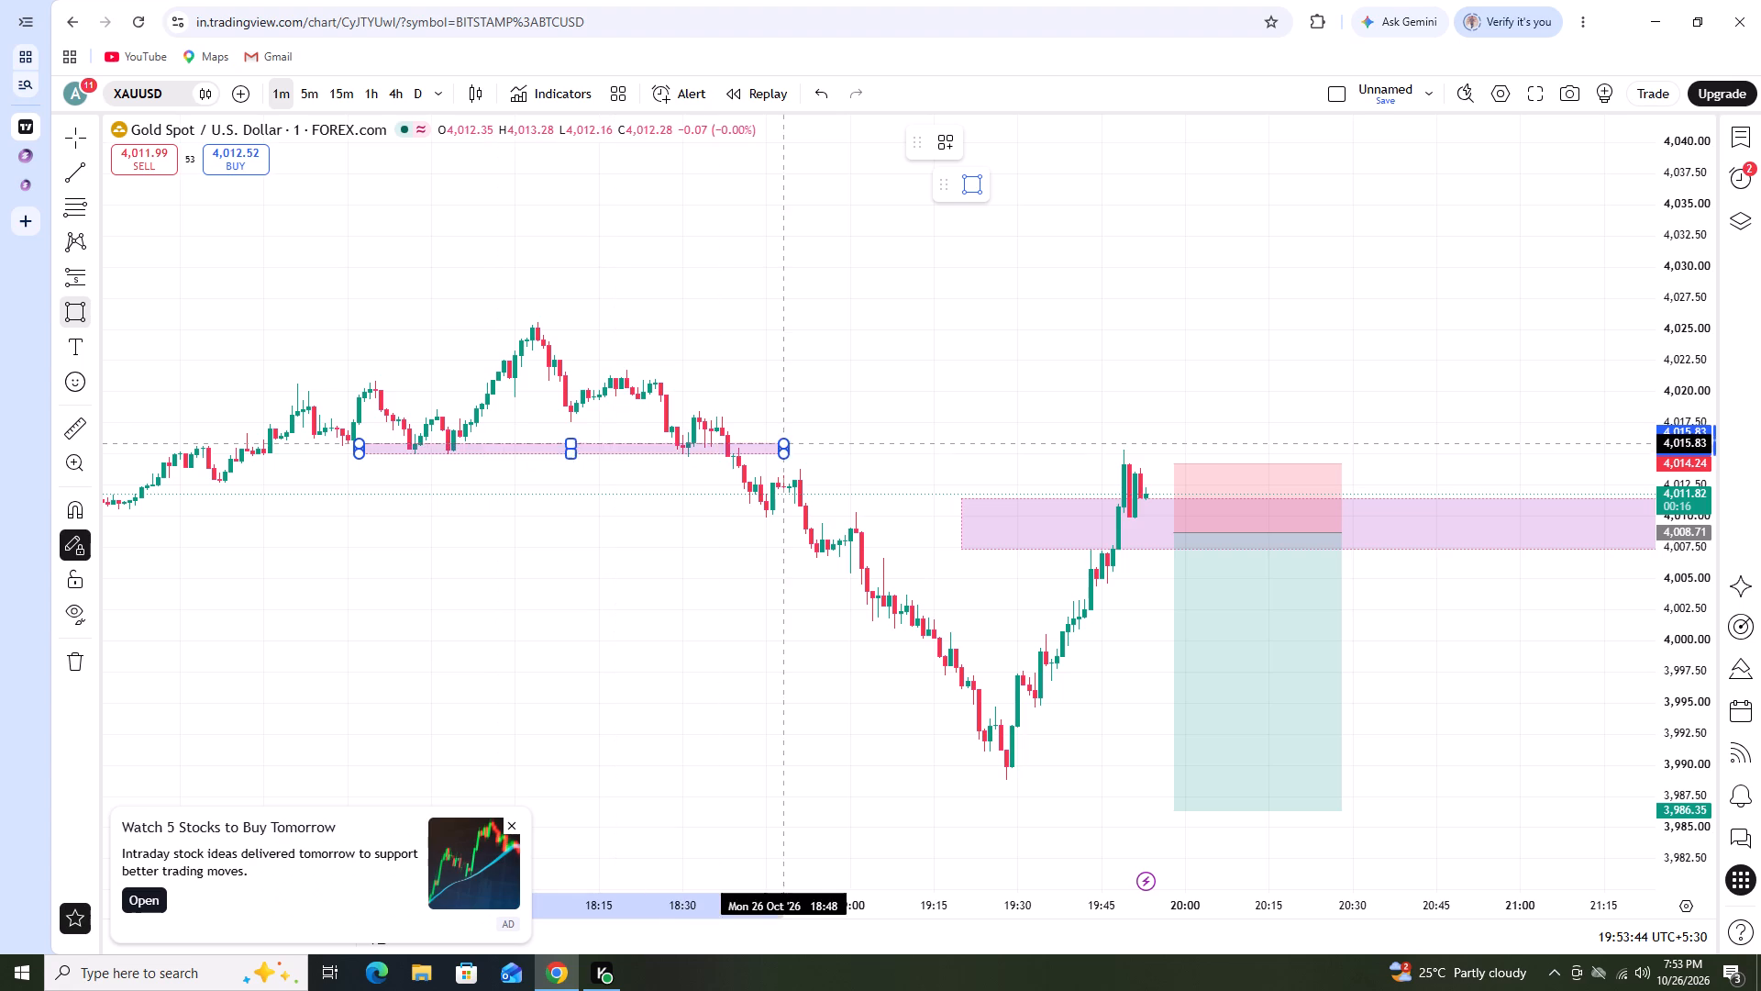
{"action": "left_click_drag", "start_coordinate": [814, 443], "coordinate": [1259, 446]}
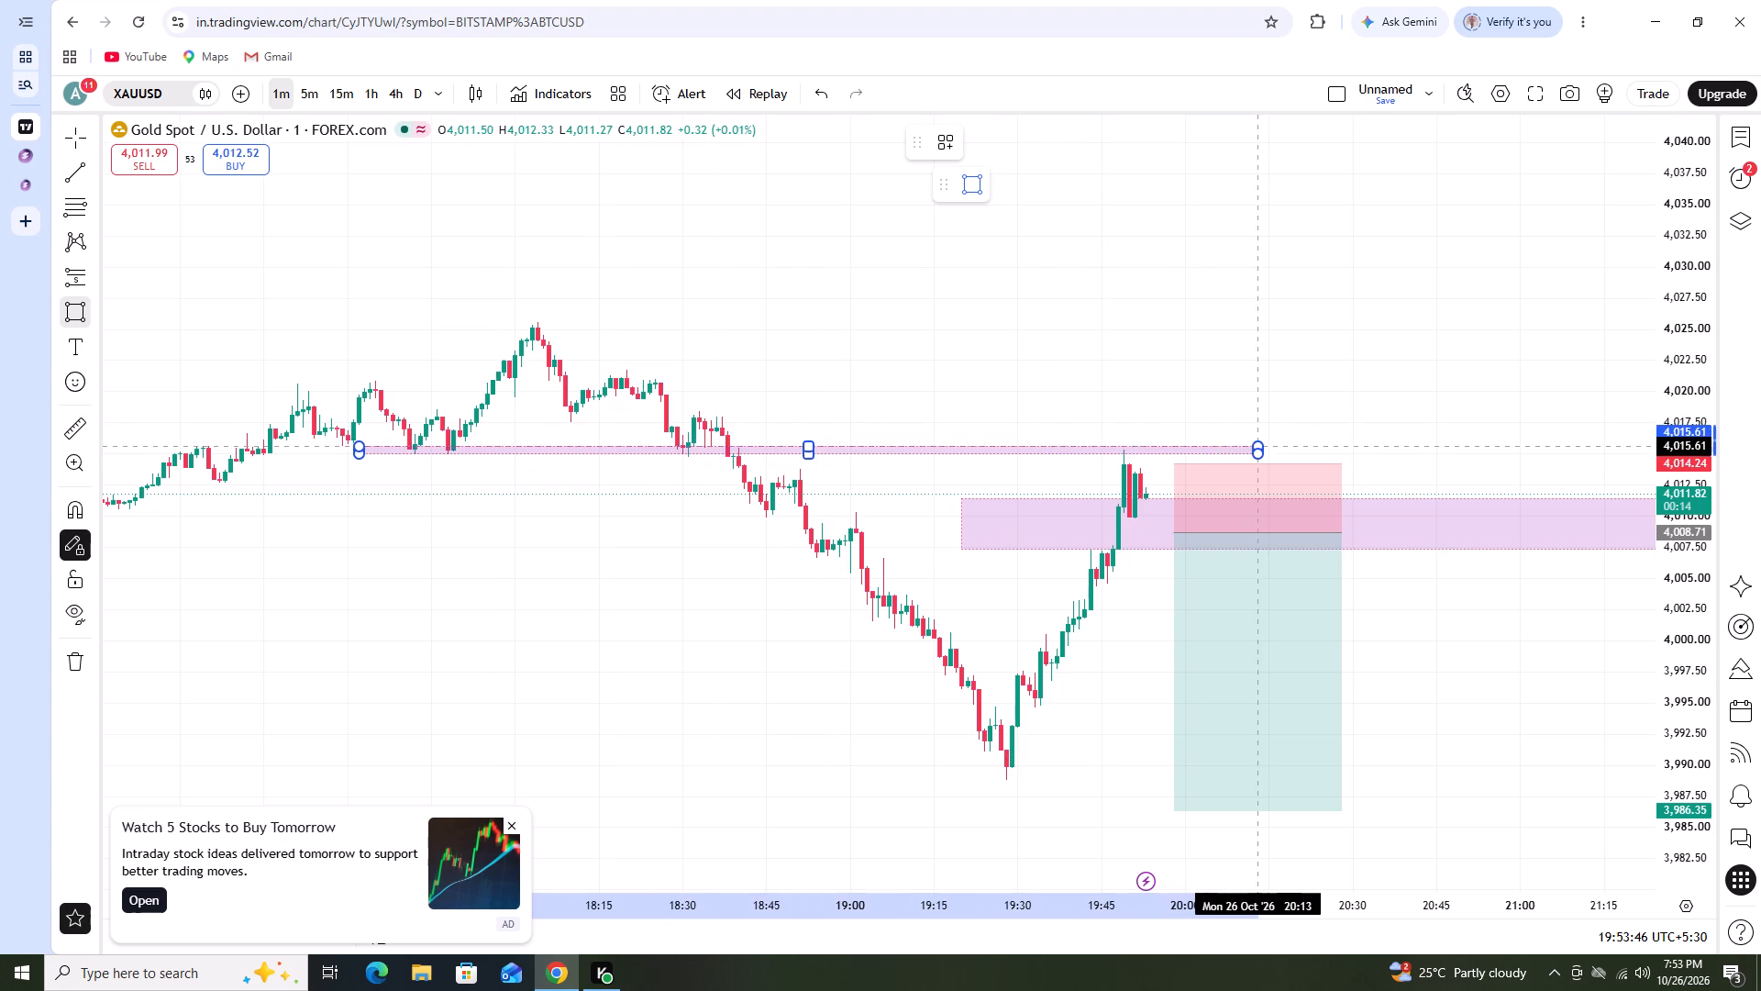
{"action": "left_click_drag", "start_coordinate": [1259, 446], "coordinate": [1395, 448]}
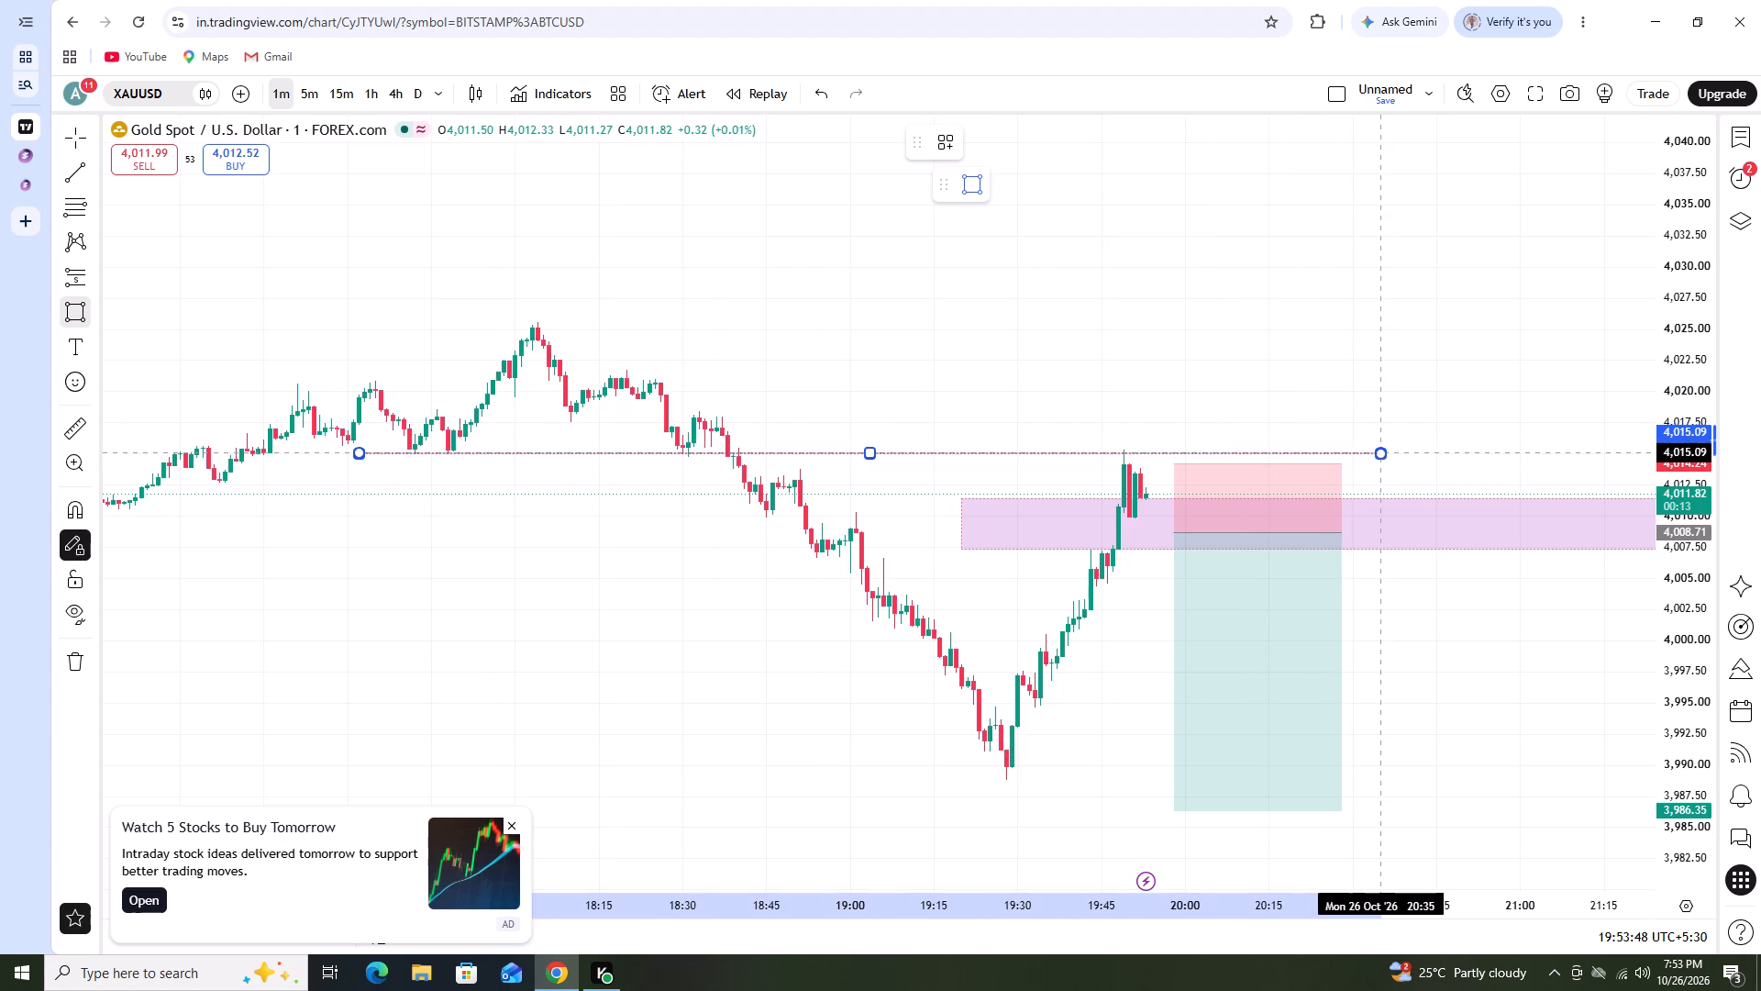
{"action": "left_click_drag", "start_coordinate": [1395, 448], "coordinate": [1434, 445]}
{"action": "left_click", "coordinate": [1434, 444]}
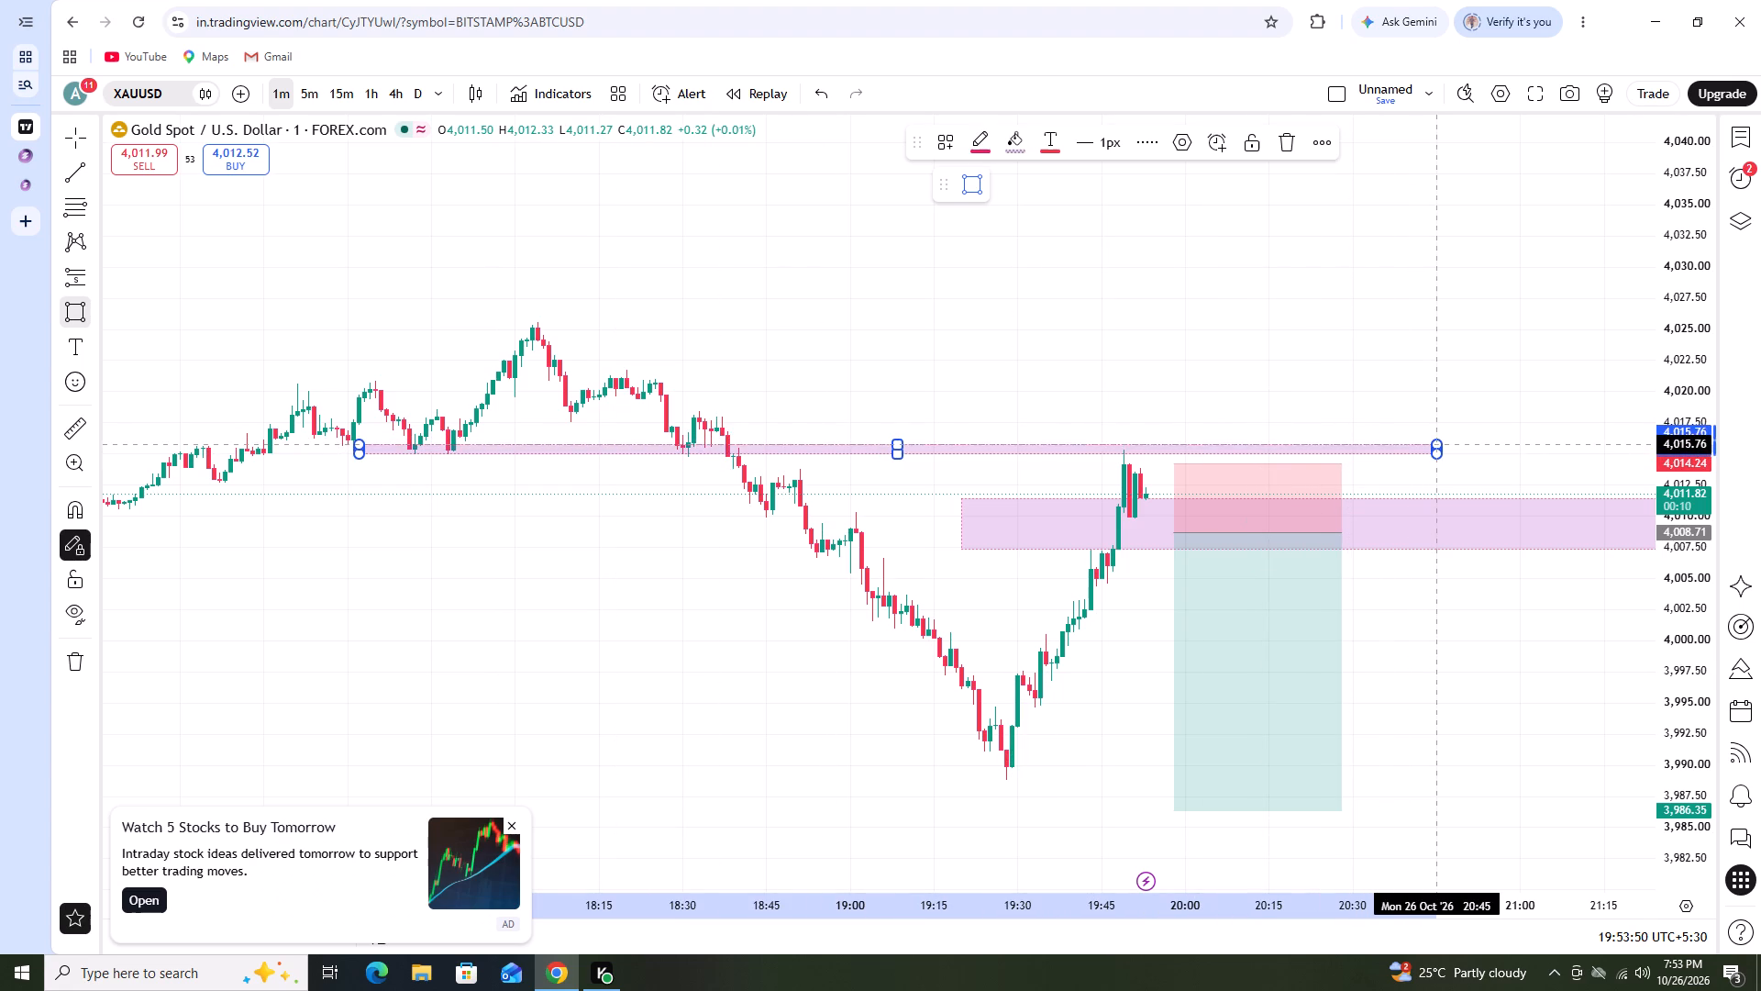
{"action": "right_click", "coordinate": [462, 636]}
{"action": "right_click", "coordinate": [462, 636]}
{"action": "left_click", "coordinate": [462, 632]}
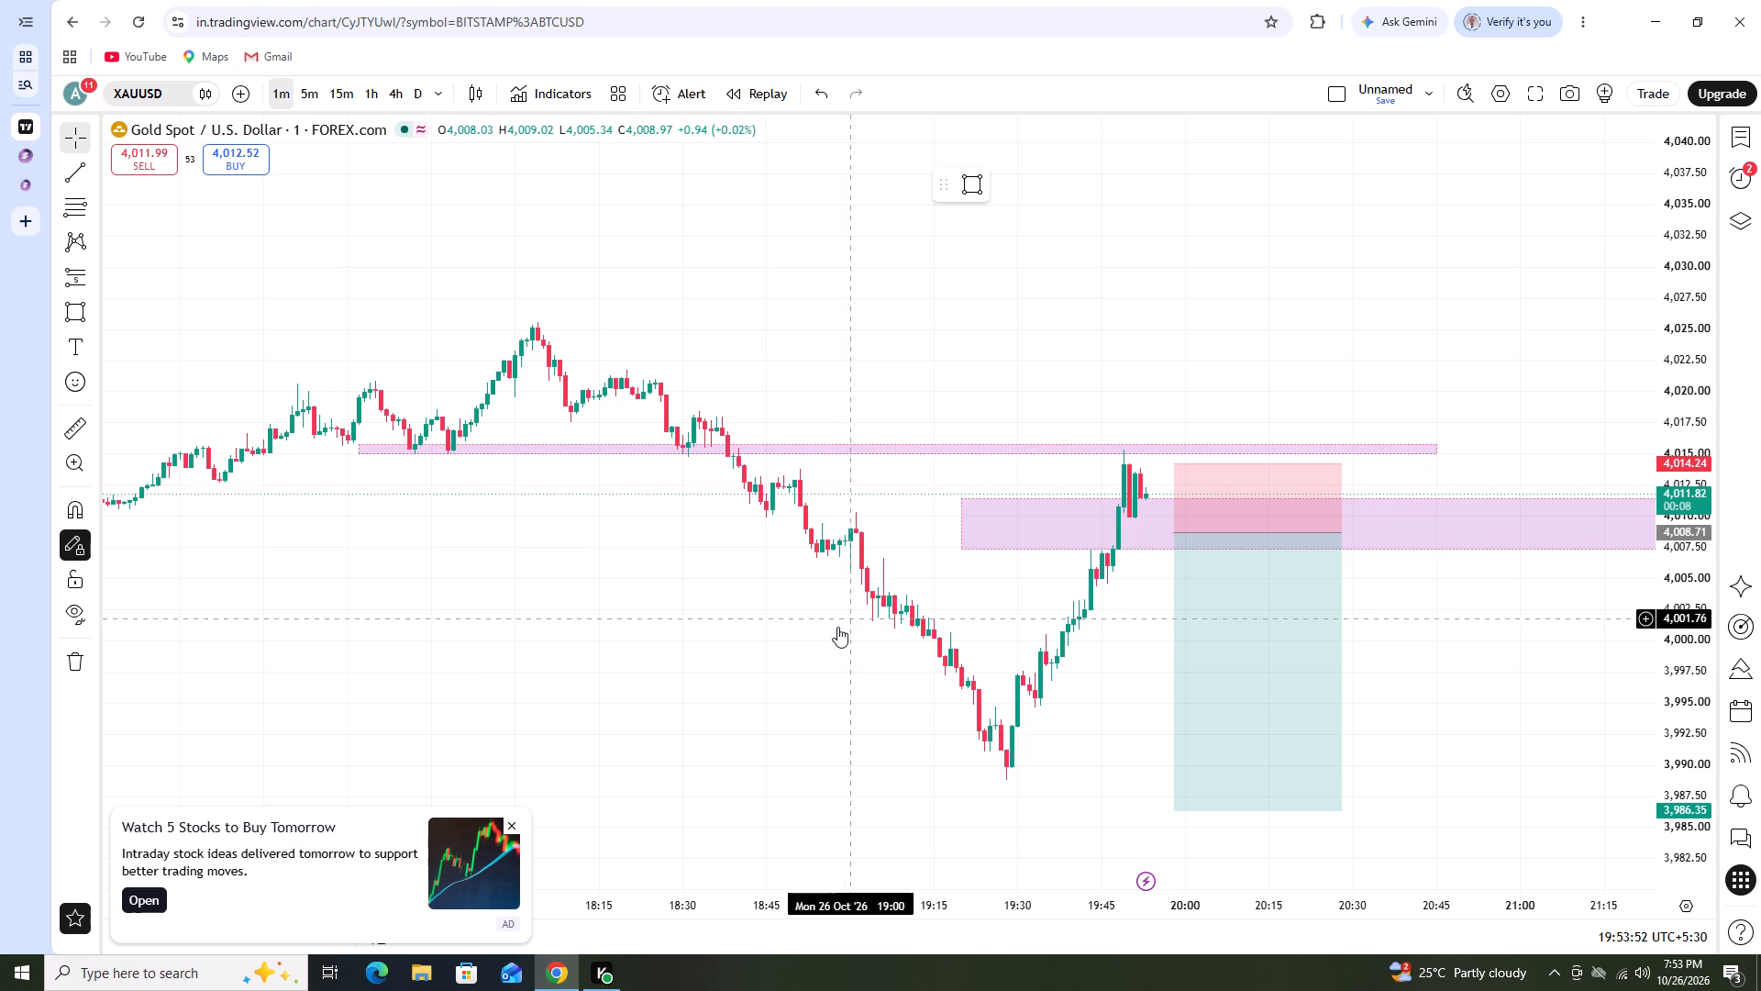
Move the XAUUSD short position earlier and up to entry about 4,011.6 and target 3,989.2, with its stop raised to about 4,018.7.
{"action": "left_click_drag", "start_coordinate": [1262, 529], "coordinate": [1235, 490]}
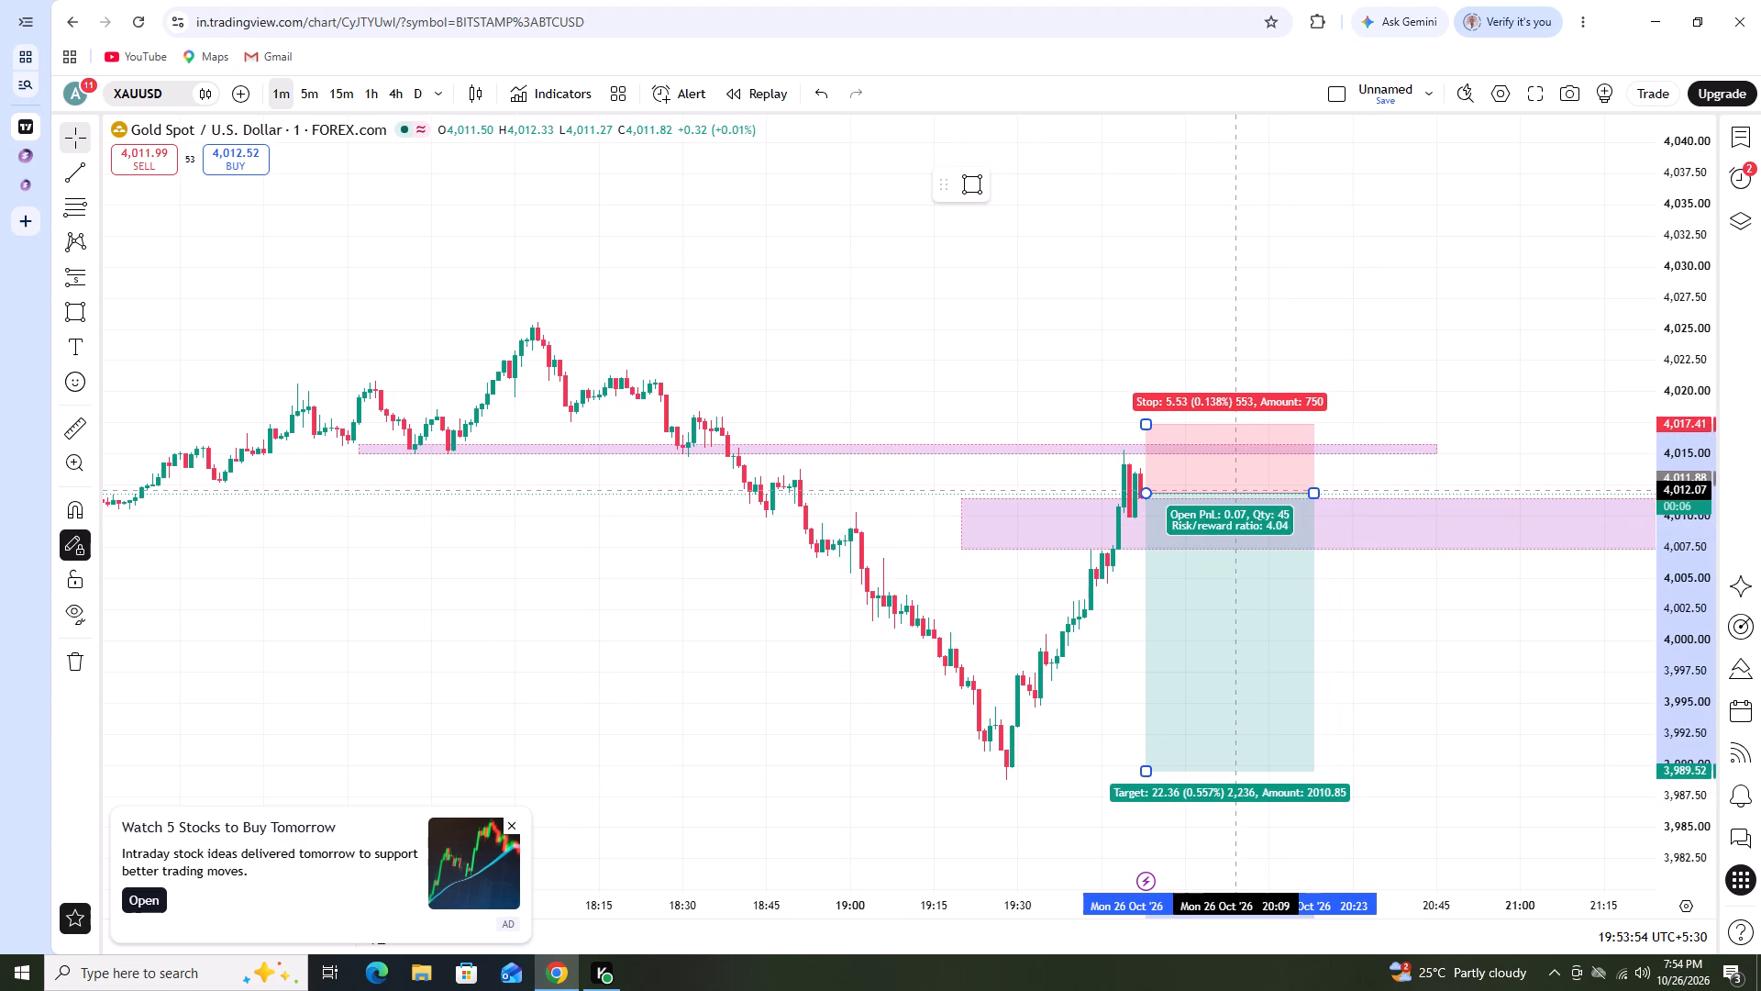
{"action": "left_click_drag", "start_coordinate": [1235, 490], "coordinate": [1235, 494]}
{"action": "left_click_drag", "start_coordinate": [1146, 429], "coordinate": [1142, 411]}
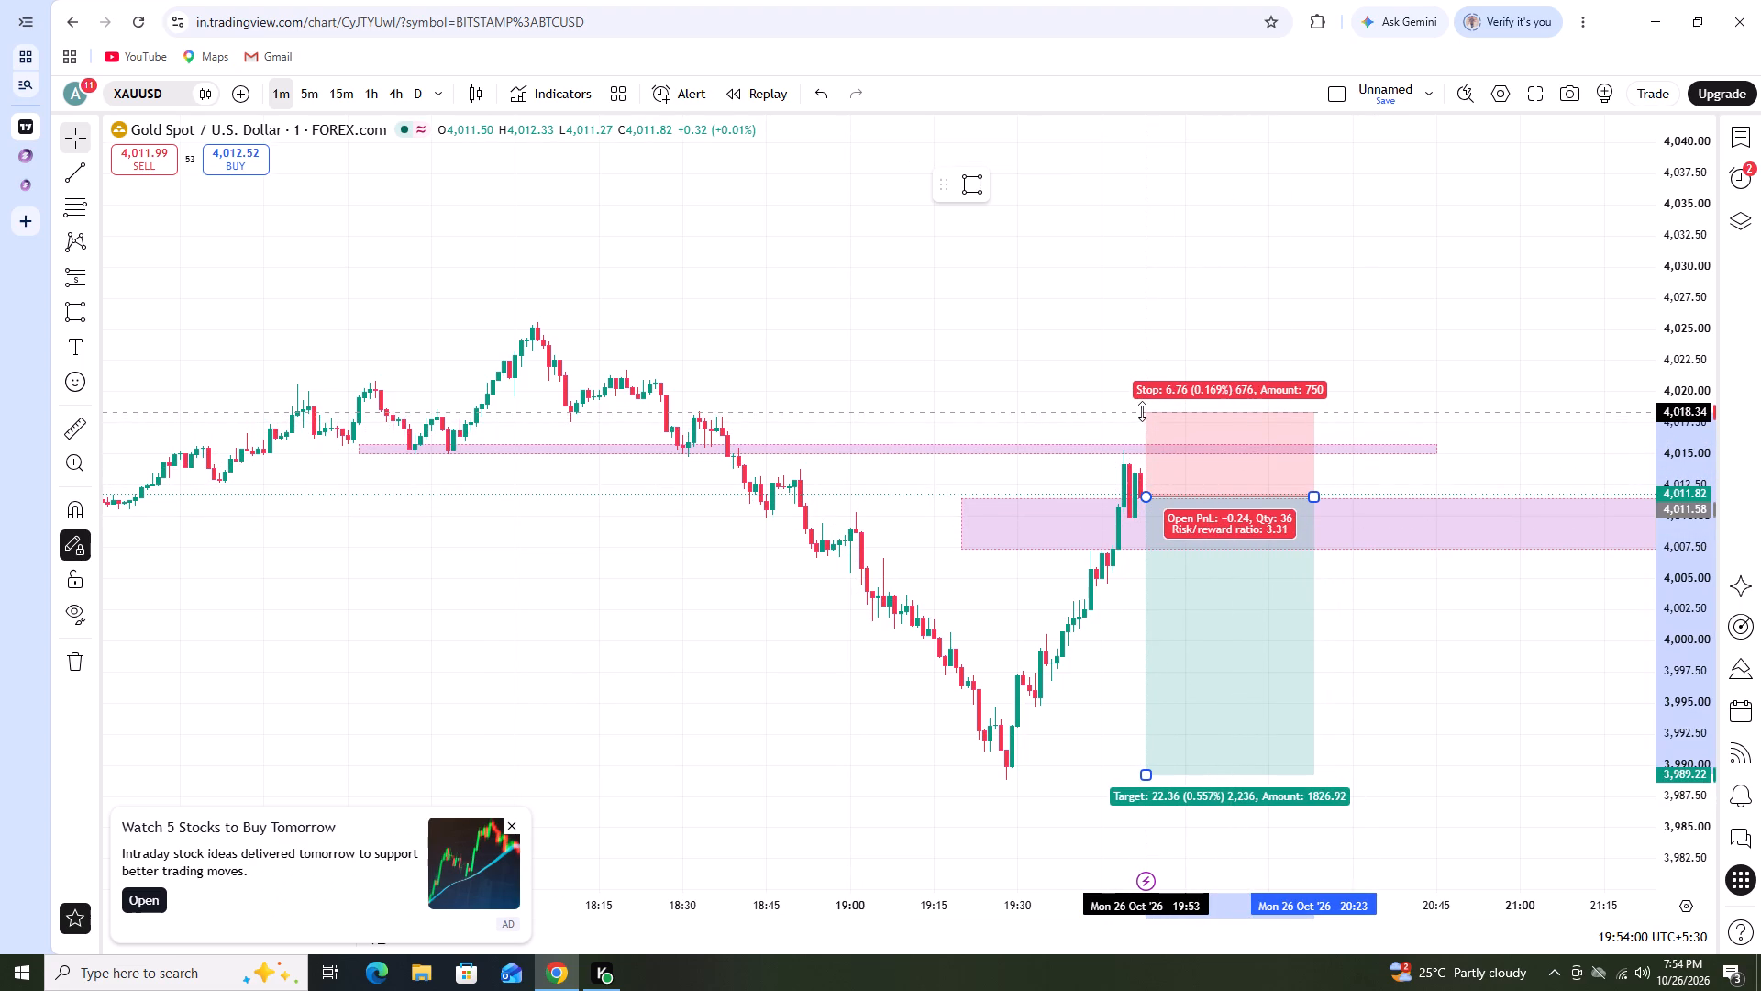
{"action": "left_click_drag", "start_coordinate": [1142, 411], "coordinate": [1141, 407]}
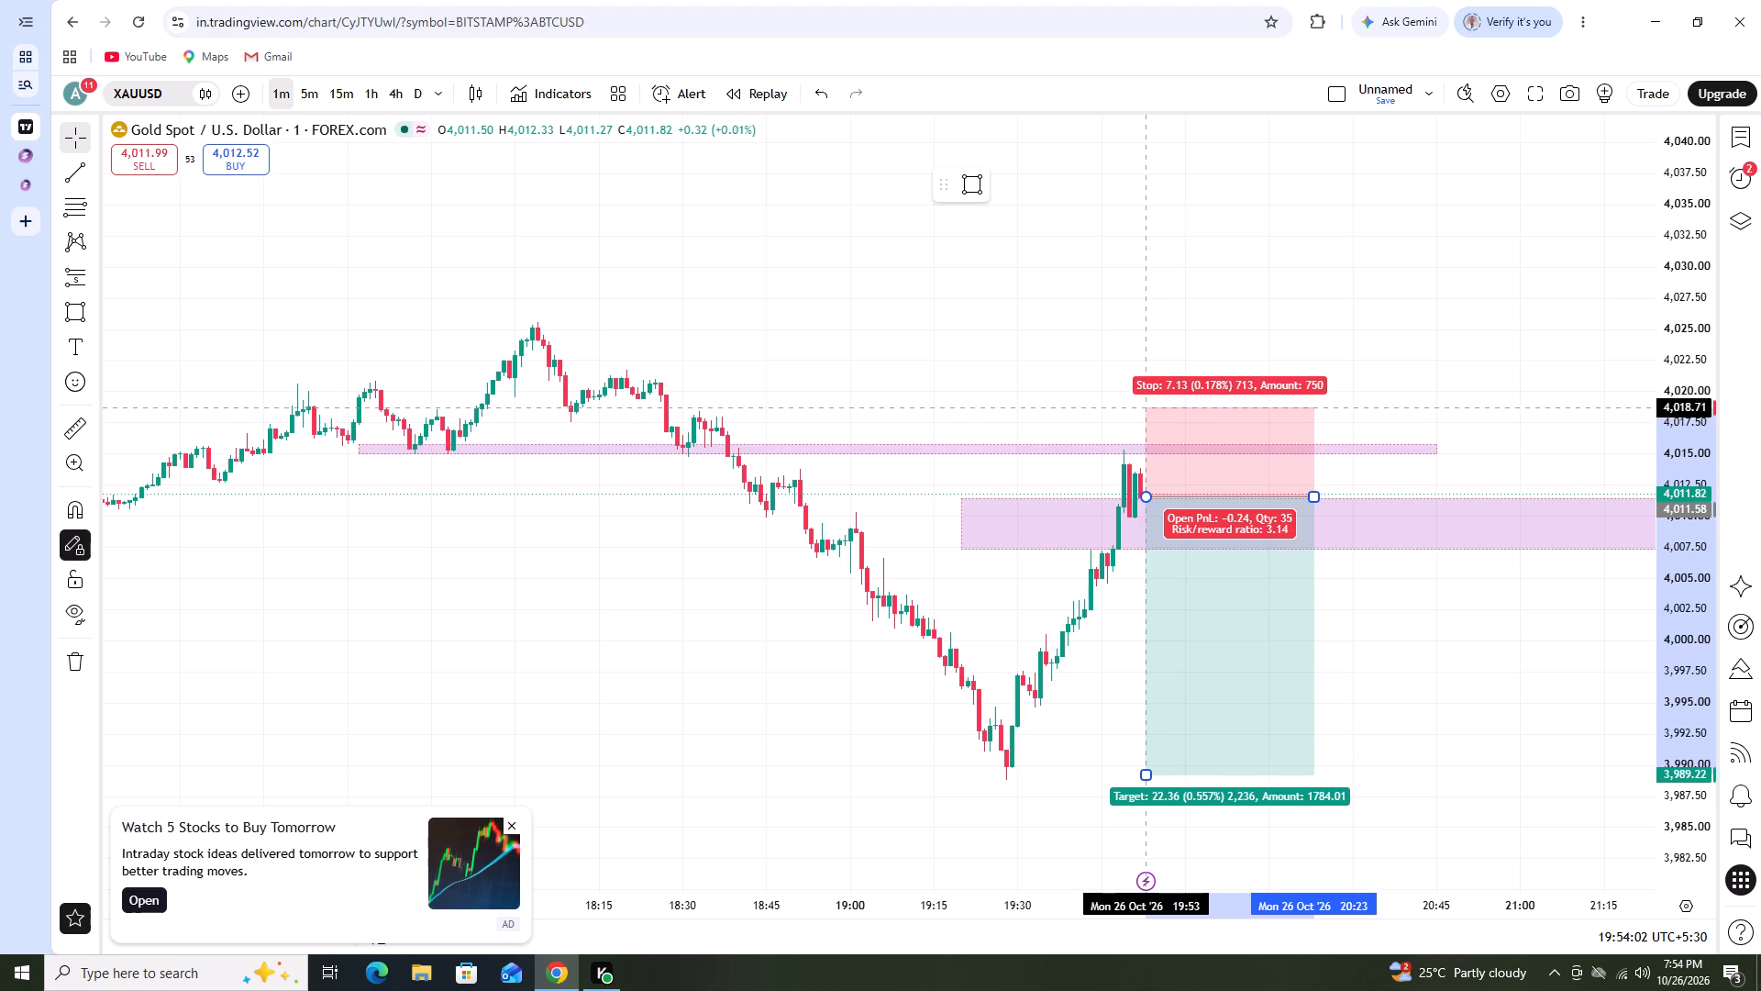
{"action": "left_click", "coordinate": [597, 543]}
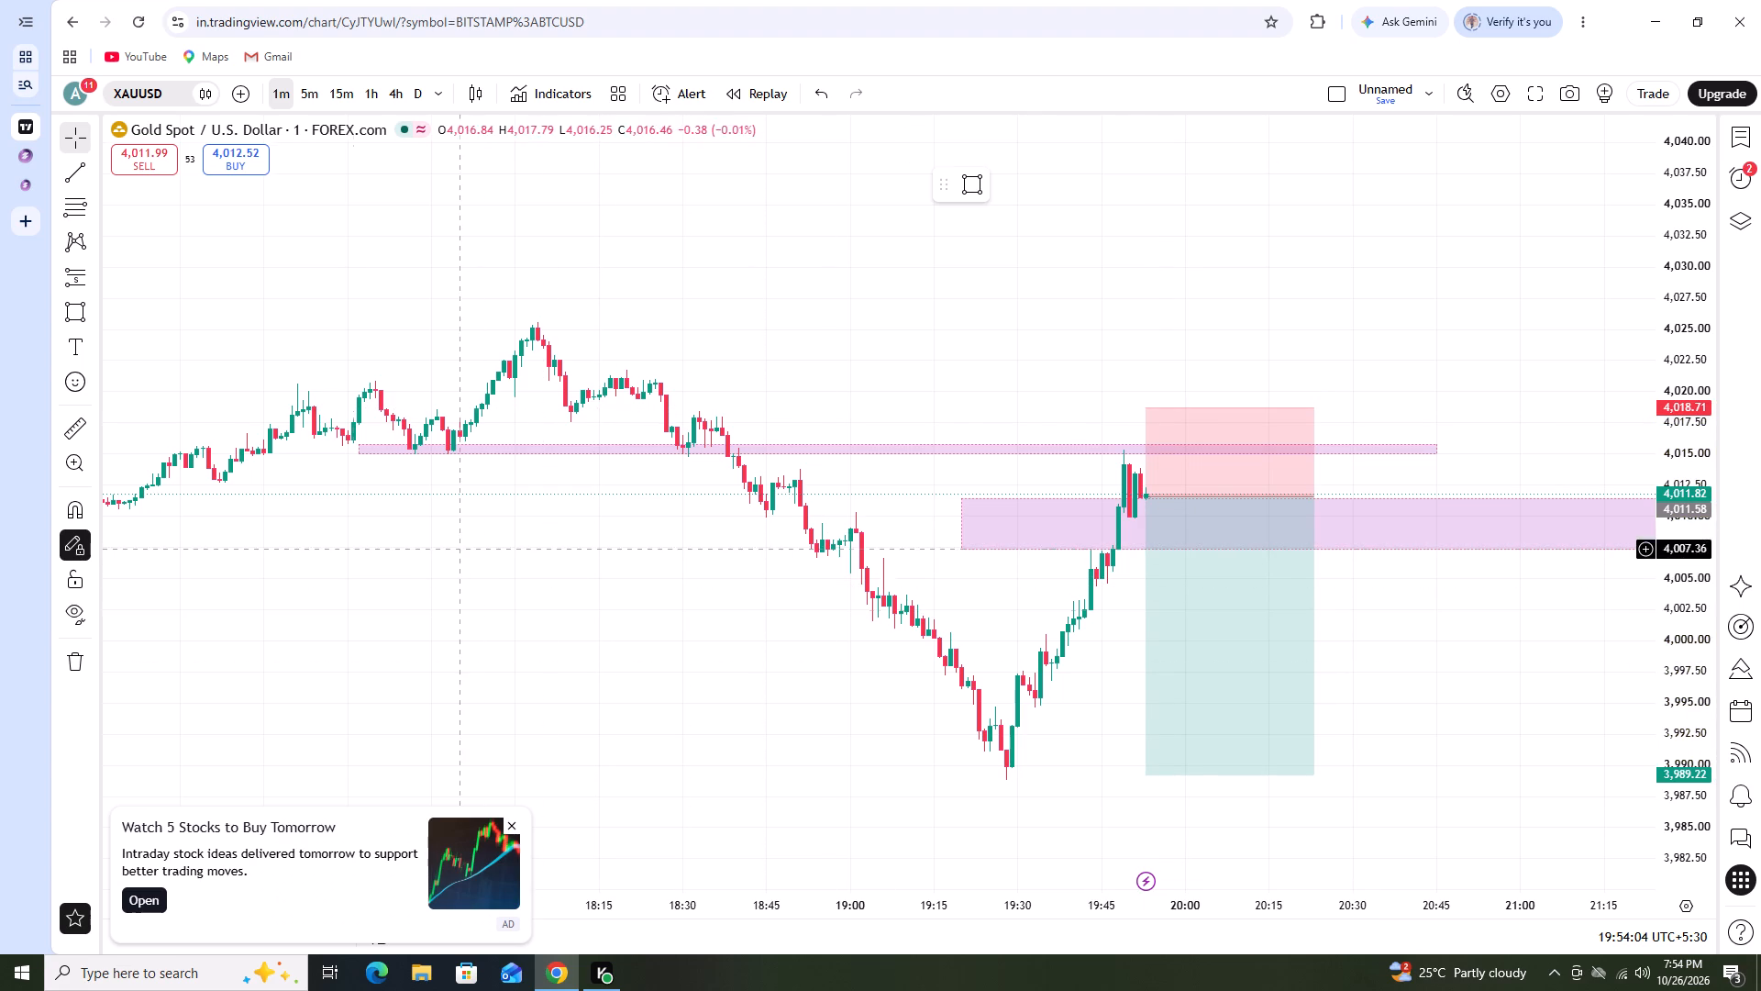
Switch the XAUUSD chart to the 5-minute timeframe.
{"action": "left_click", "coordinate": [305, 92]}
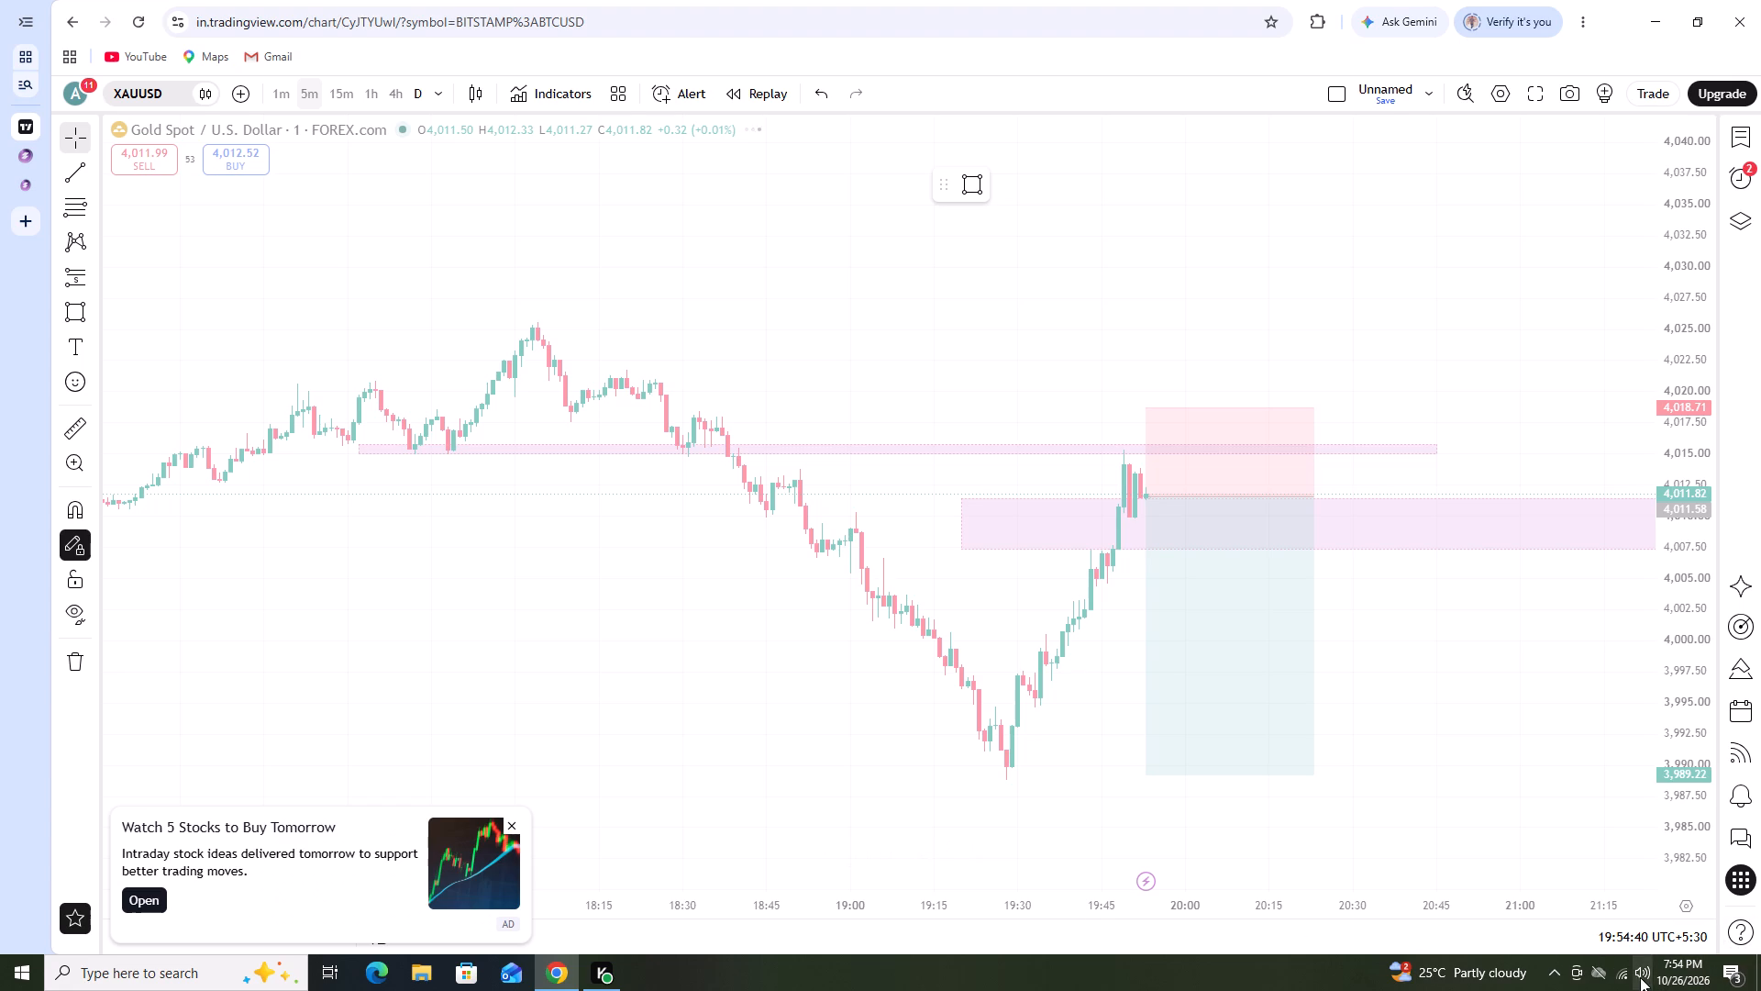
Check the computer's Wi-Fi connection status in the available networks list.
{"action": "left_click_drag", "start_coordinate": [1618, 975], "coordinate": [1626, 986]}
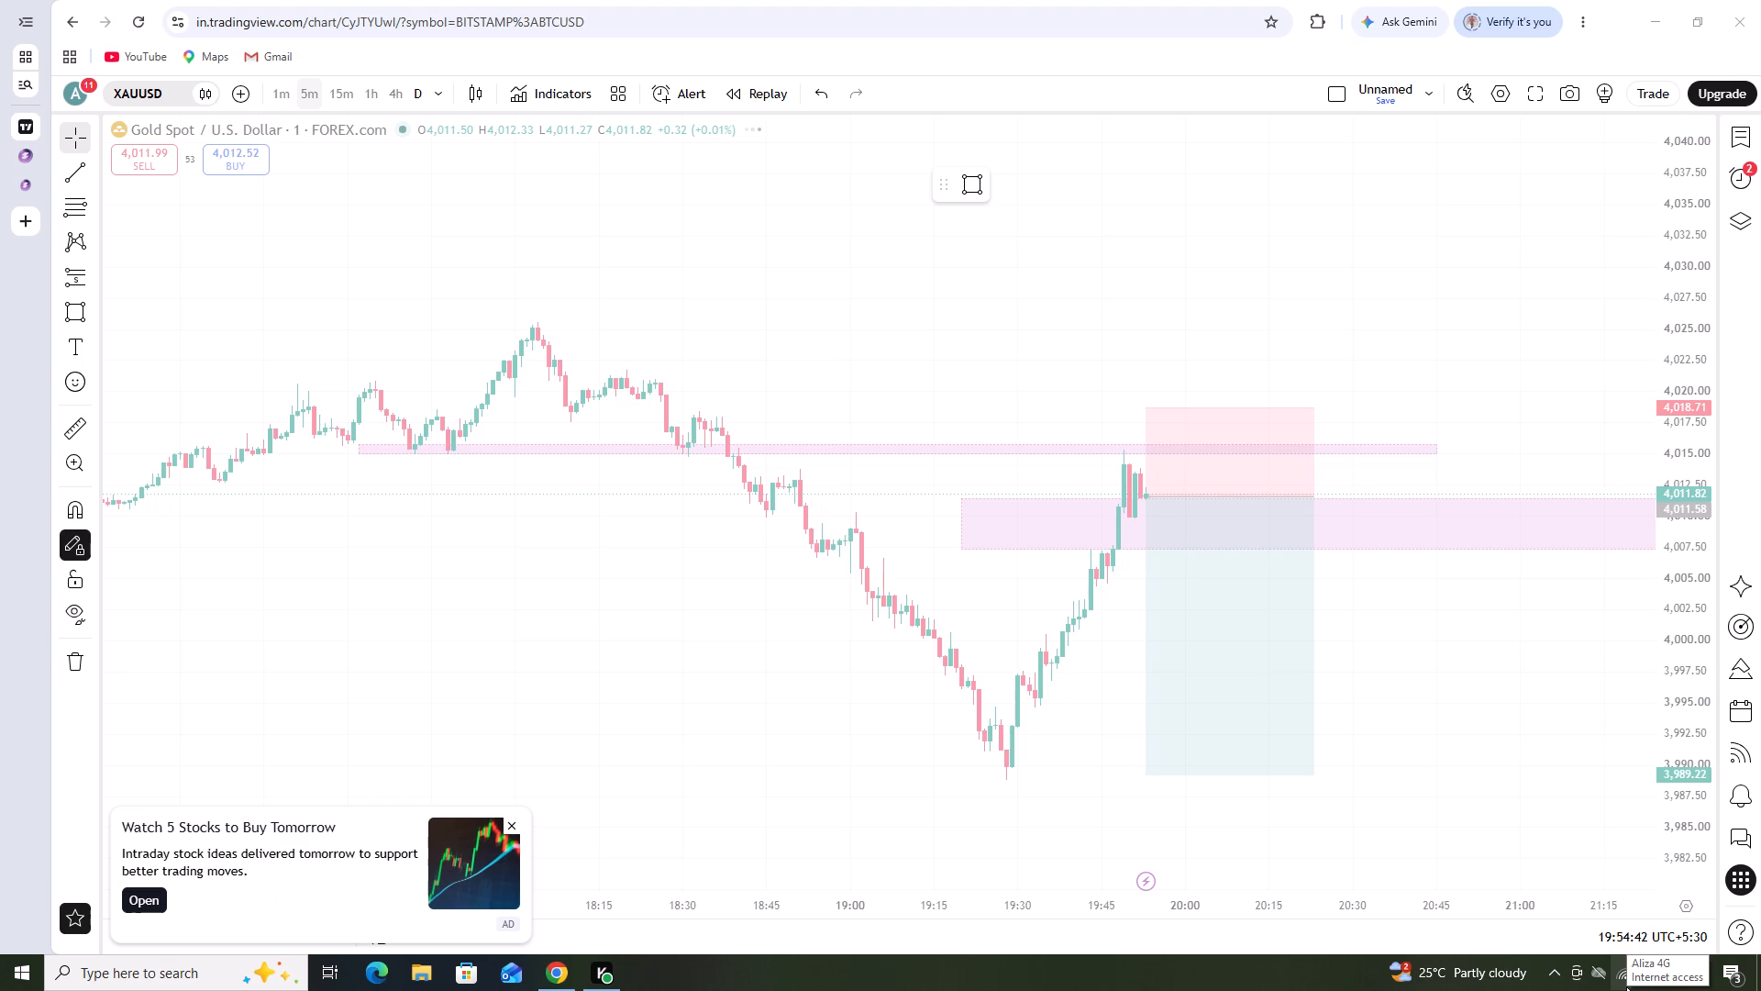
{"action": "left_click", "coordinate": [1626, 978]}
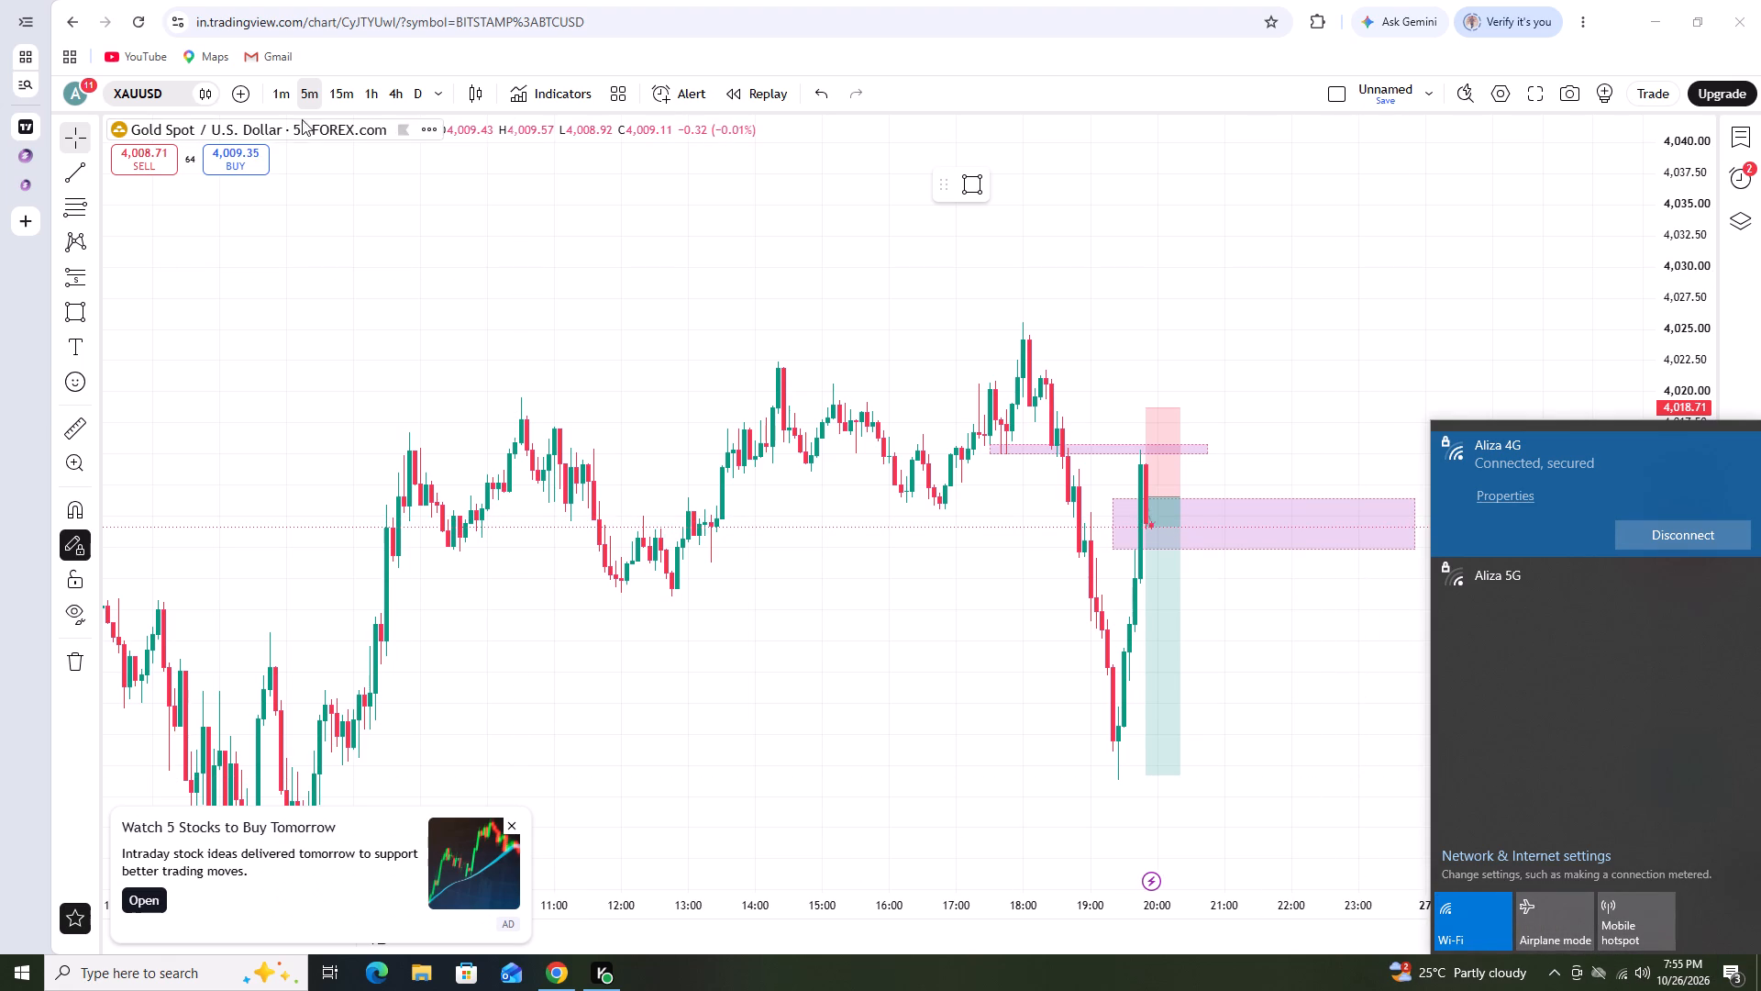
Switch the XAUUSD chart to the 1-minute timeframe and dismiss the alert message.
{"action": "left_click", "coordinate": [276, 95]}
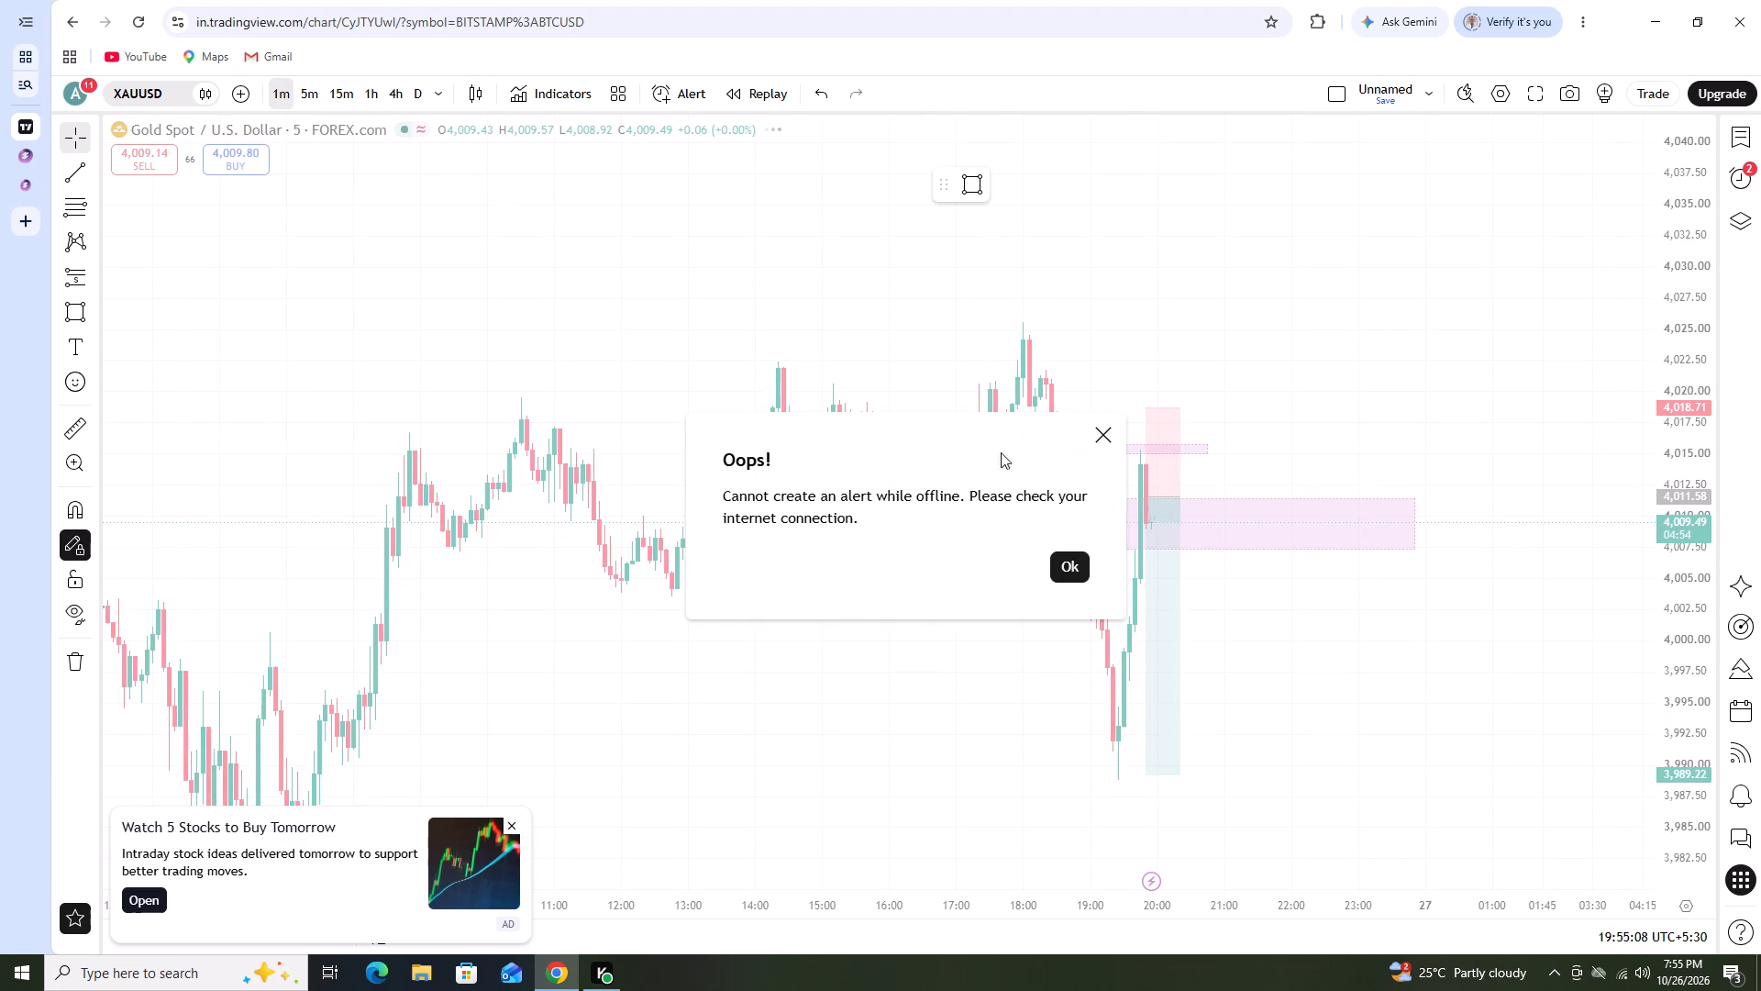
{"action": "left_click", "coordinate": [1087, 566]}
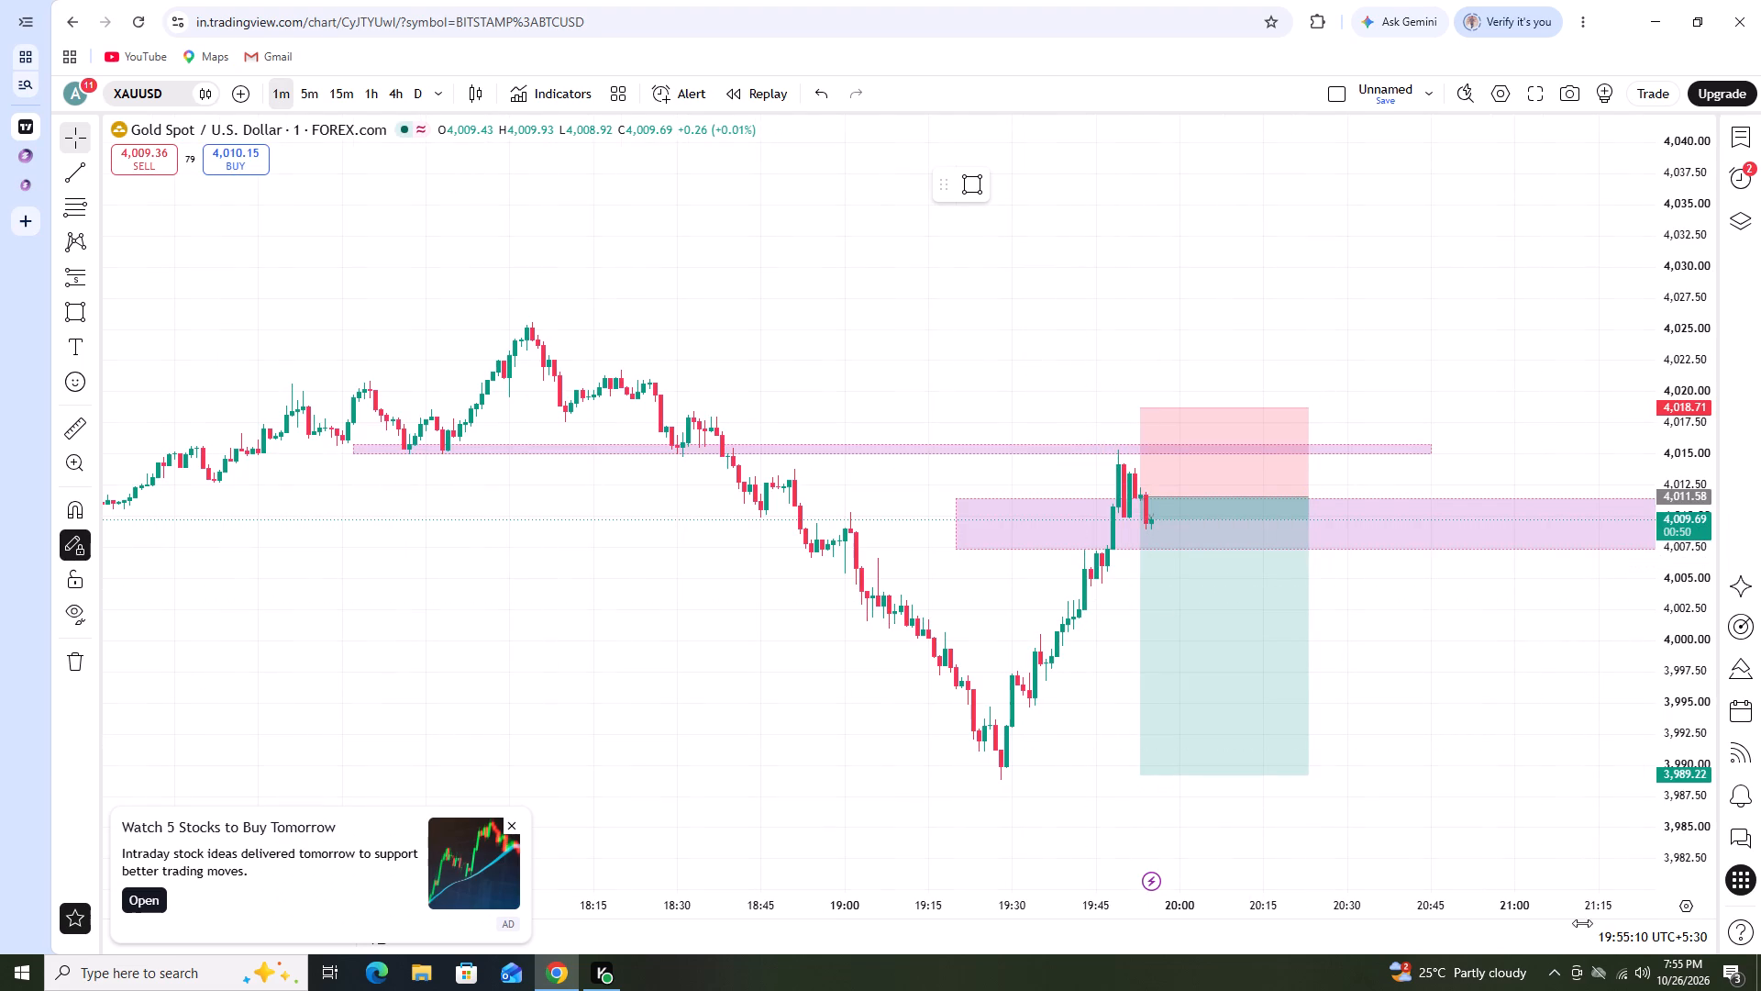
Recheck the Wi-Fi connection status and return to the XAUUSD chart.
{"action": "left_click", "coordinate": [1627, 974]}
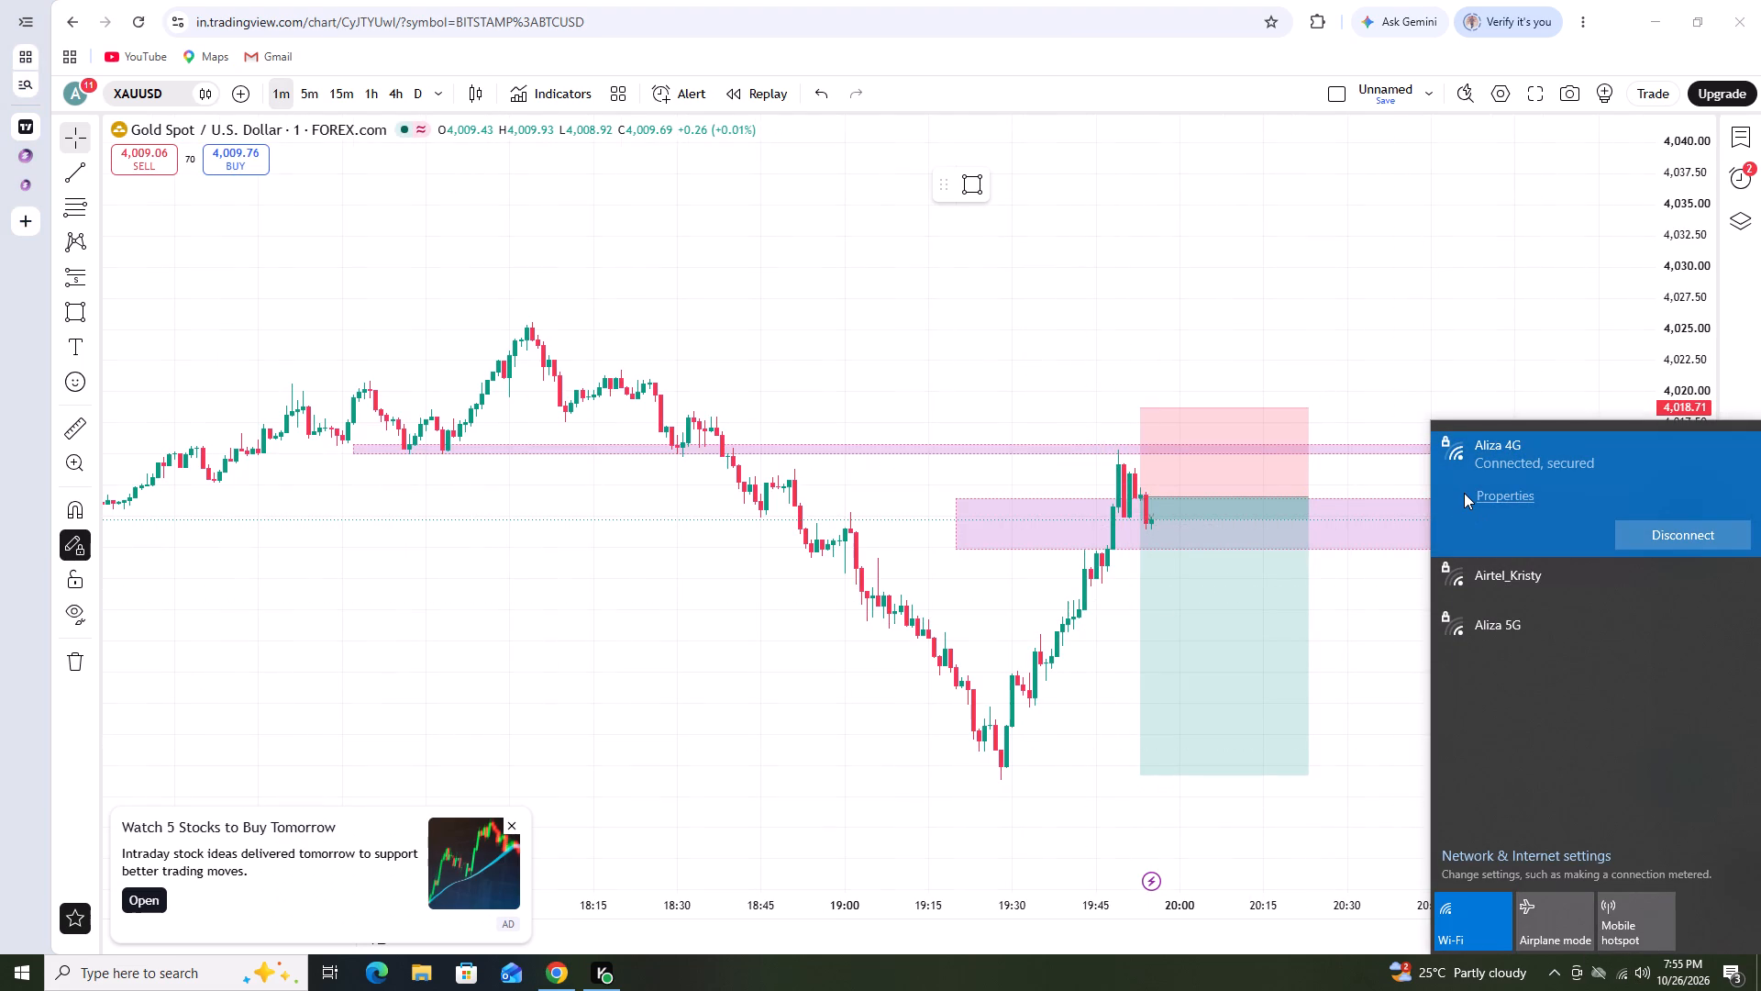
{"action": "left_click", "coordinate": [1109, 324]}
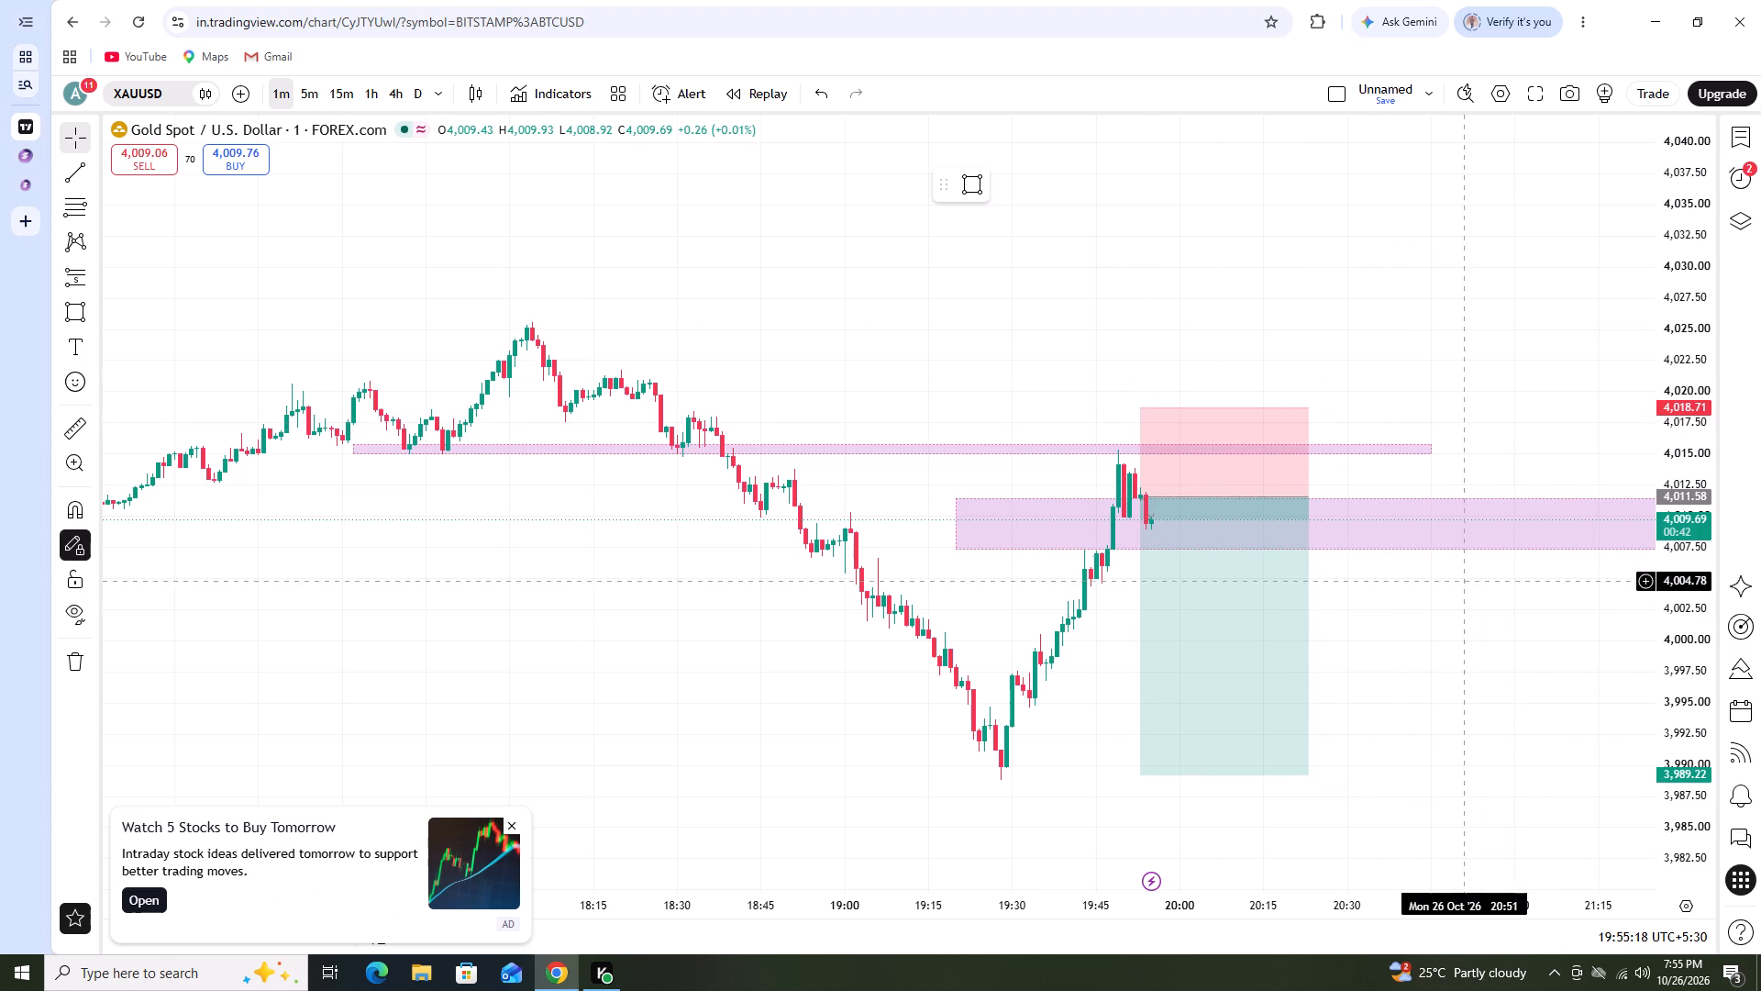
Lower the XAUUSD short position's entry to about 4,010.2 and move its start to 19:52, keeping the stop and target levels.
{"action": "left_click_drag", "start_coordinate": [1141, 498], "coordinate": [1137, 516]}
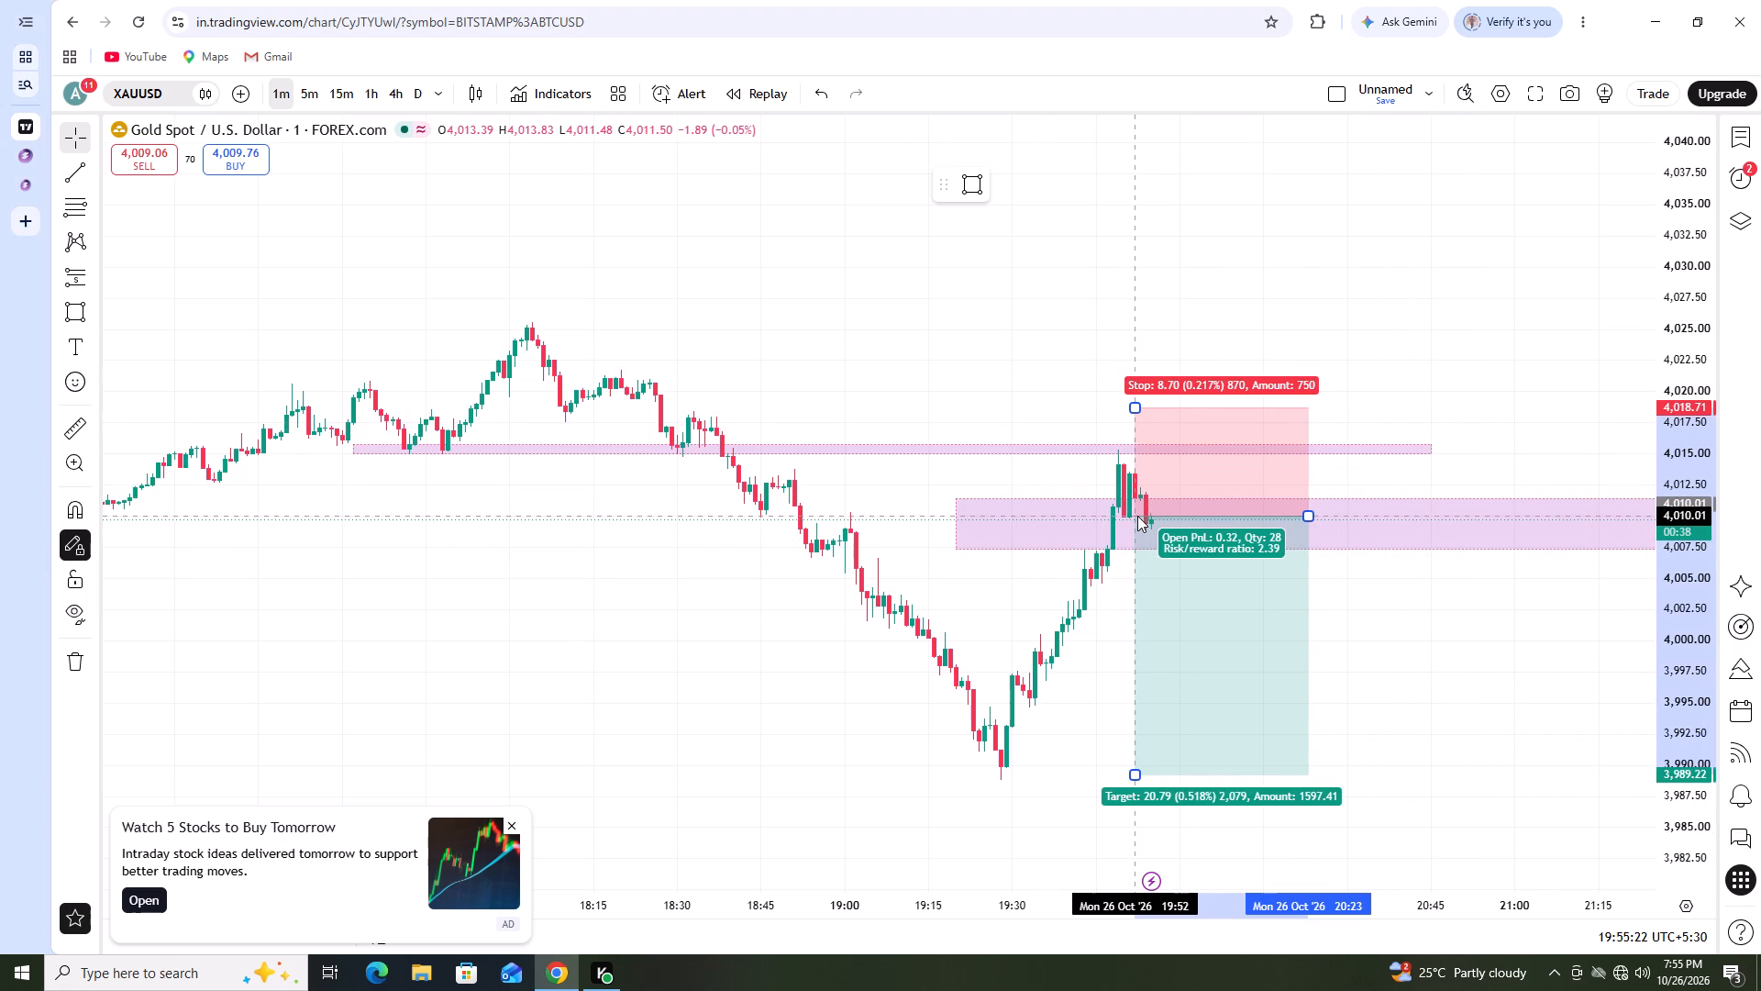
{"action": "left_click_drag", "start_coordinate": [1137, 516], "coordinate": [1136, 514]}
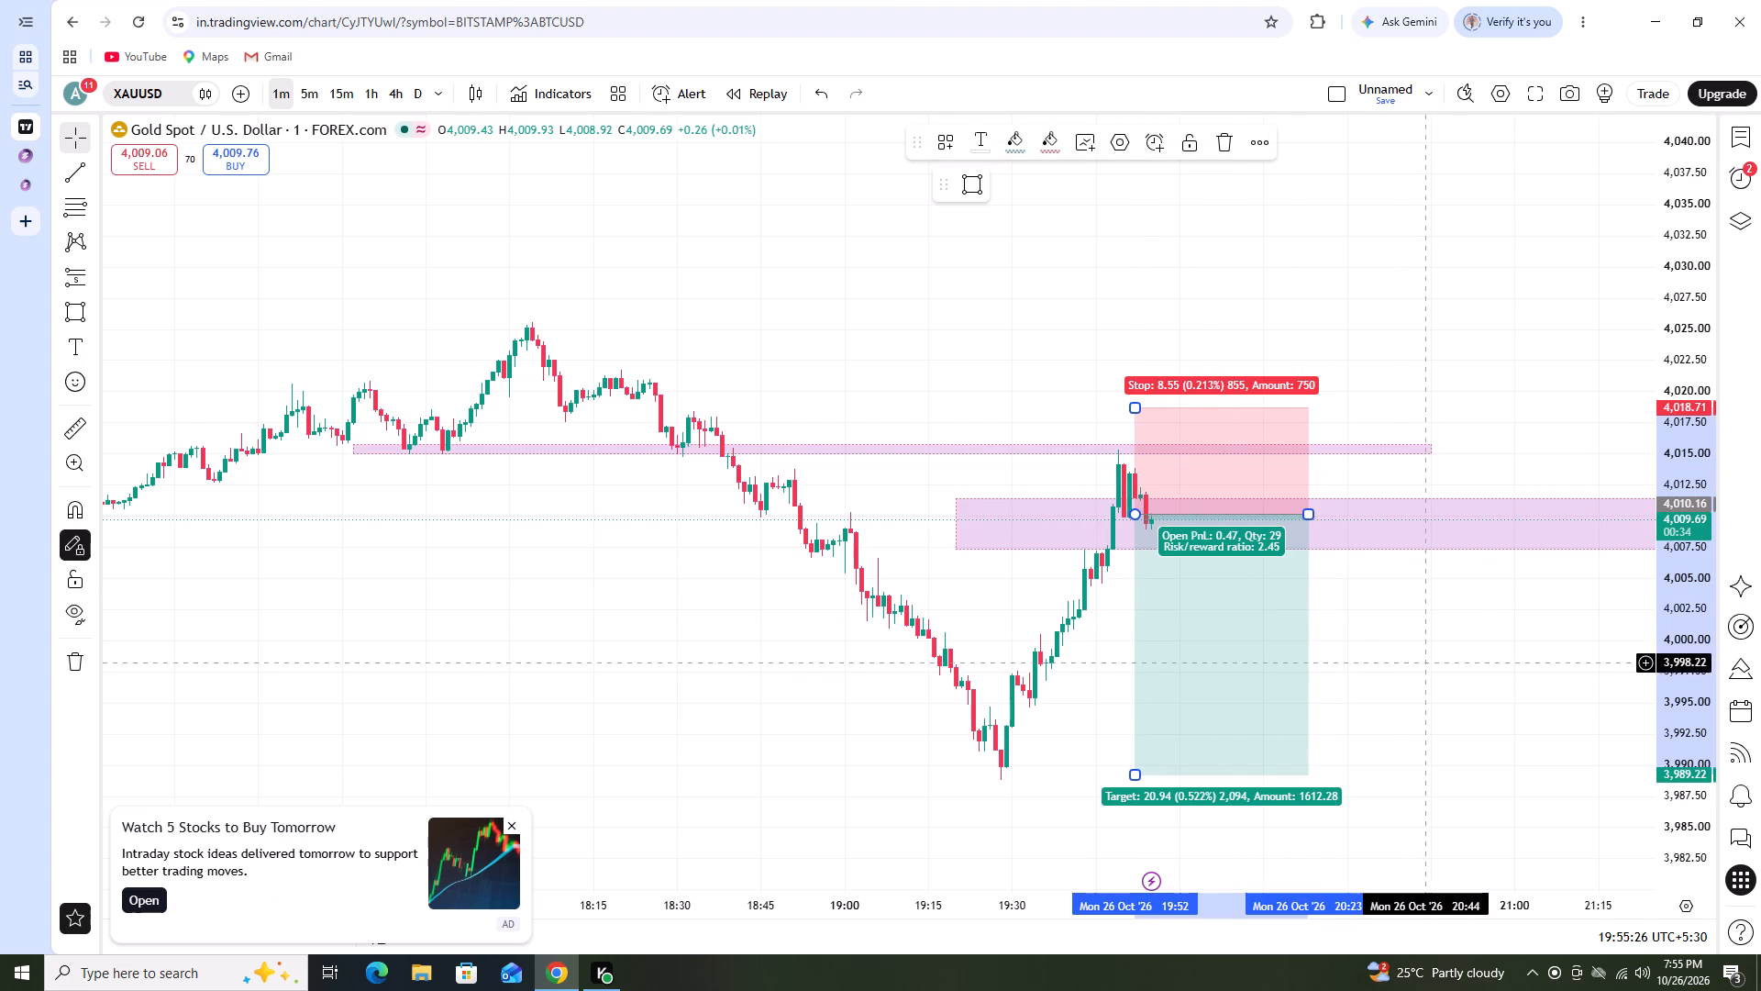
Check the network connection once more and deselect the short position on the chart.
{"action": "left_click", "coordinate": [1617, 973]}
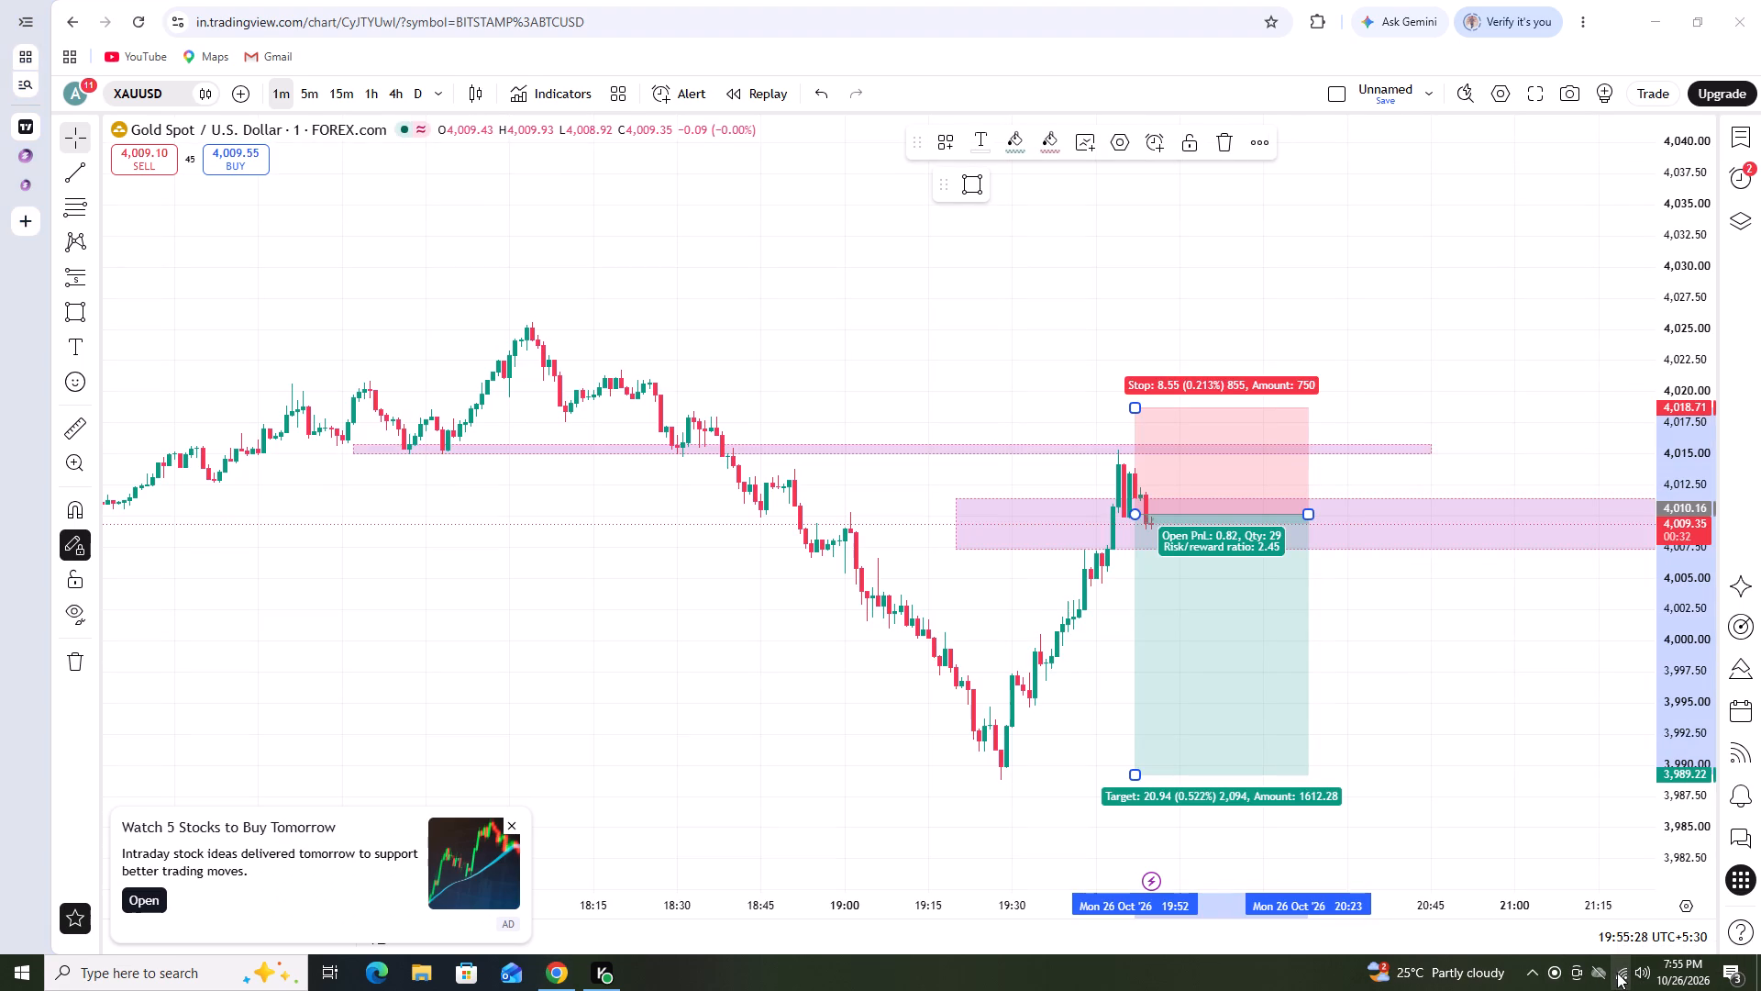
{"action": "left_click", "coordinate": [730, 296]}
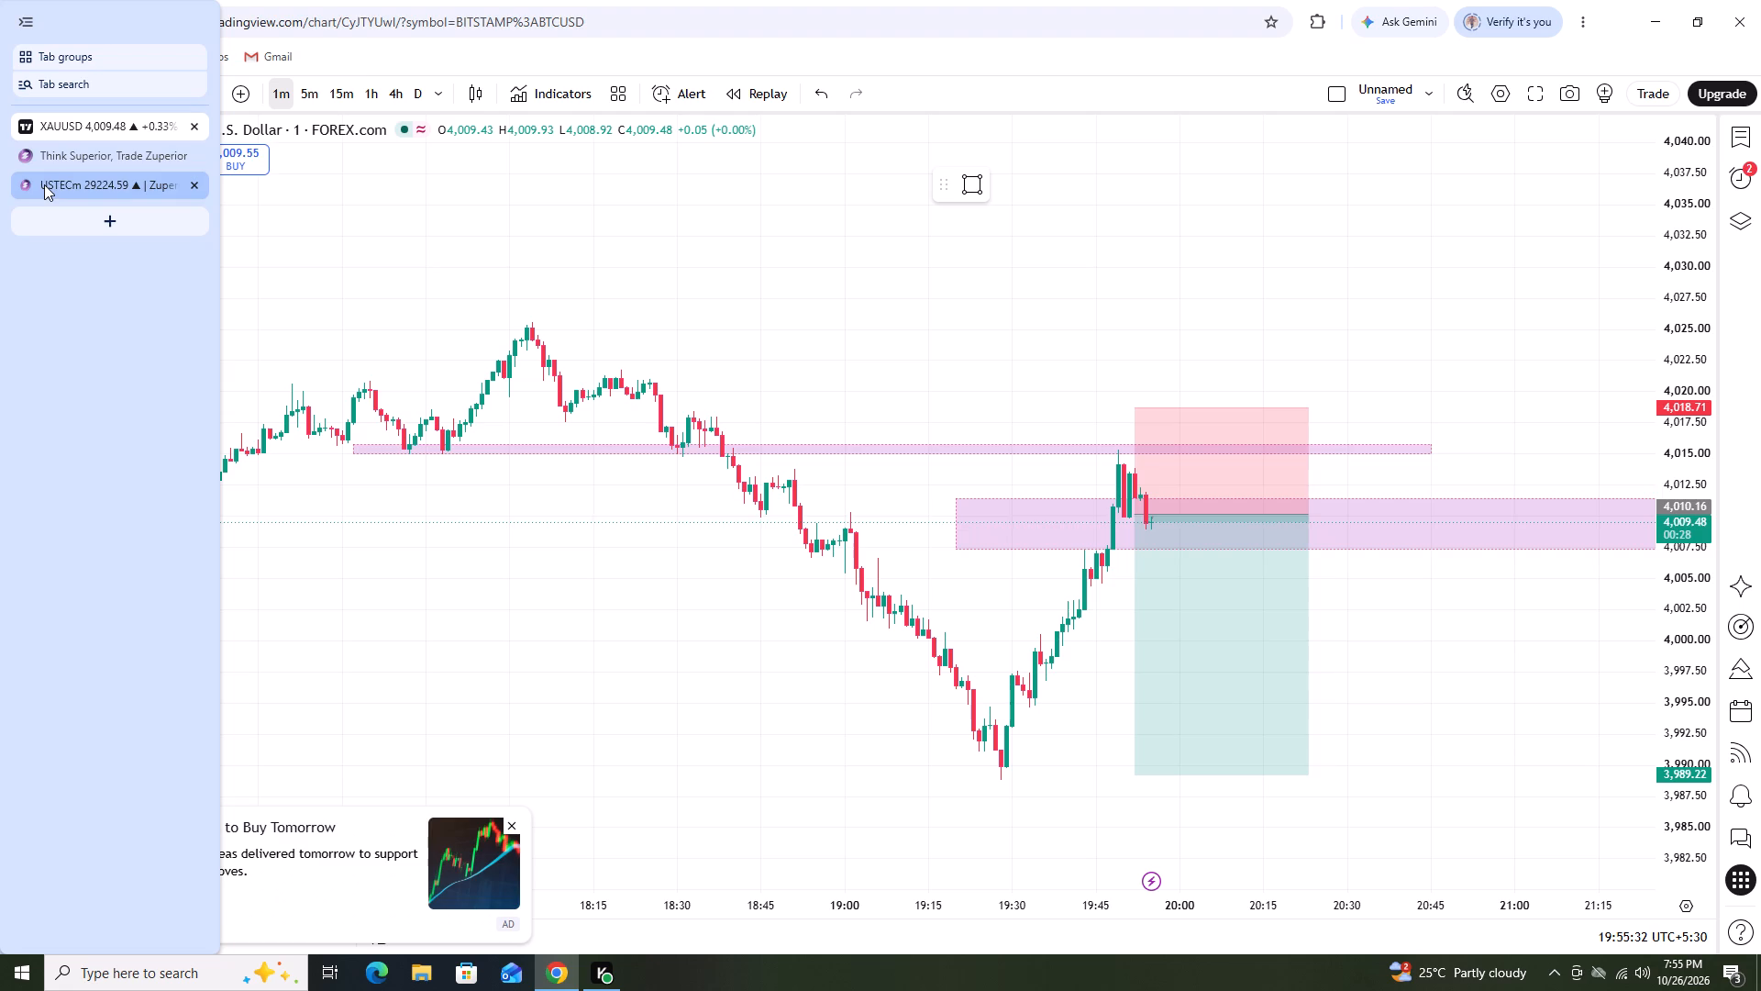
Switch to the Zuperior terminal, examine recent price action on the XAUUSDm 5-minute chart, and return to the TradingView XAUUSD chart.
{"action": "left_click", "coordinate": [56, 175]}
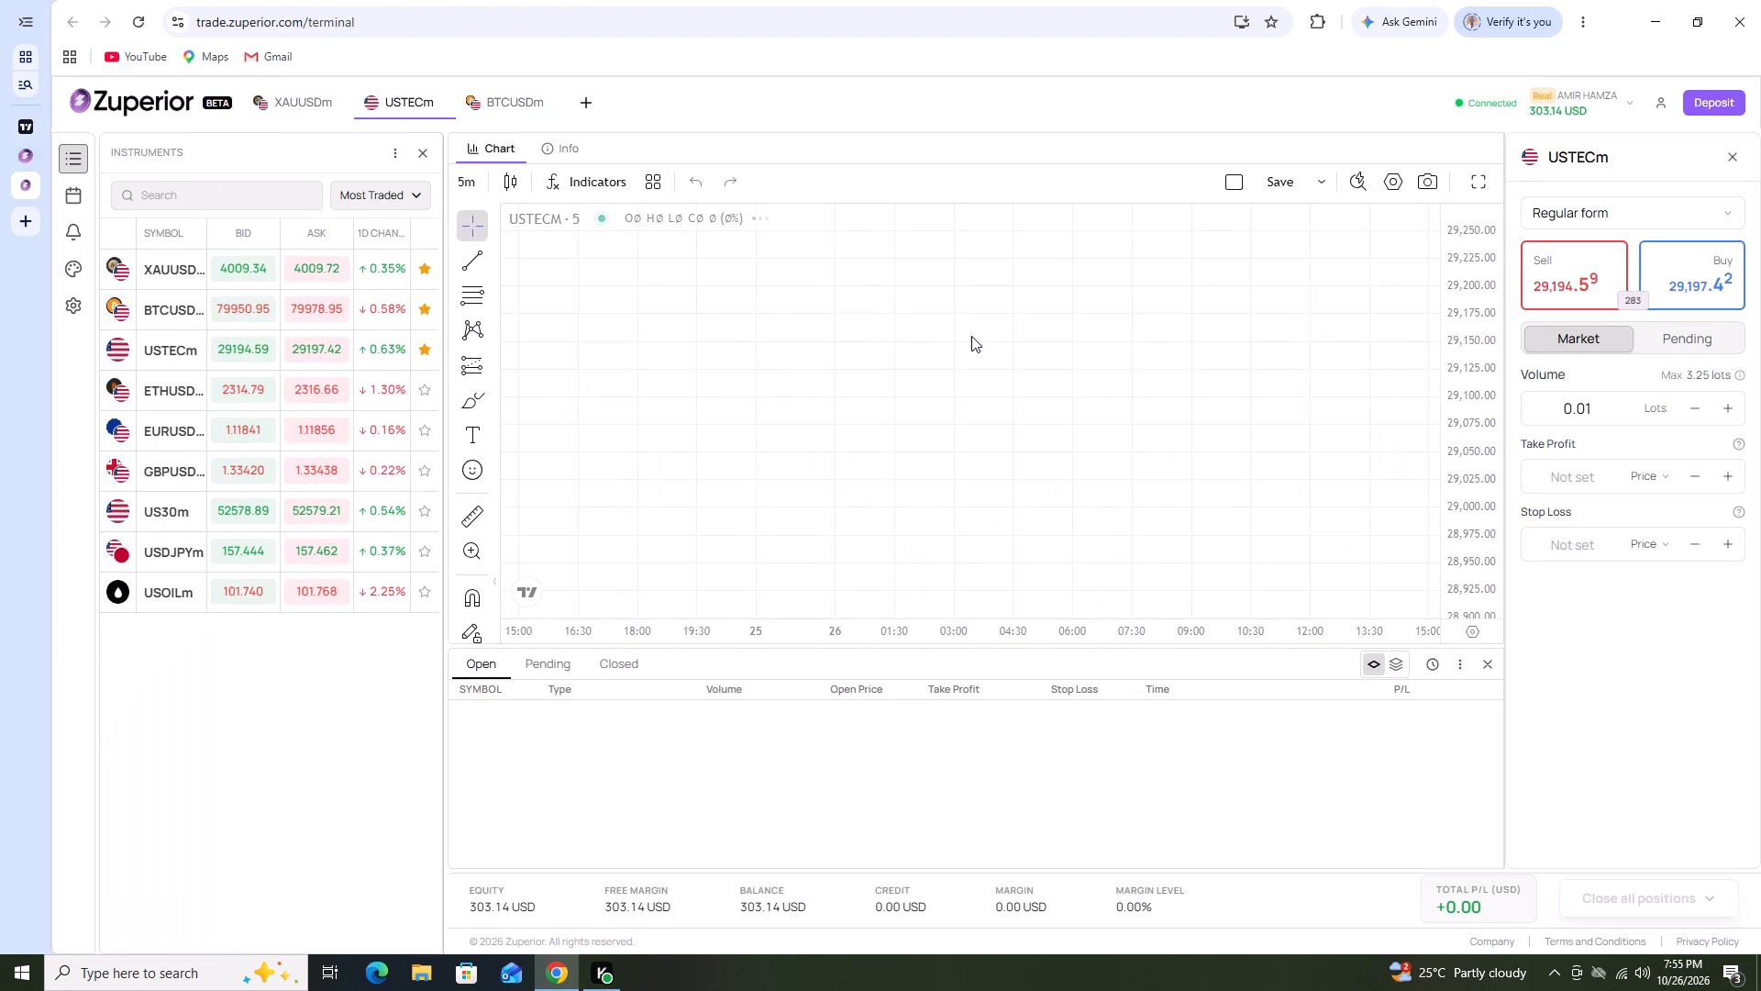
{"action": "left_click", "coordinate": [308, 97]}
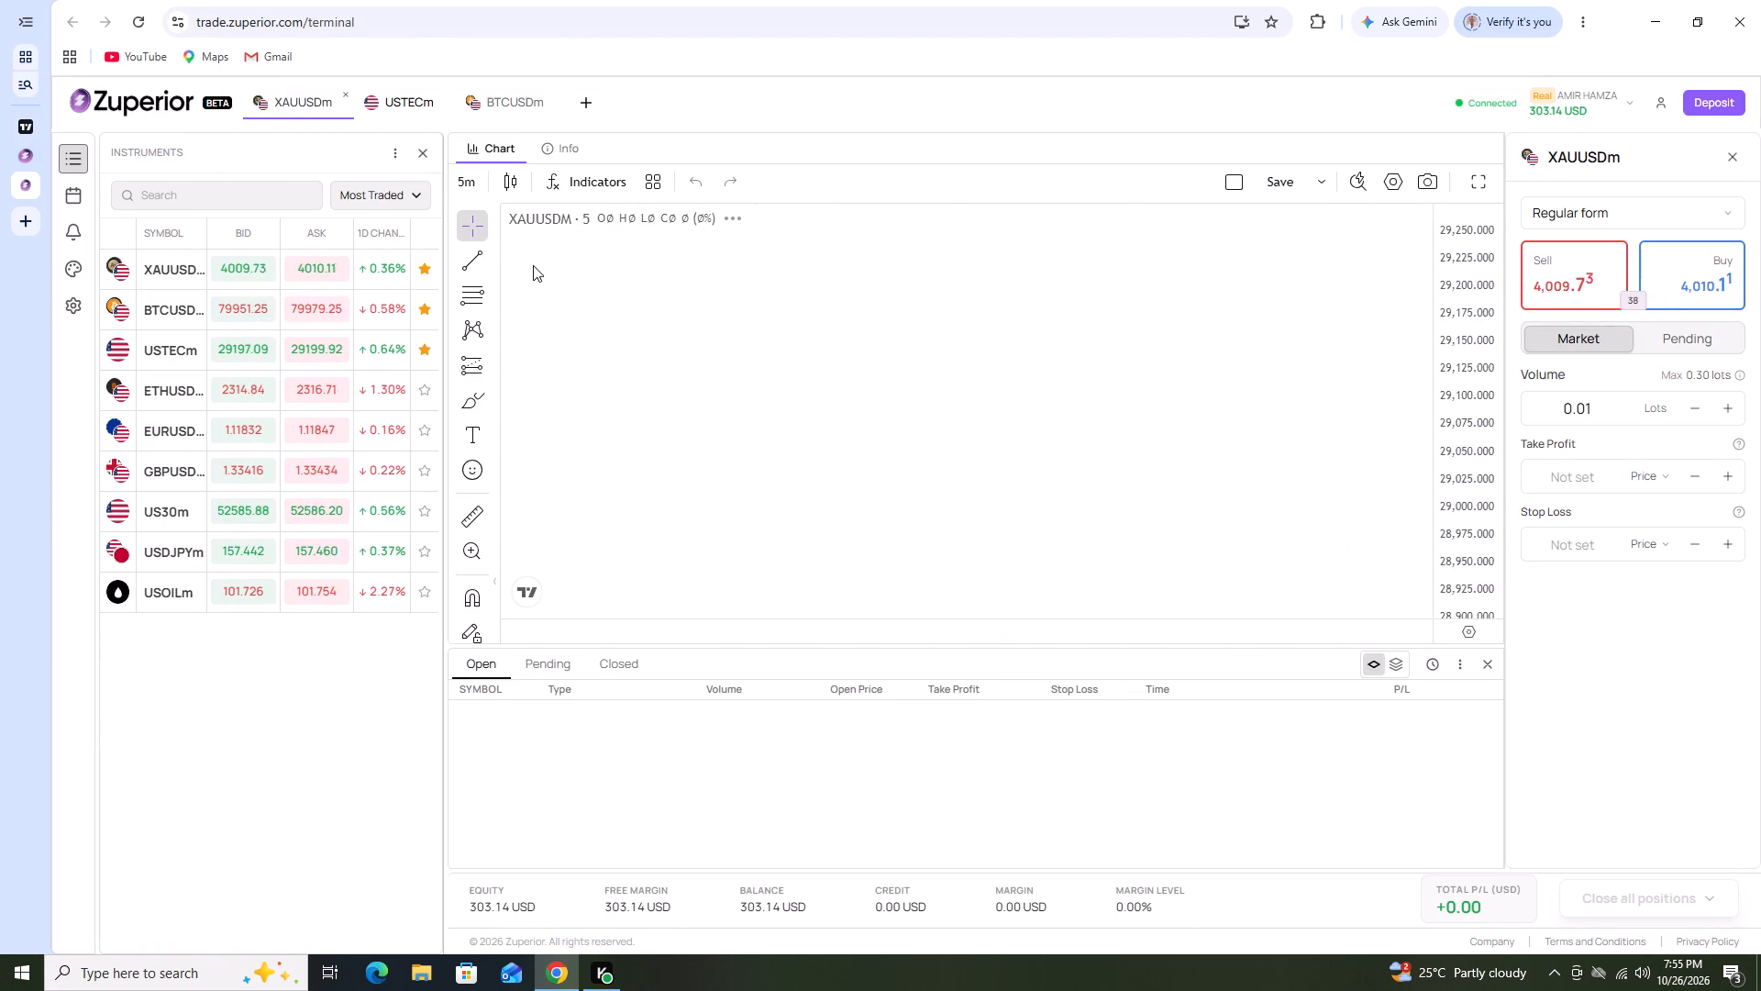
{"action": "scroll", "coordinate": [1286, 397], "scroll_direction": "up", "scroll_amount": 1}
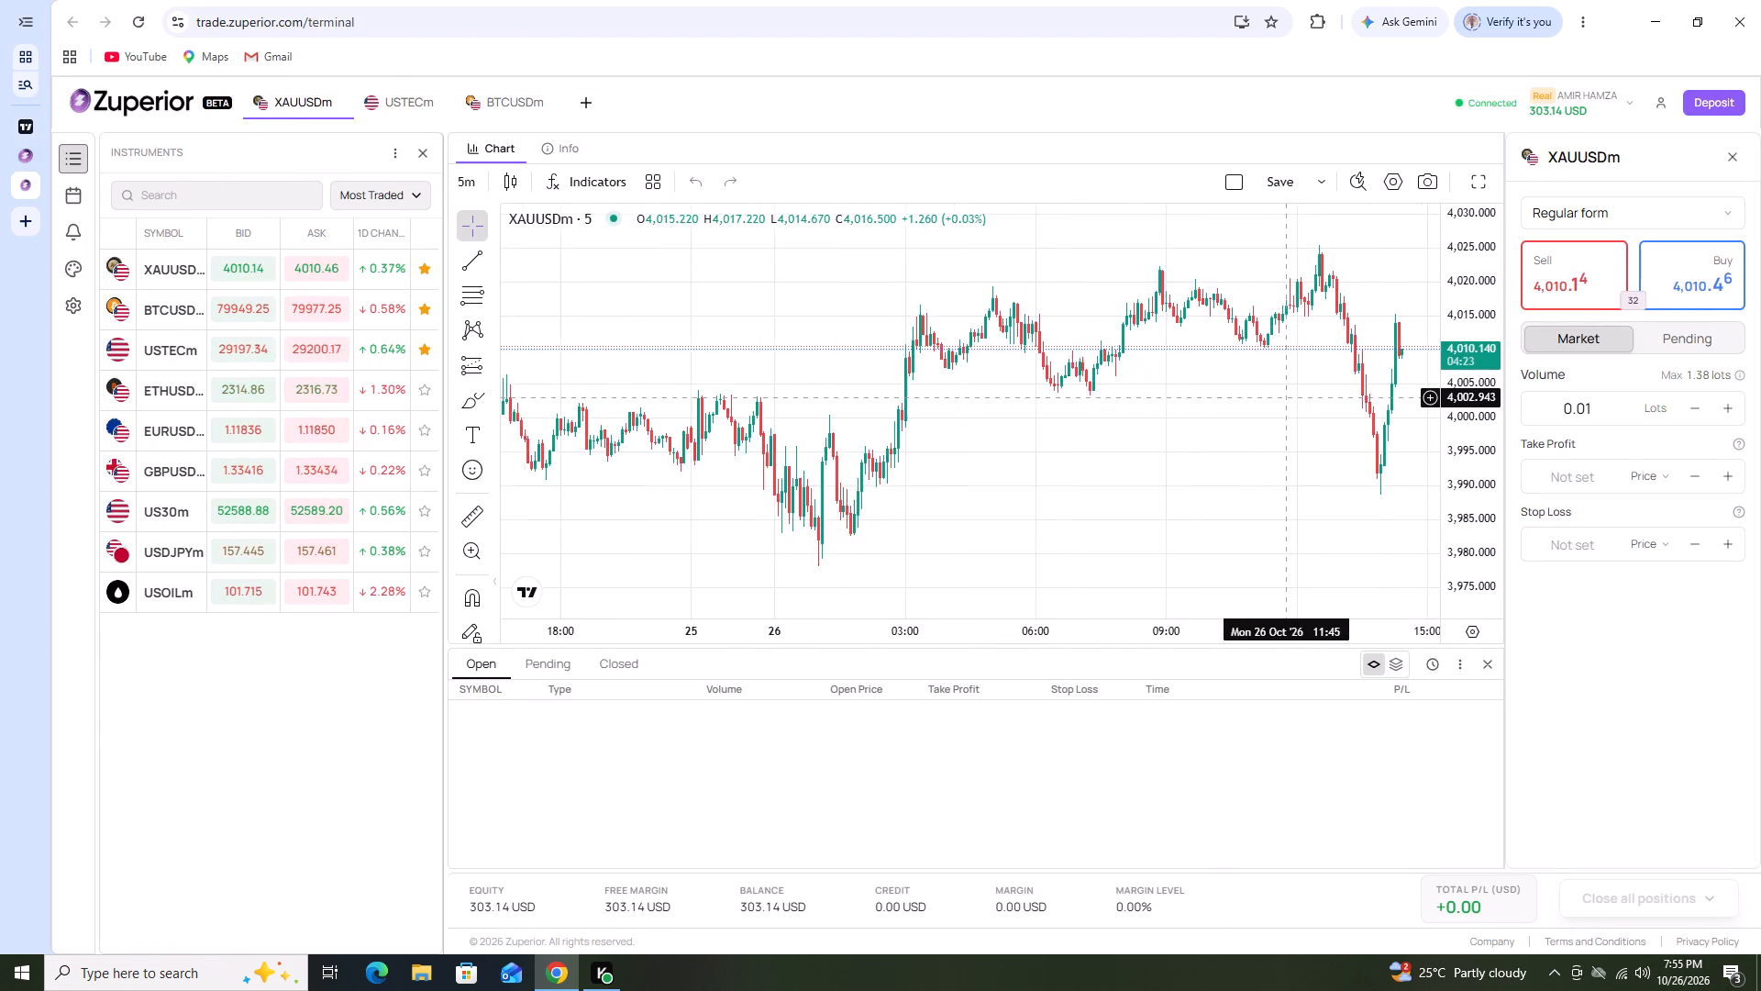
{"action": "scroll", "coordinate": [1285, 398], "scroll_direction": "up", "scroll_amount": 3}
{"action": "left_click_drag", "start_coordinate": [1254, 427], "coordinate": [1247, 429]}
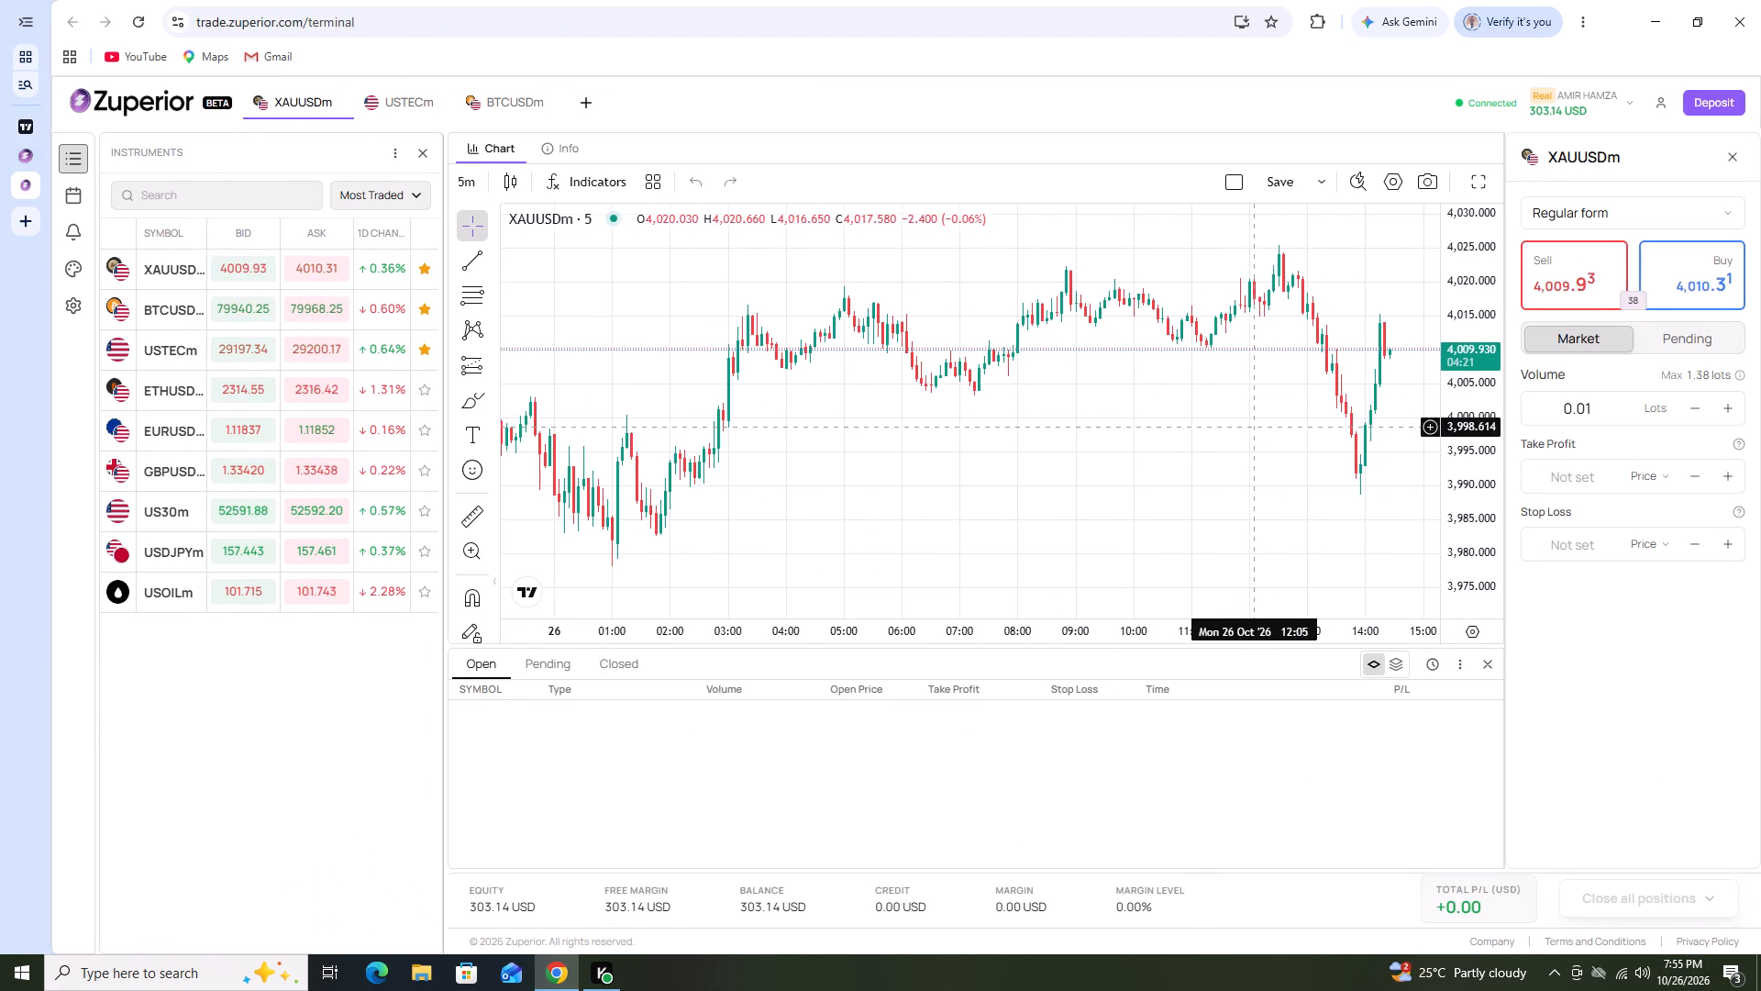
{"action": "left_click_drag", "start_coordinate": [1247, 429], "coordinate": [1196, 453]}
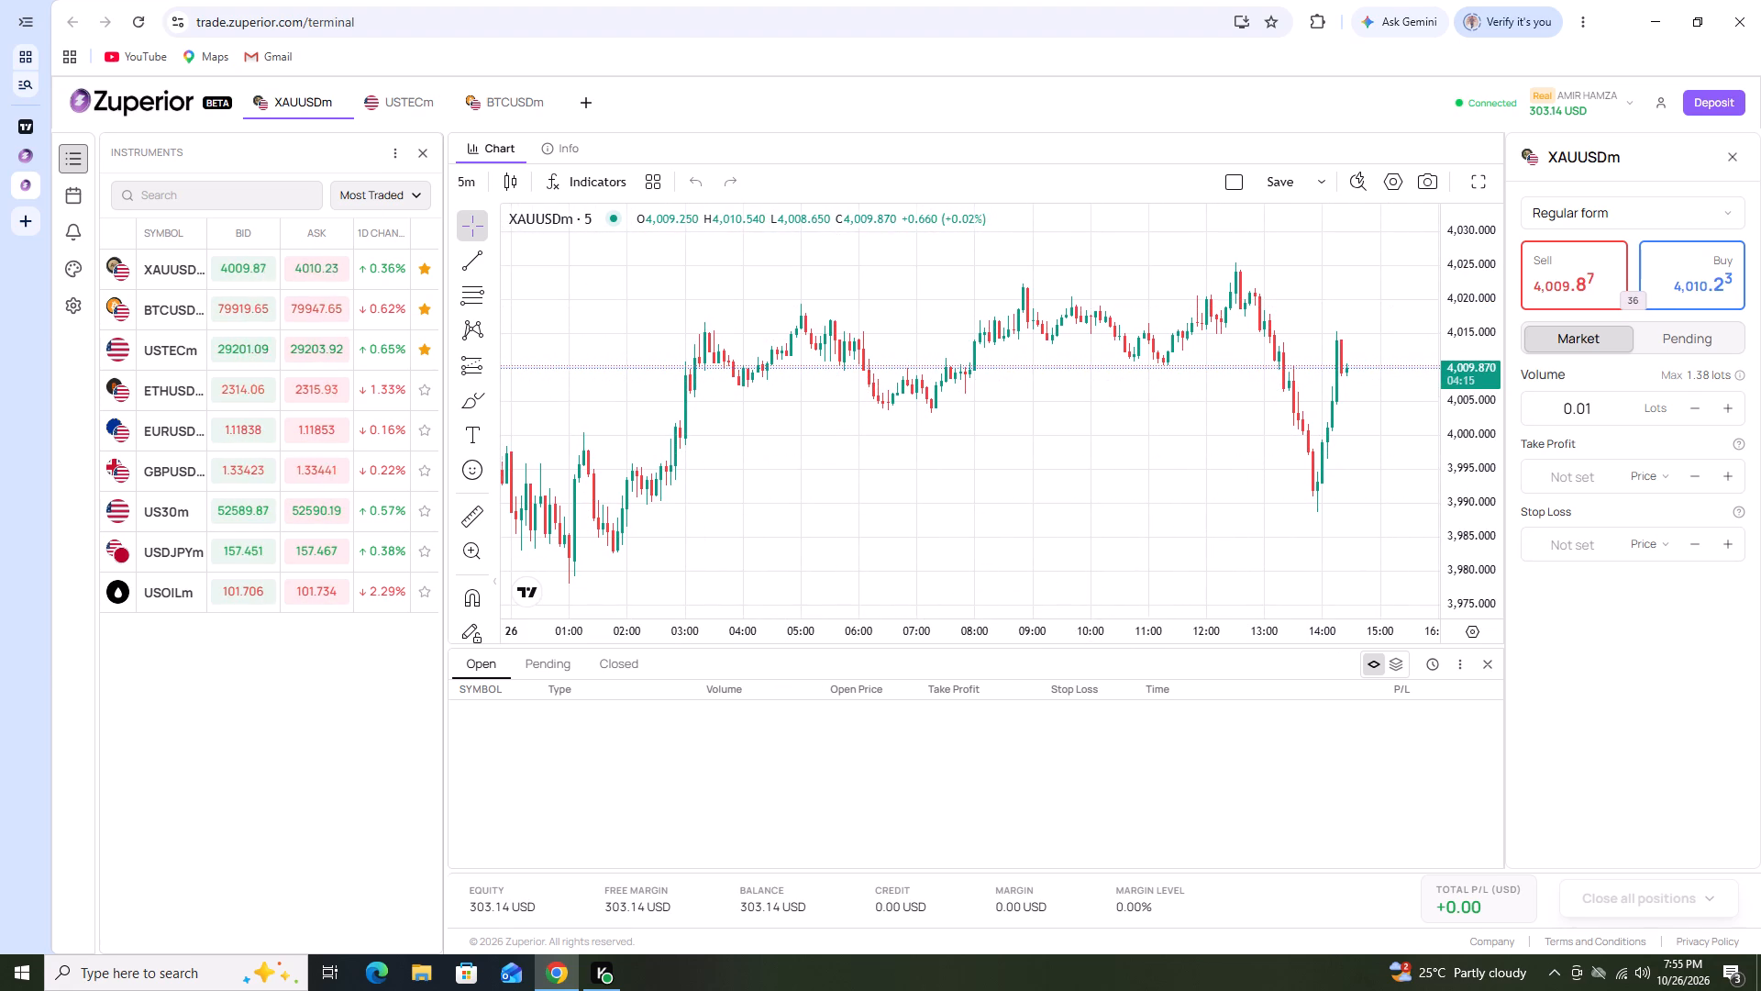
{"action": "left_click", "coordinate": [85, 128]}
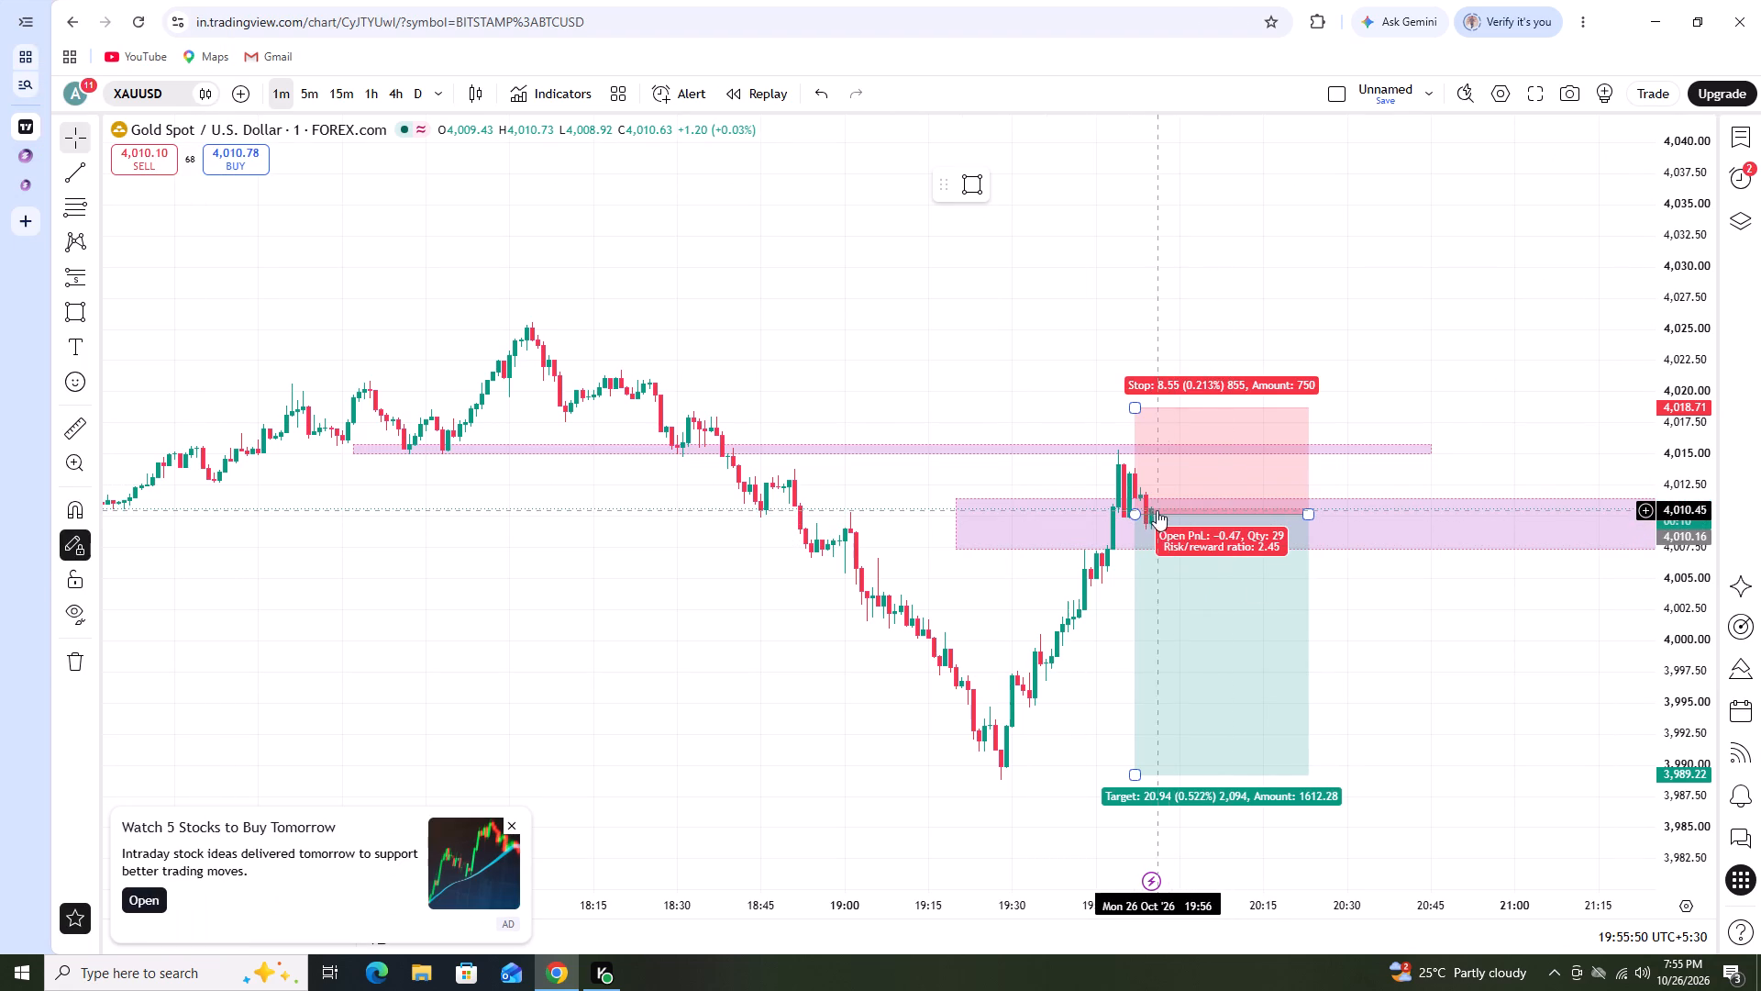
On the 1-minute chart, raise the short position's entry to about 4,012.9 and start it at 19:56, leaving stop and target in place.
{"action": "left_click_drag", "start_coordinate": [1135, 512], "coordinate": [1153, 491]}
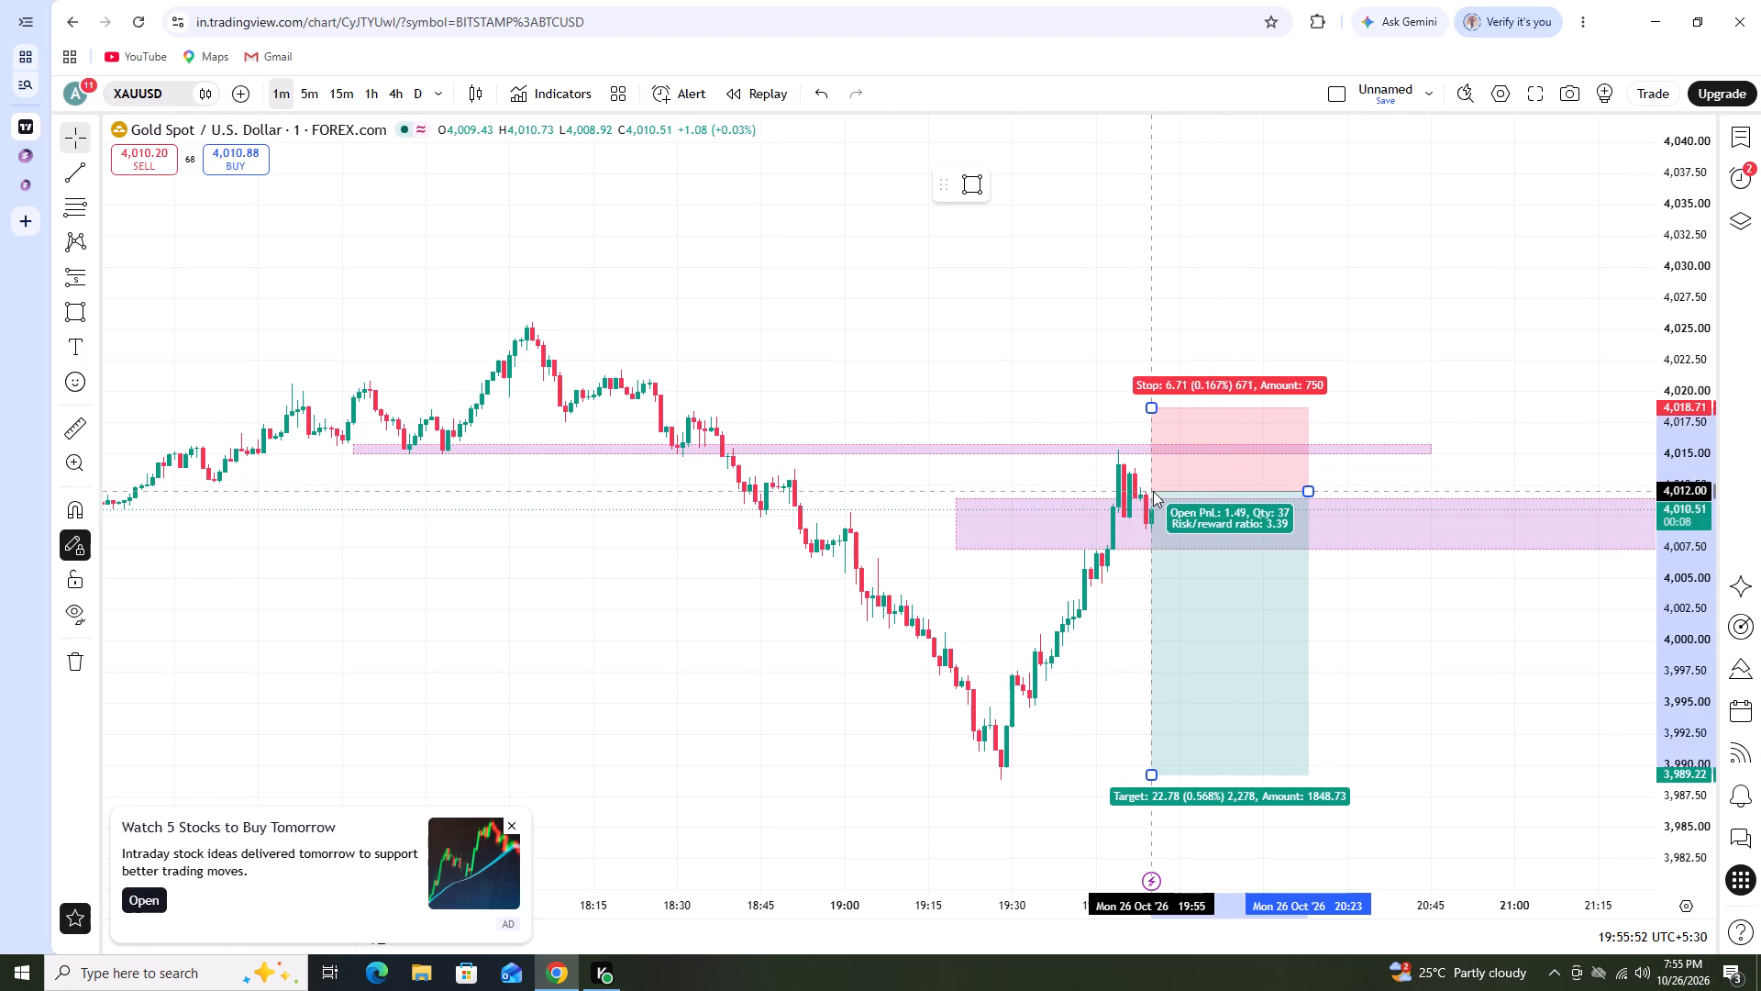
{"action": "left_click_drag", "start_coordinate": [1153, 491], "coordinate": [1156, 480]}
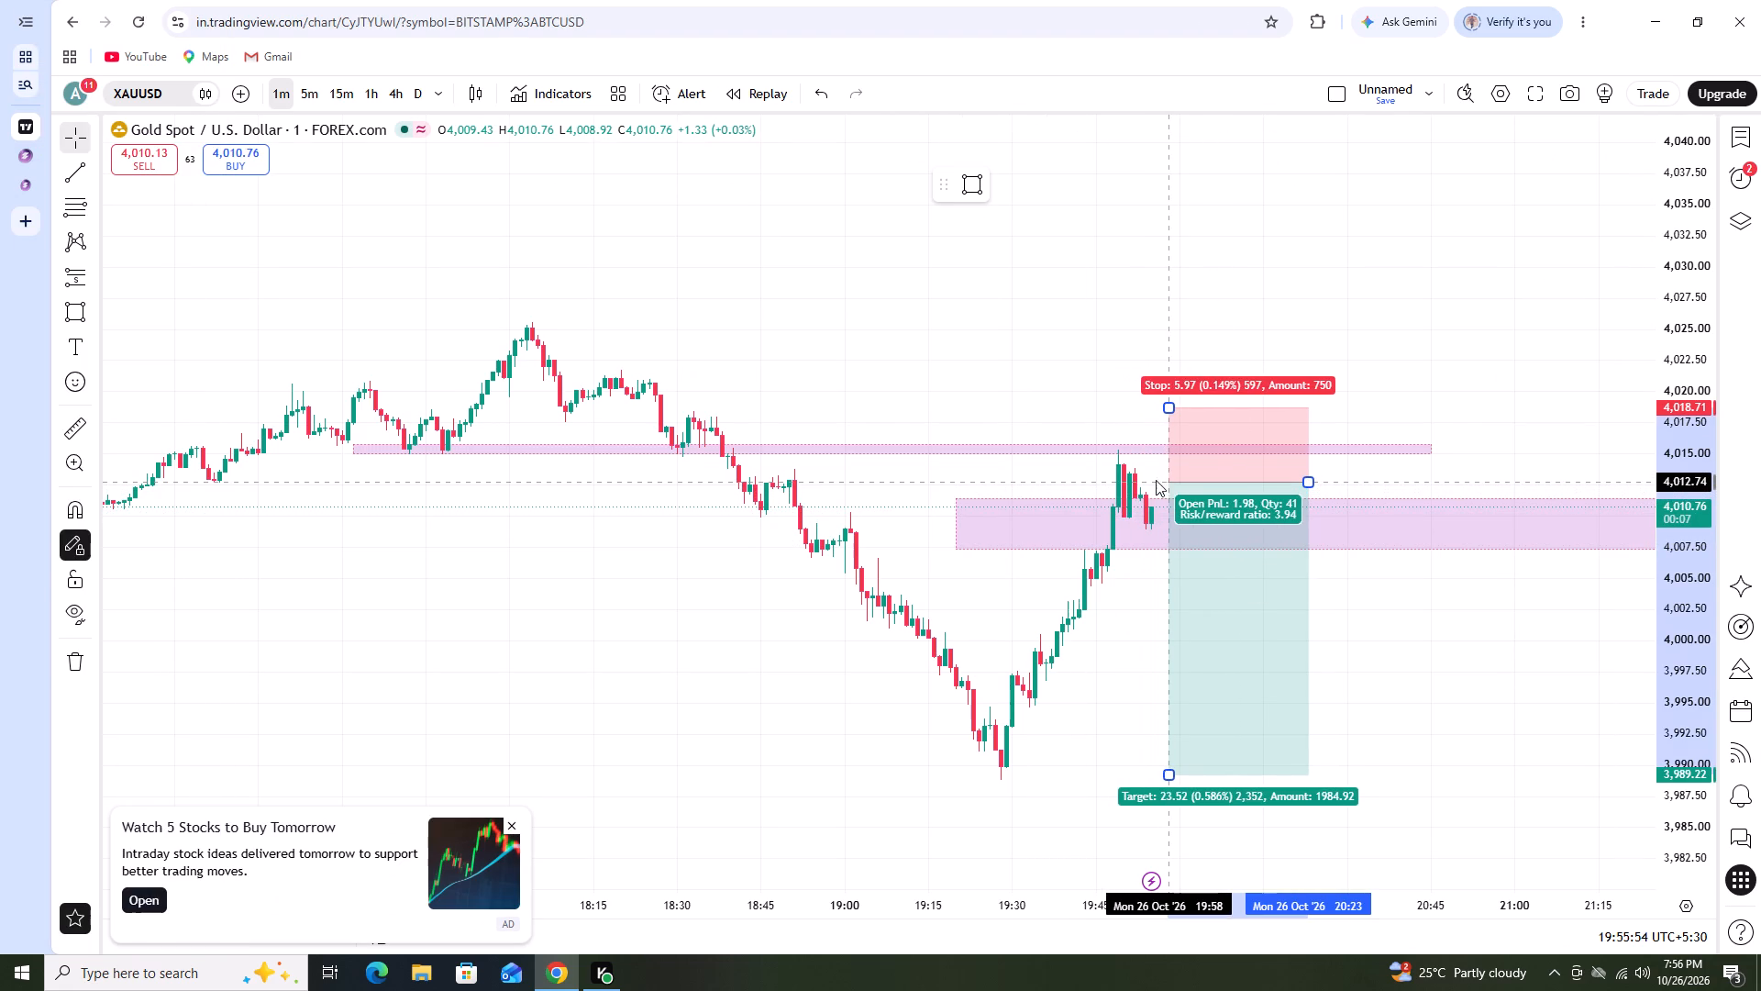
{"action": "left_click_drag", "start_coordinate": [1156, 480], "coordinate": [1152, 480]}
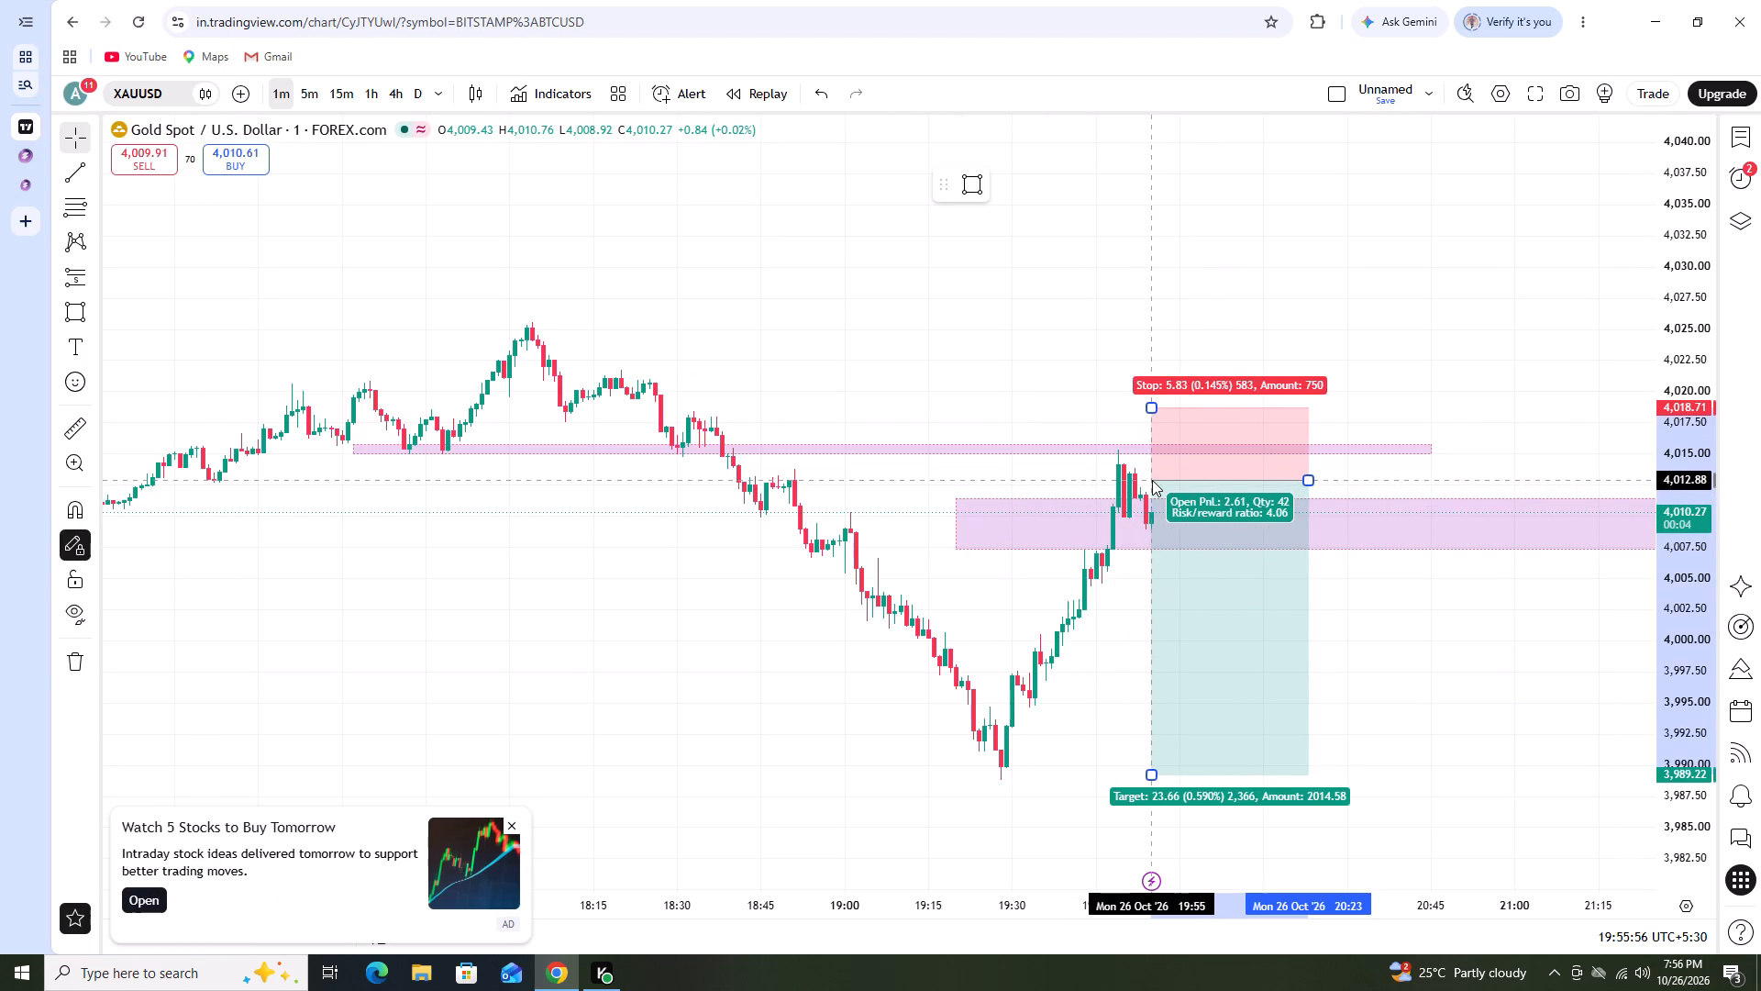
{"action": "left_click_drag", "start_coordinate": [1152, 480], "coordinate": [1158, 480]}
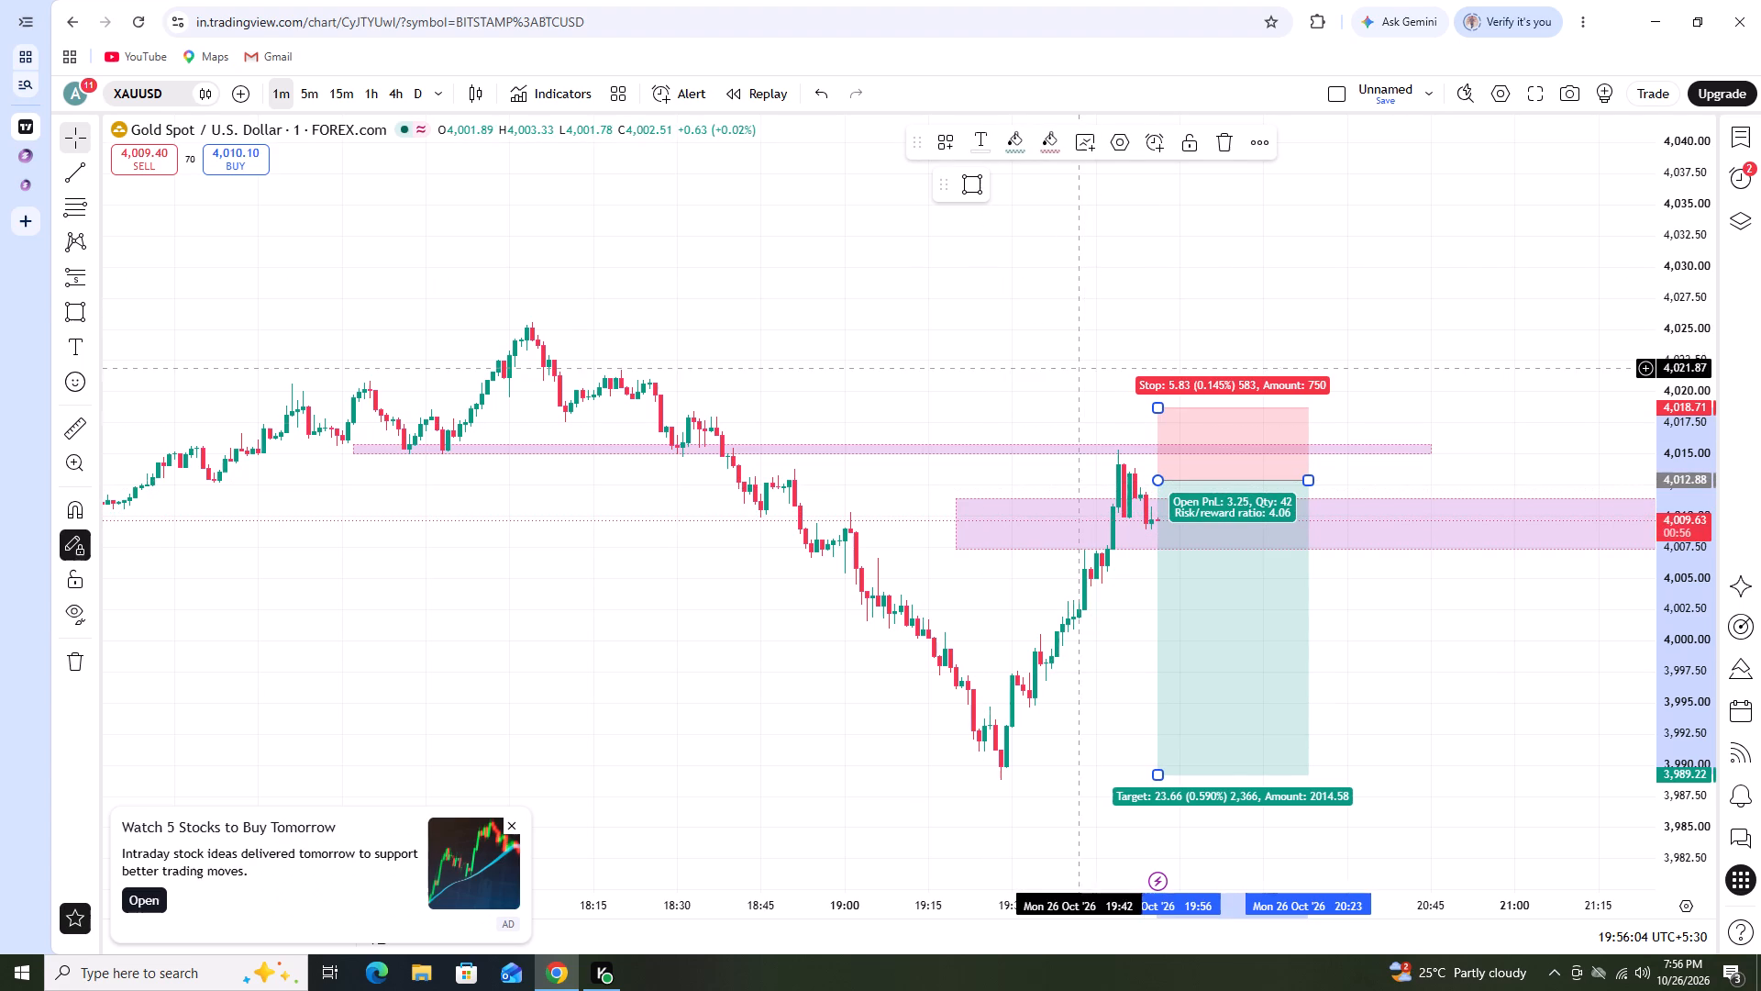
{"action": "left_click", "coordinate": [929, 345]}
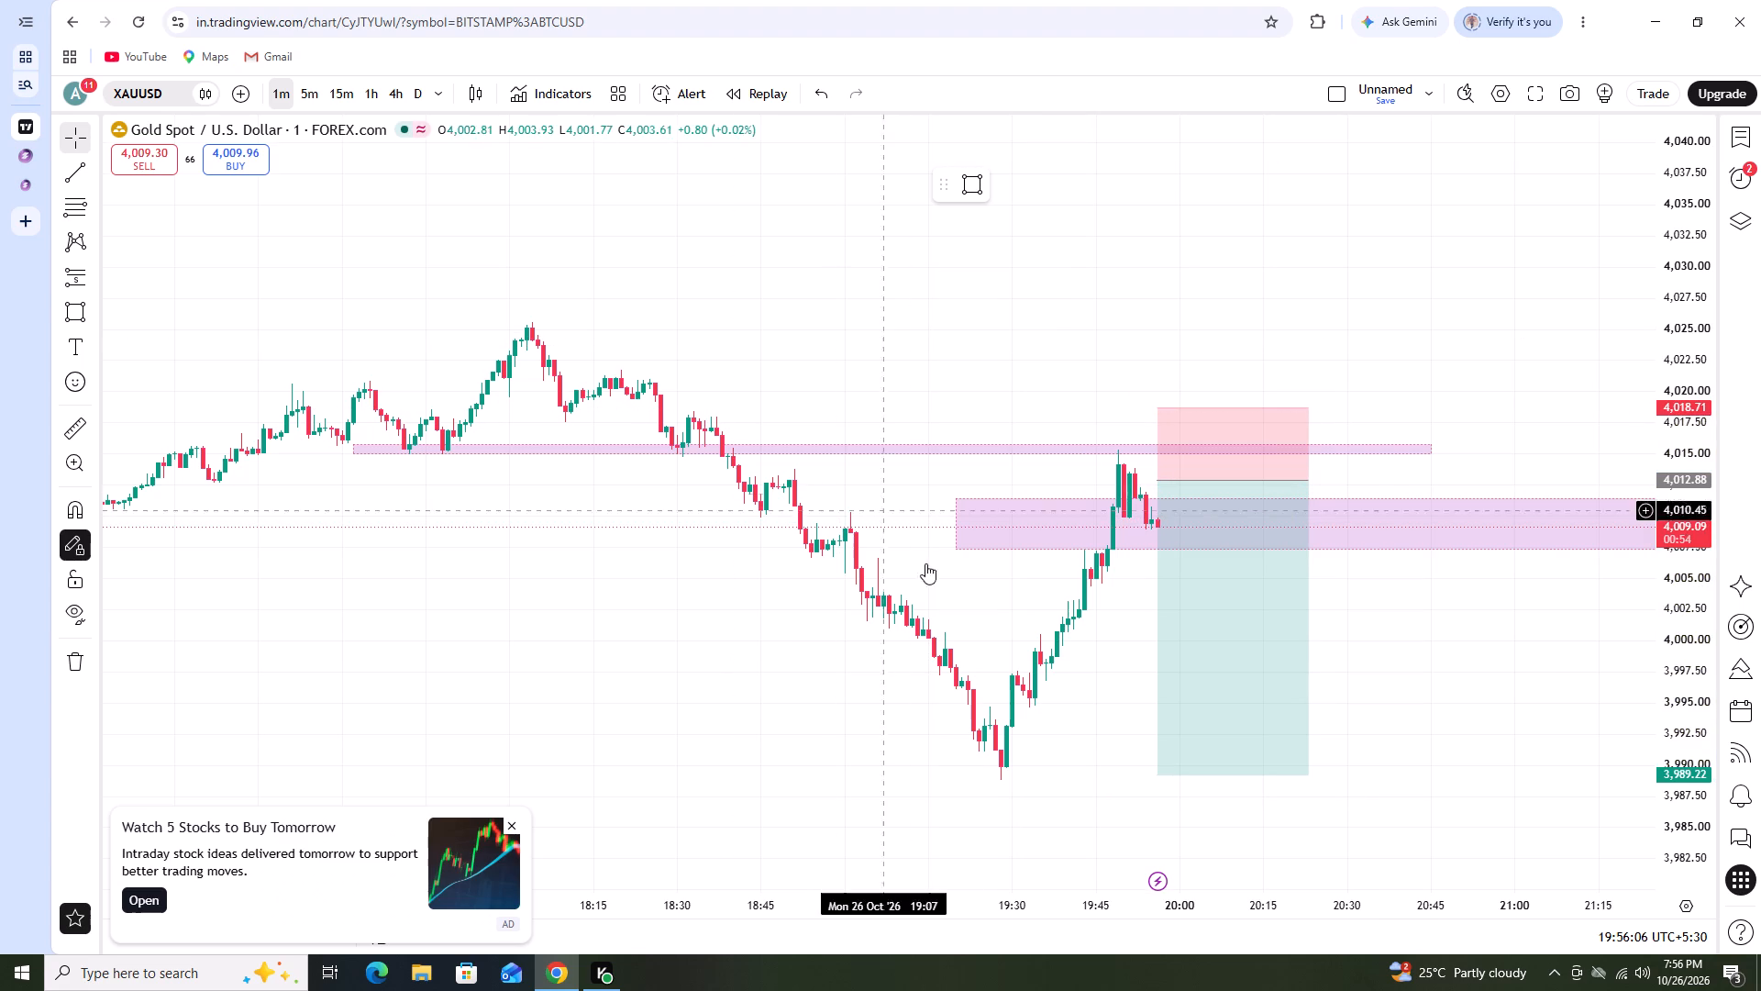
Move the short position down to entry about 4,006.8 and target 3,983.1, and set its stop to about 4,015.0 at the thin purple zone.
{"action": "scroll", "coordinate": [762, 645], "scroll_direction": "up", "scroll_amount": 1}
{"action": "scroll", "coordinate": [1013, 576], "scroll_direction": "up", "scroll_amount": 1}
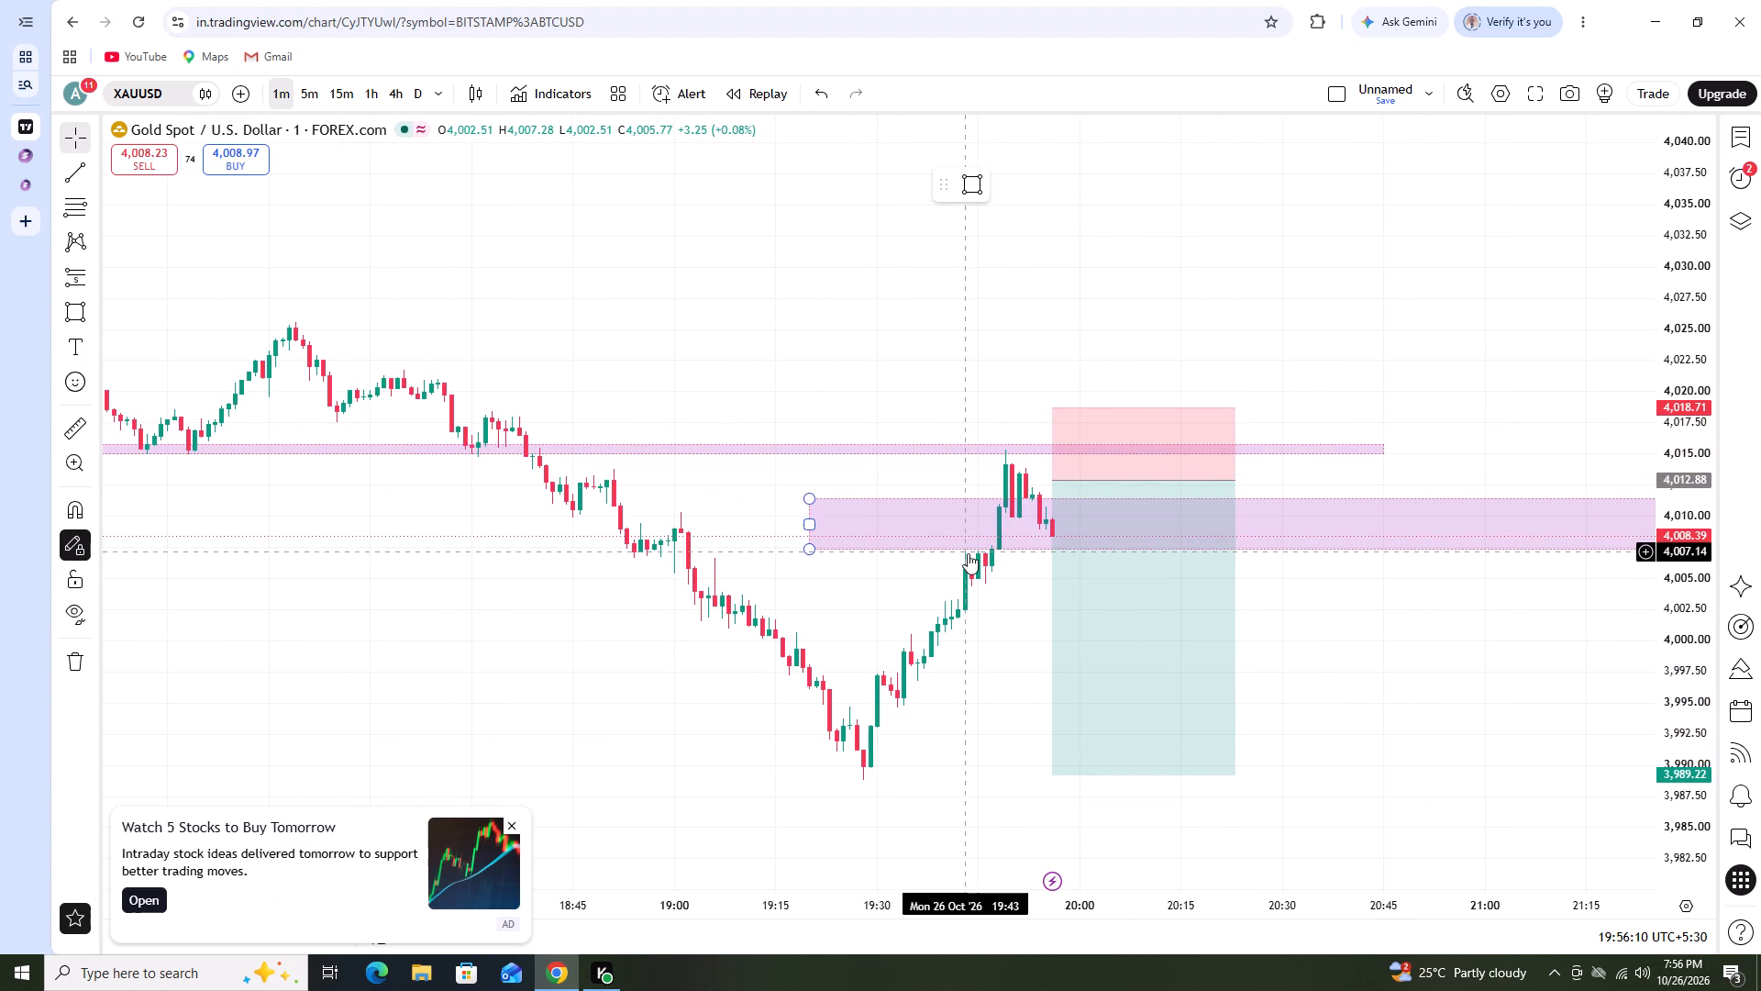
{"action": "scroll", "coordinate": [899, 566], "scroll_direction": "down", "scroll_amount": 1}
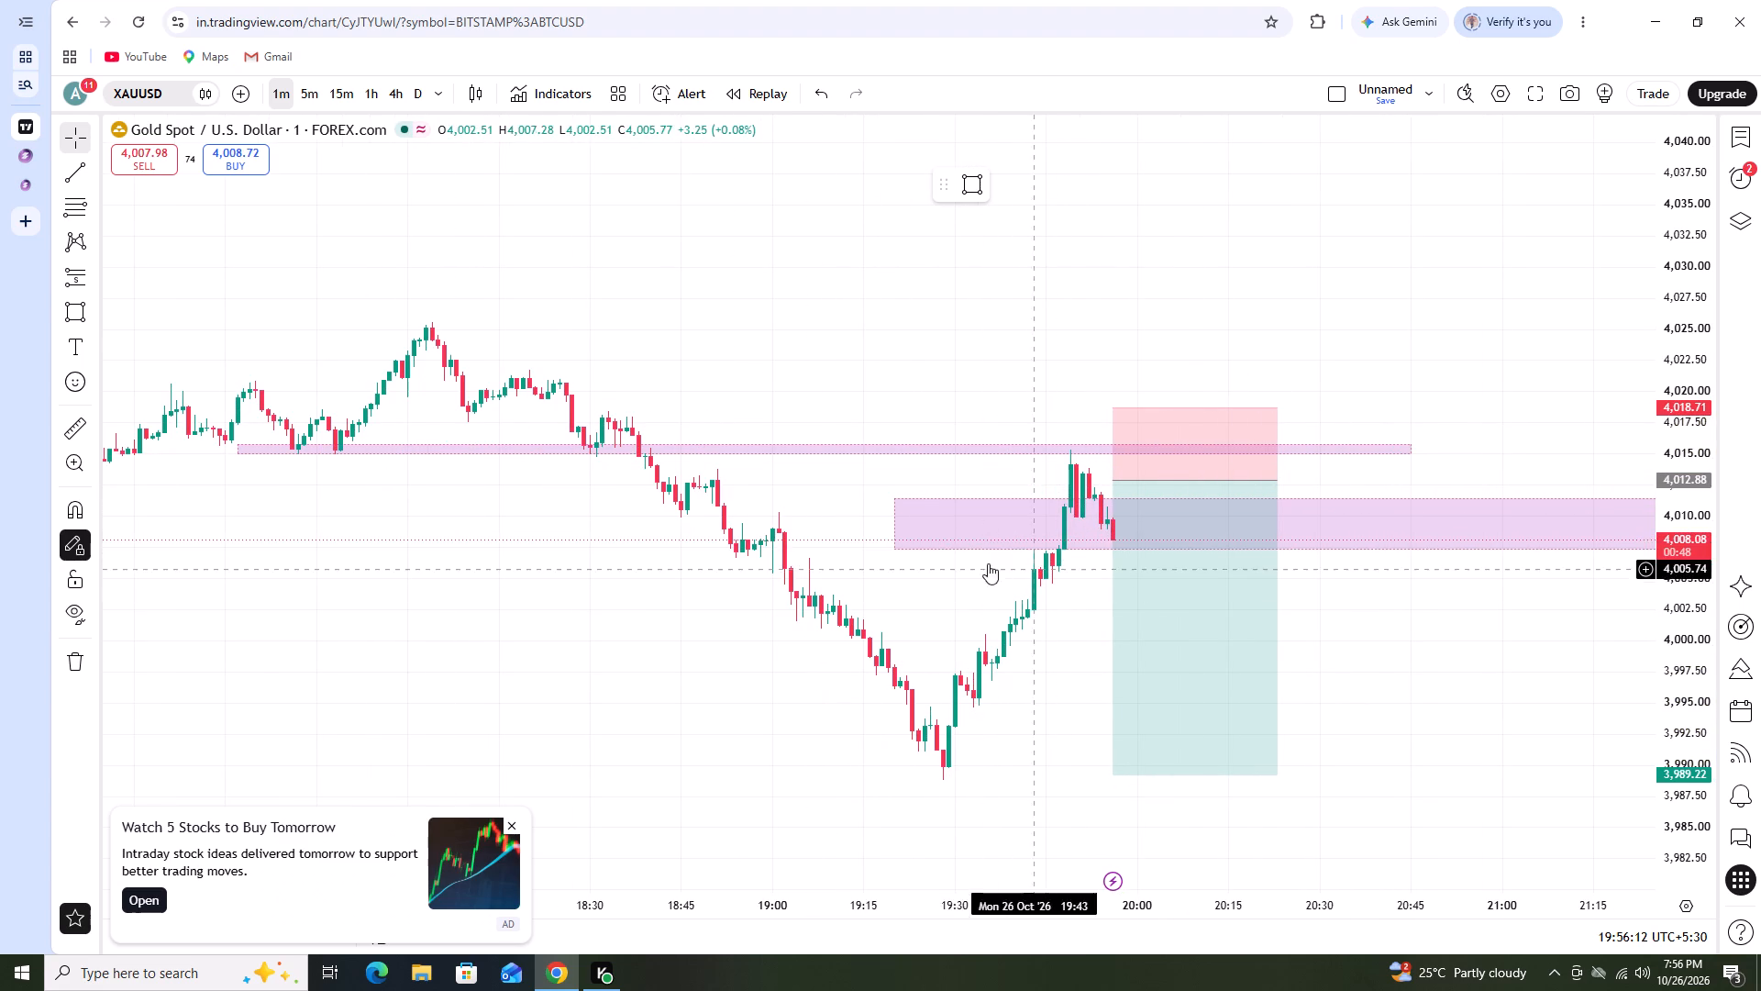
{"action": "left_click_drag", "start_coordinate": [1135, 484], "coordinate": [1140, 496]}
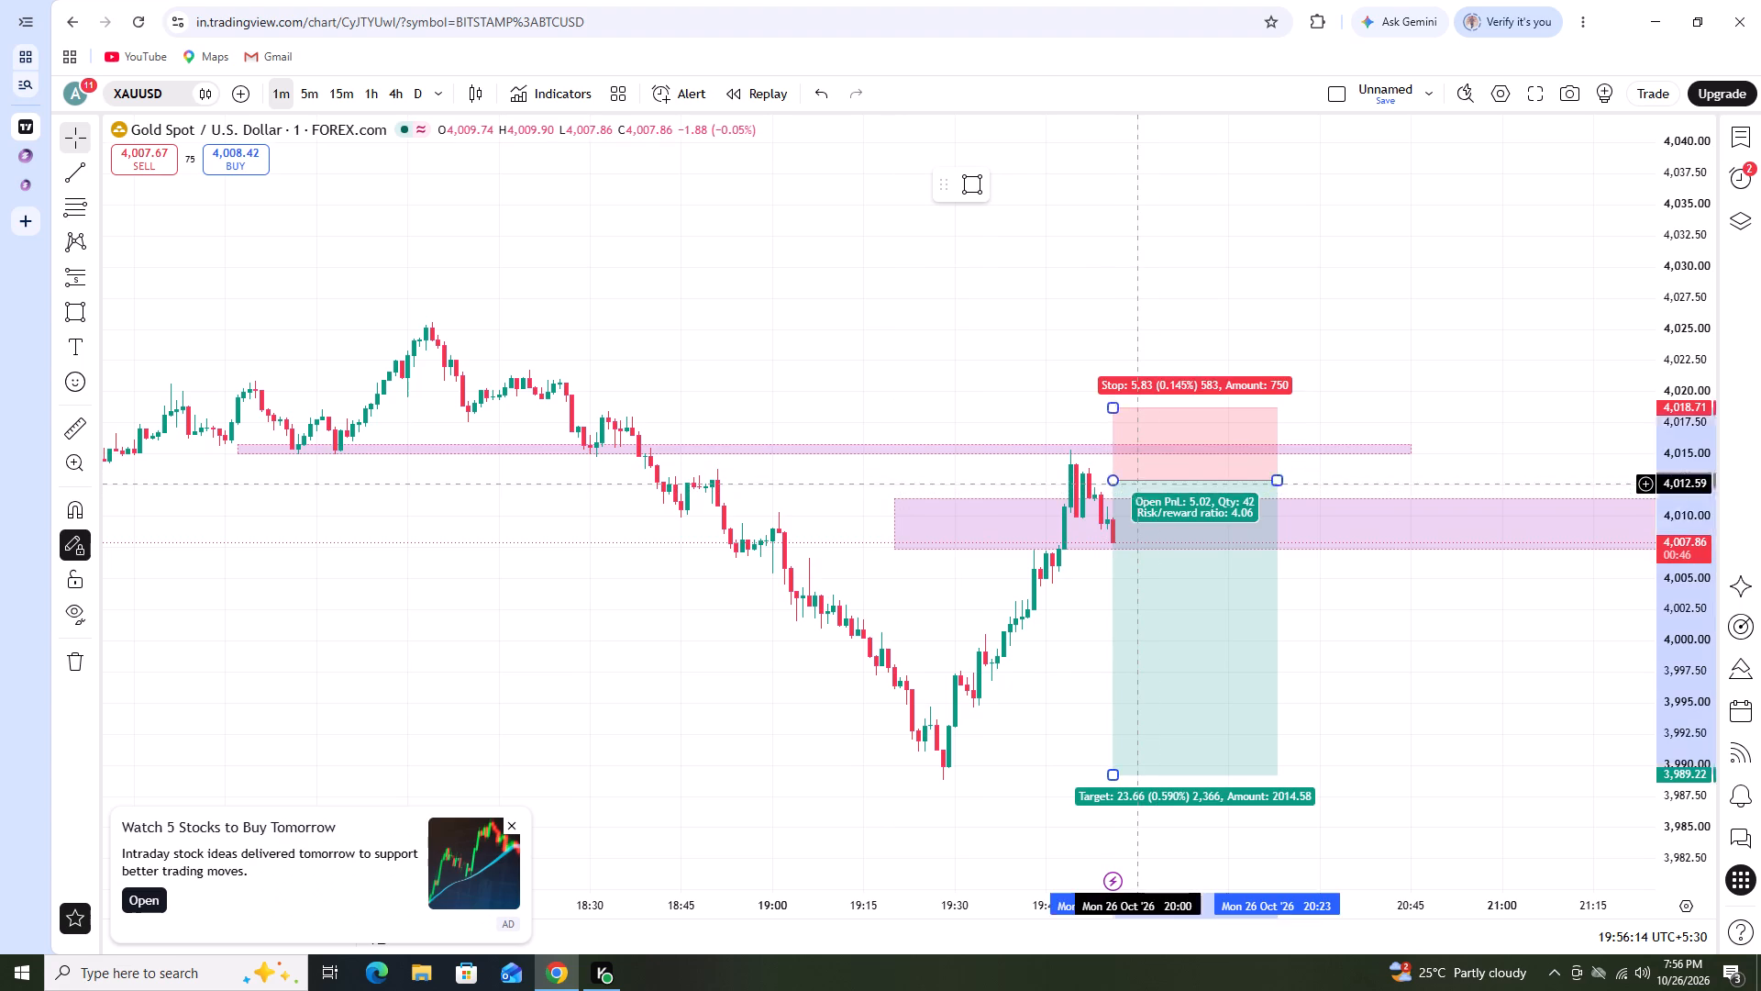
{"action": "left_click_drag", "start_coordinate": [1140, 496], "coordinate": [1149, 560]}
{"action": "left_click_drag", "start_coordinate": [1124, 488], "coordinate": [1120, 459]}
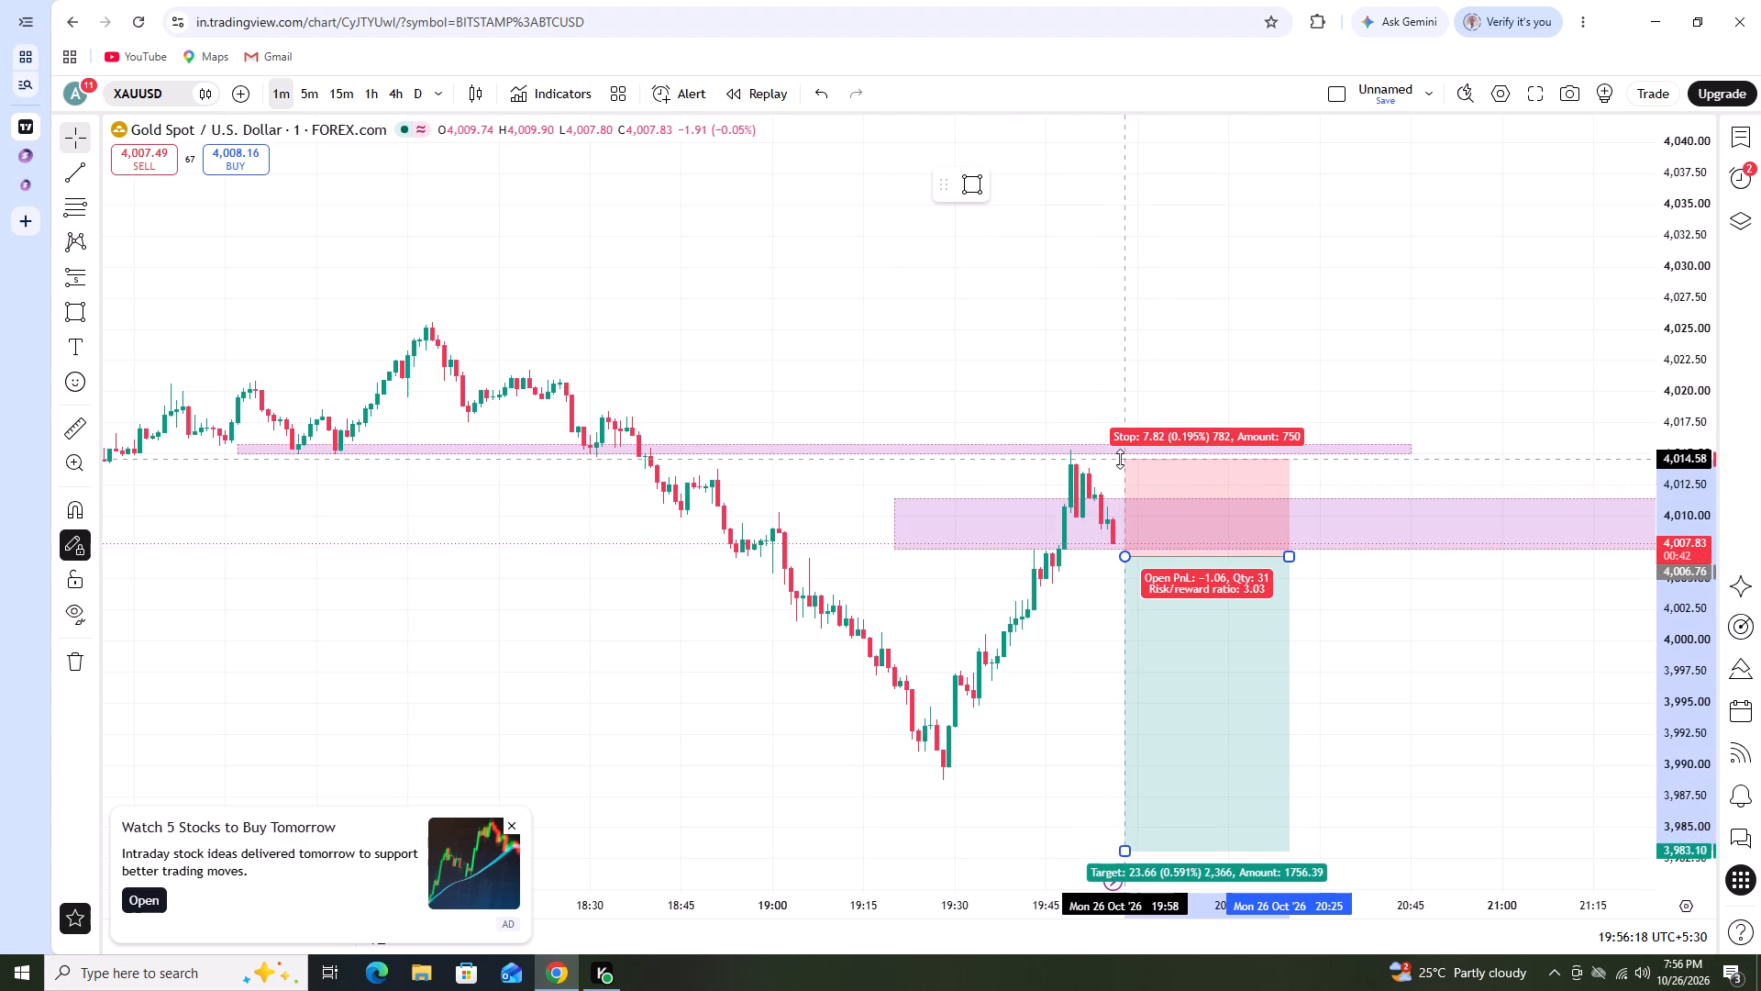
{"action": "left_click_drag", "start_coordinate": [1120, 459], "coordinate": [1120, 454]}
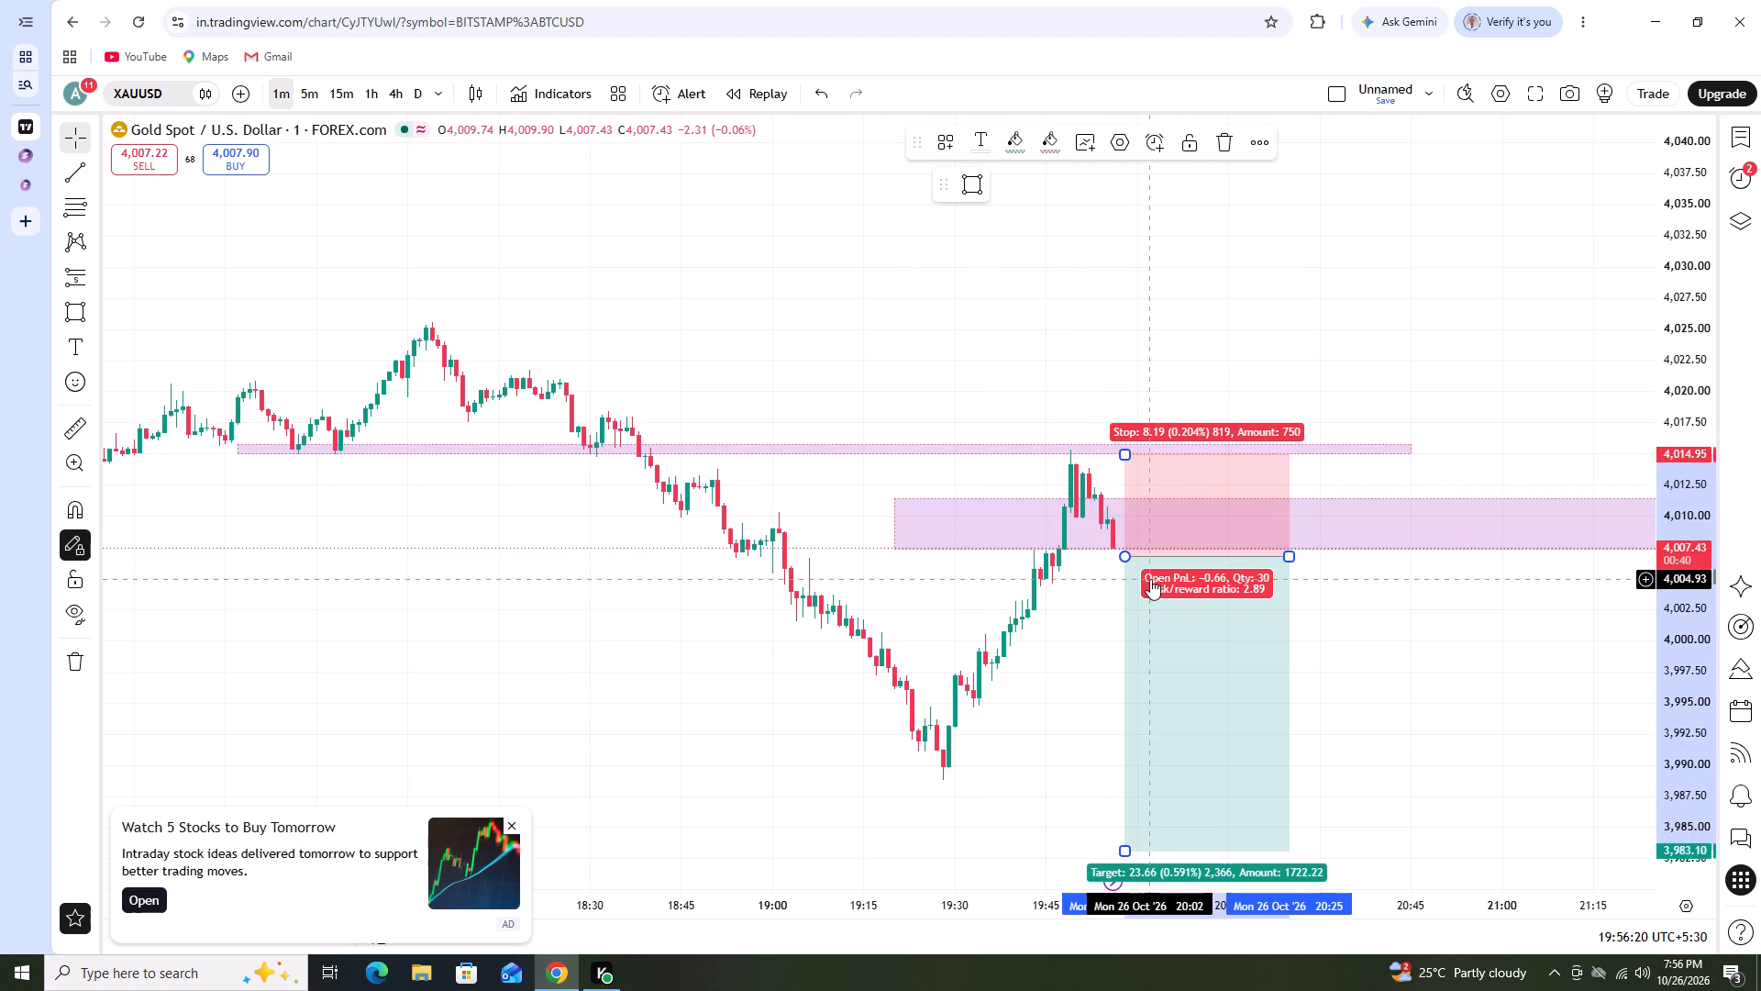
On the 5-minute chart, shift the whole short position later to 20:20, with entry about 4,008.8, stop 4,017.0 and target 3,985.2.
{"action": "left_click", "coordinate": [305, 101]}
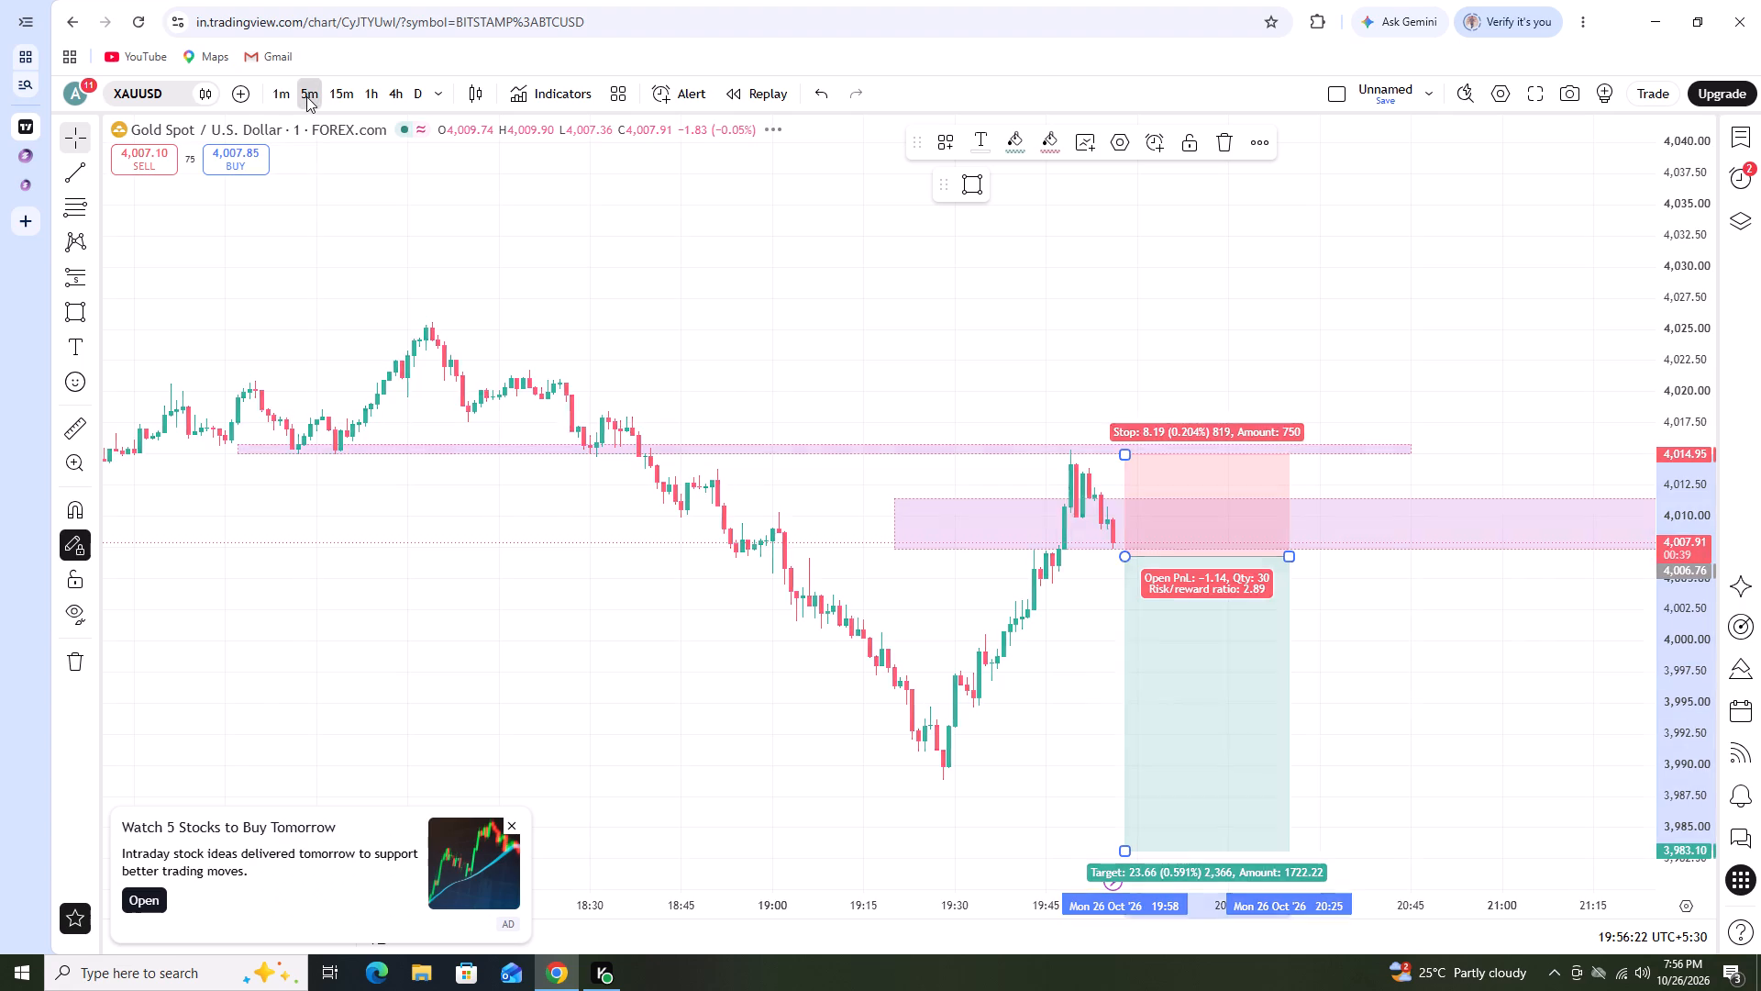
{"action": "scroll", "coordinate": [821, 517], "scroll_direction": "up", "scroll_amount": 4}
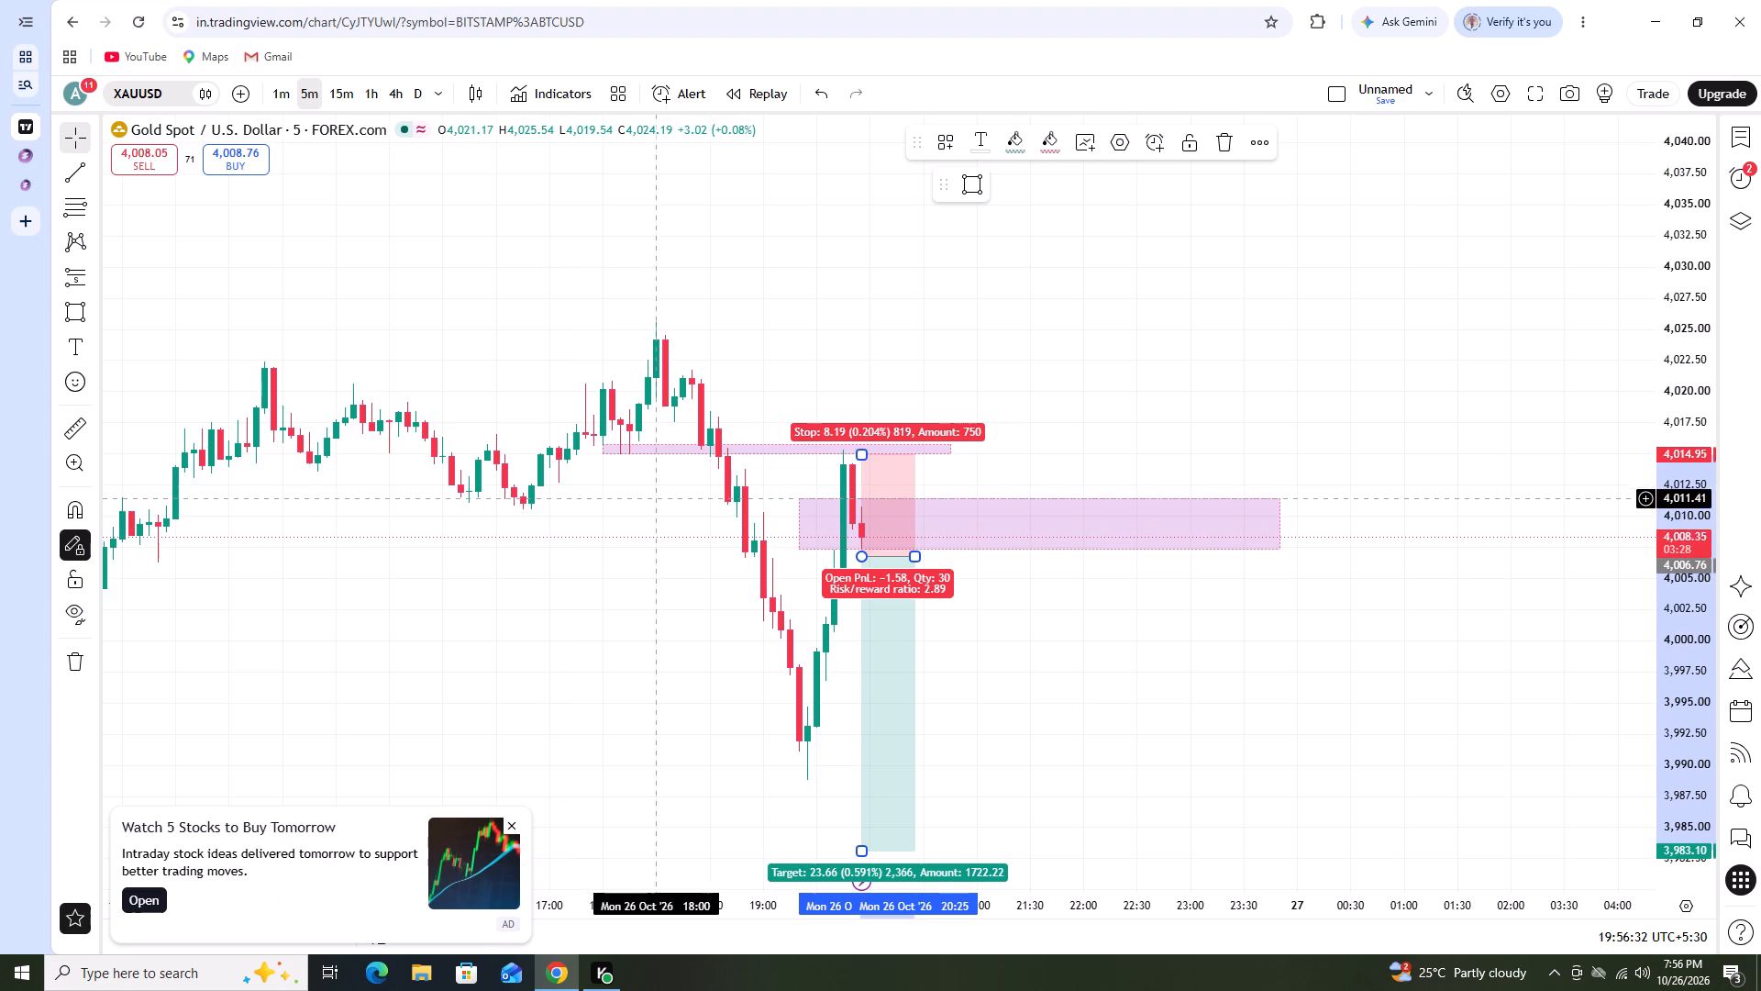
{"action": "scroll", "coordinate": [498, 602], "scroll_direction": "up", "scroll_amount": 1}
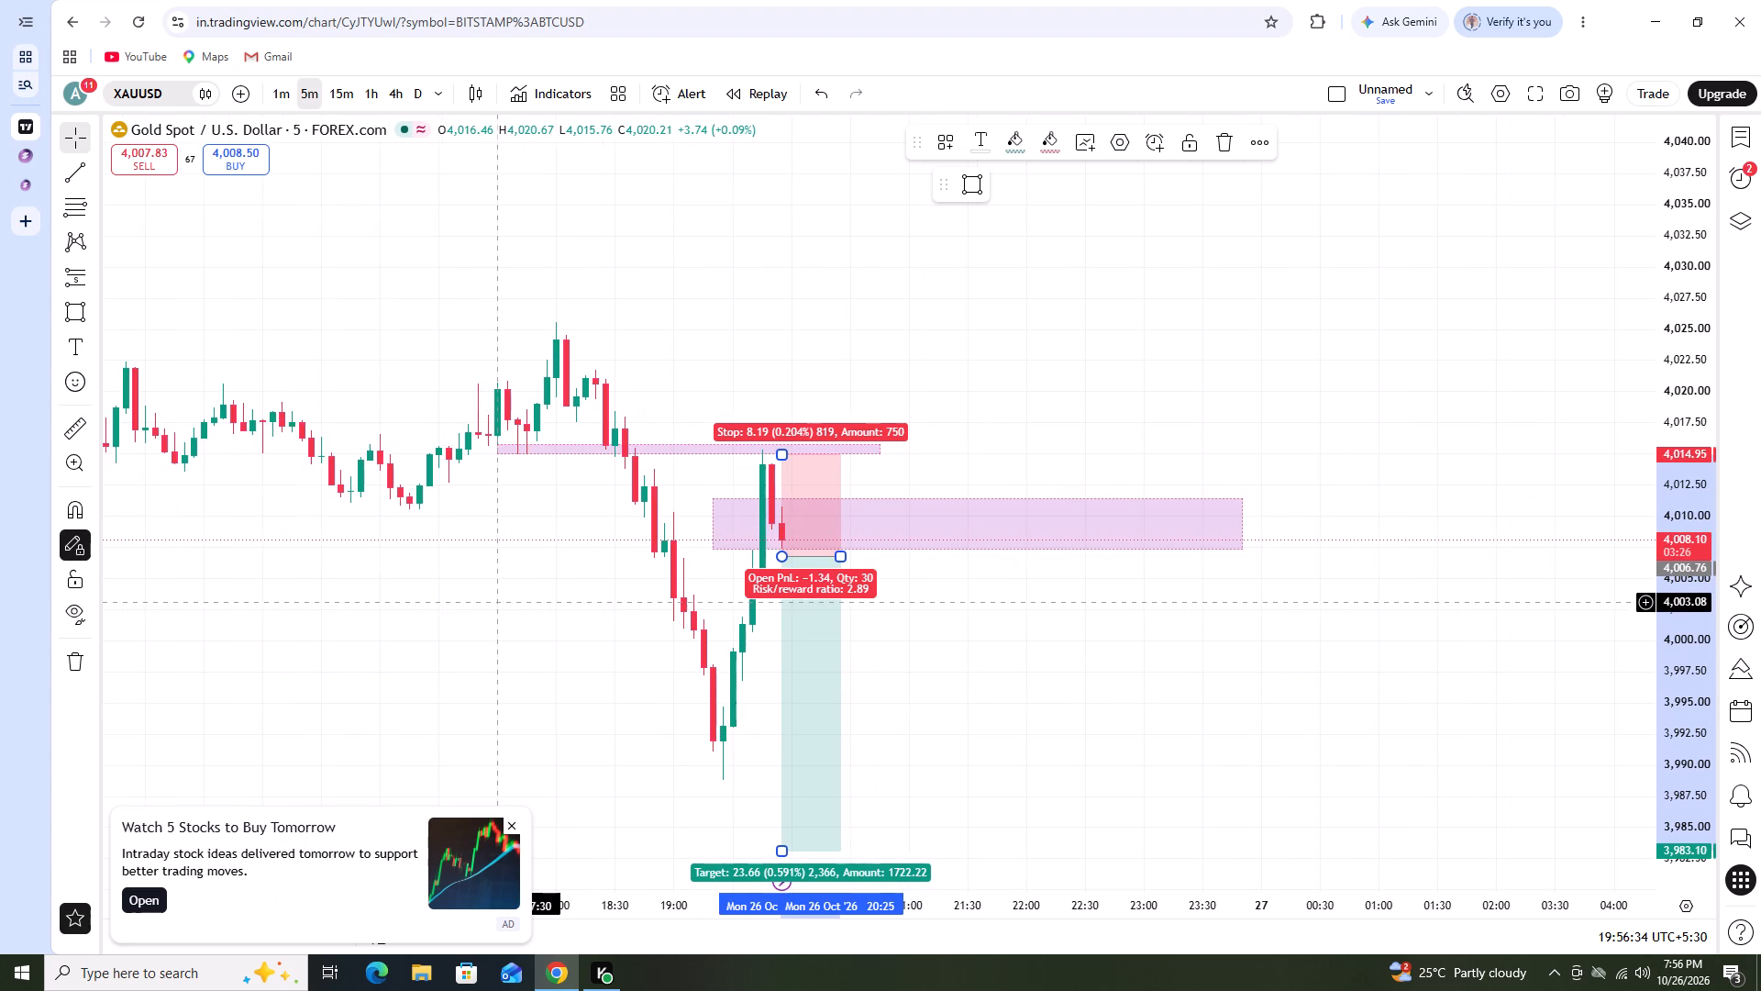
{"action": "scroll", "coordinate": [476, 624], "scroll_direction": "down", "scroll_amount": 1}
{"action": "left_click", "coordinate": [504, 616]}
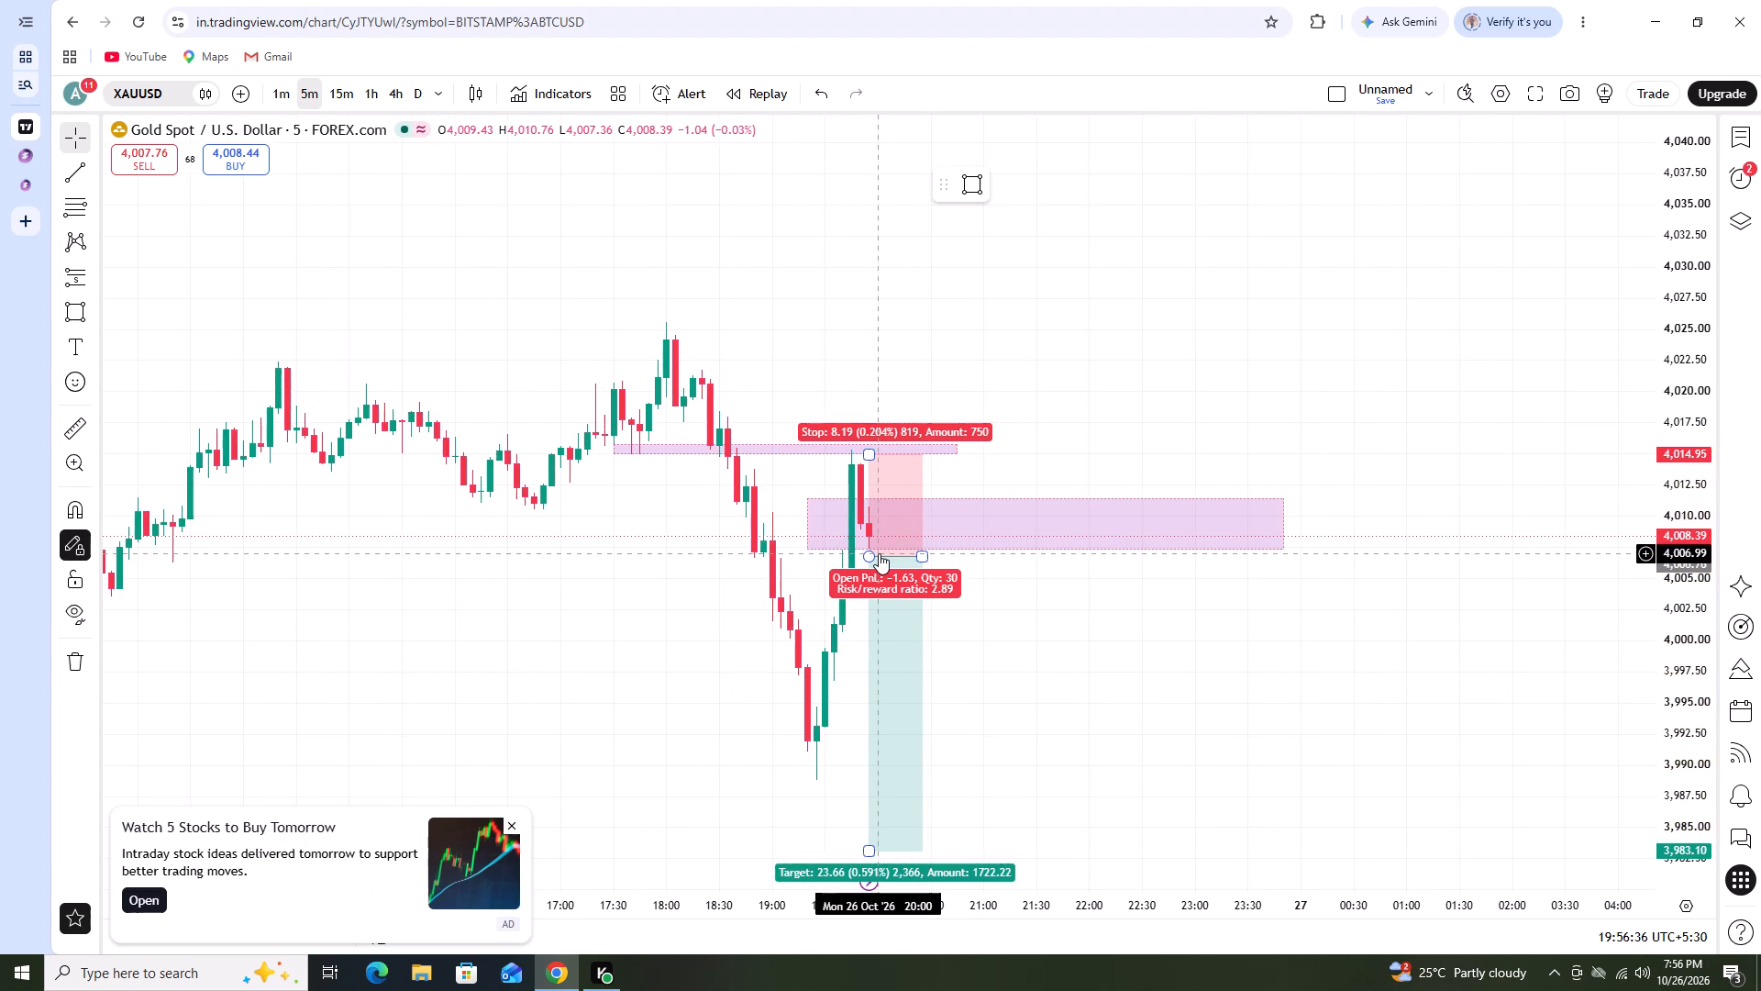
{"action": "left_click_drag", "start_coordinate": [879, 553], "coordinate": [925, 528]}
Back on the 1-minute chart, move the short position beside the latest candles, with entry about 4,007.4, stop 4,015.6 and target 3,983.8.
{"action": "left_click", "coordinate": [282, 85]}
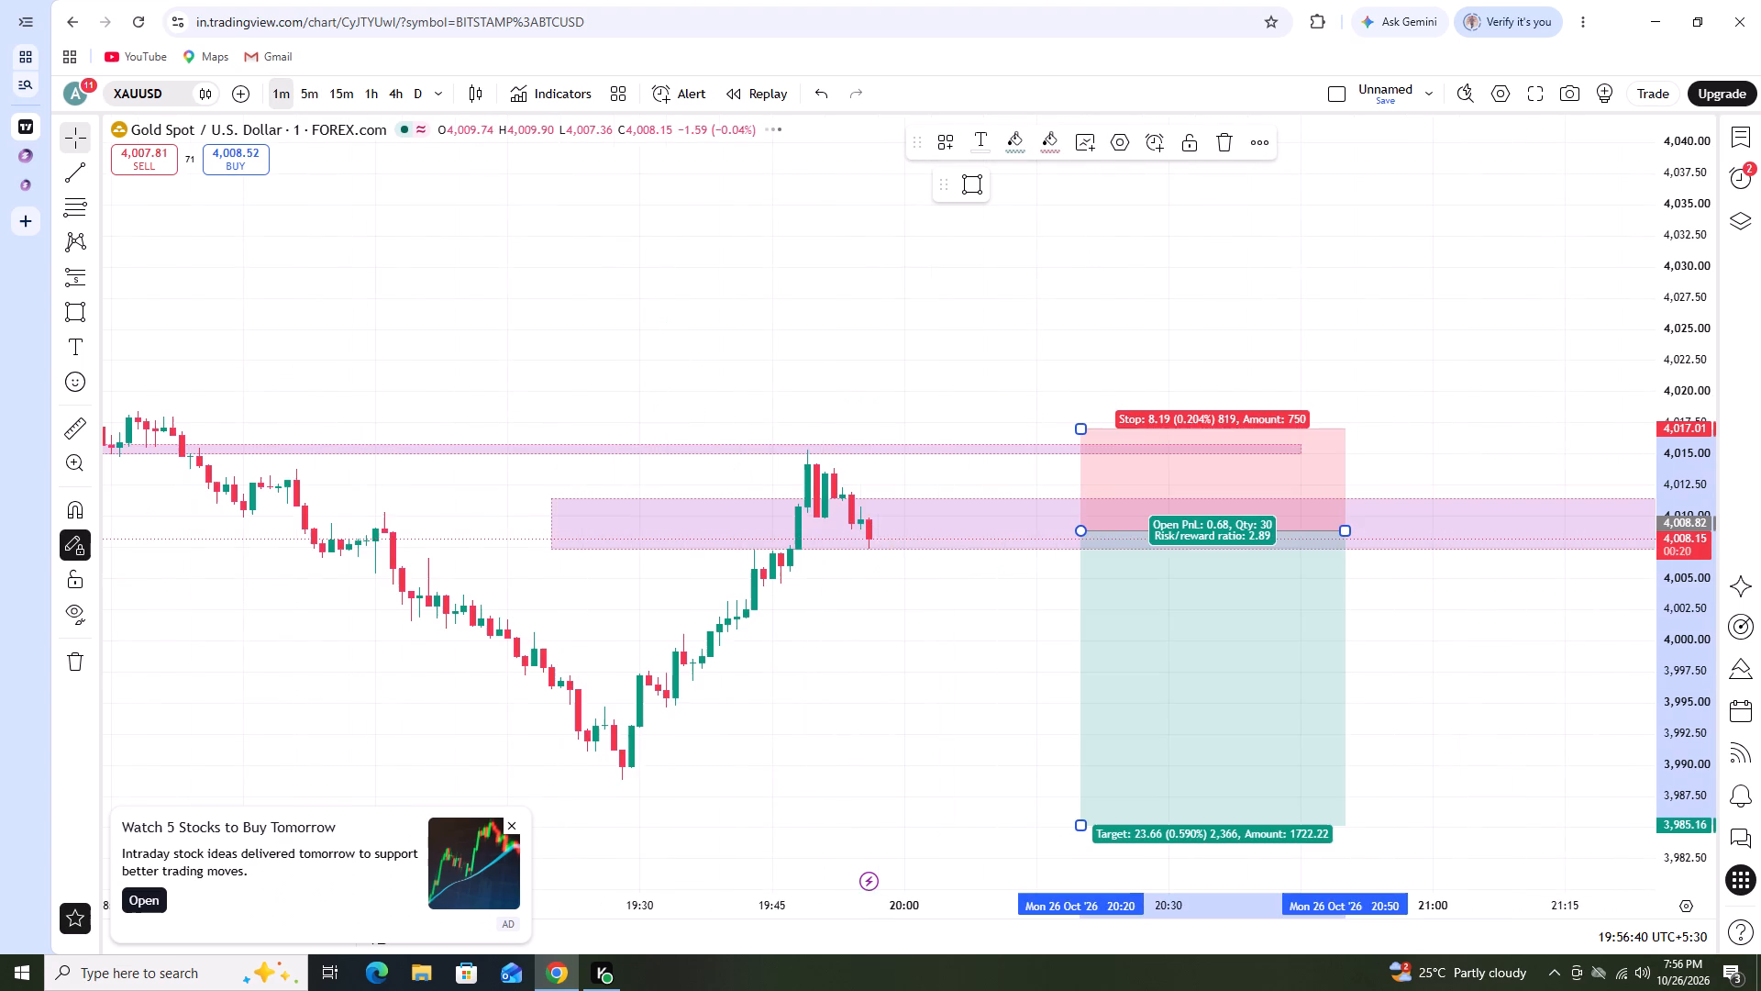
{"action": "scroll", "coordinate": [772, 633], "scroll_direction": "down", "scroll_amount": 4}
{"action": "scroll", "coordinate": [975, 656], "scroll_direction": "down", "scroll_amount": 3}
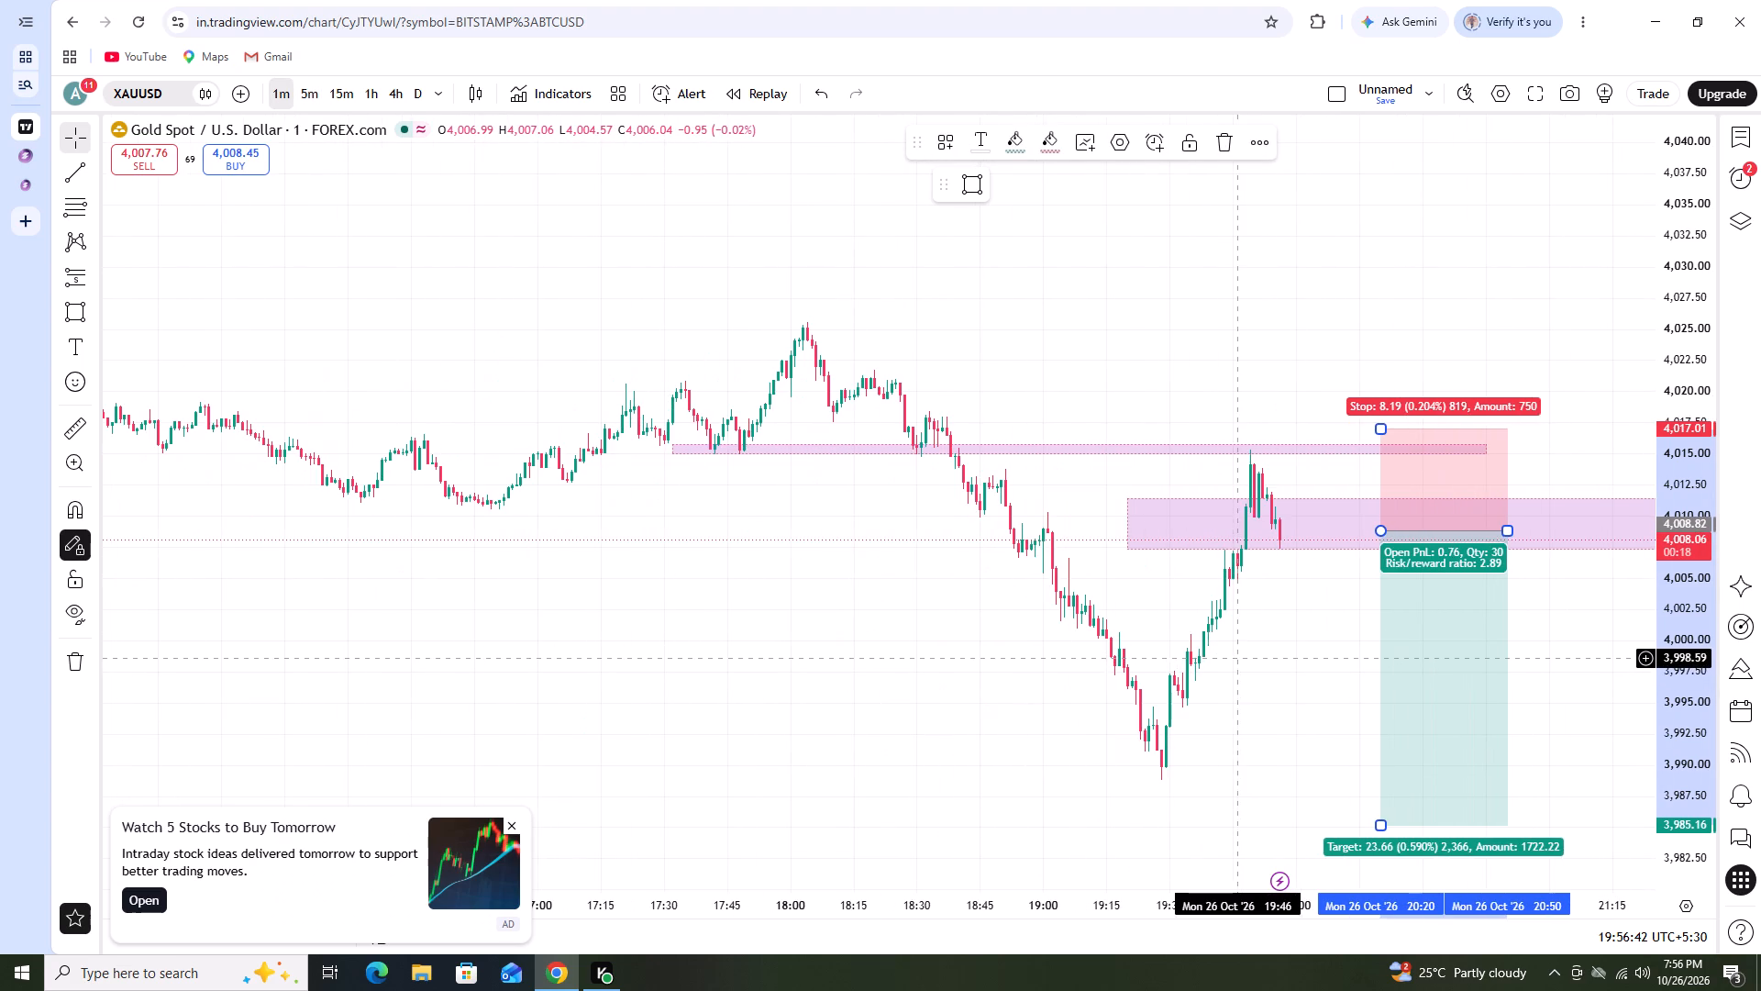
{"action": "left_click_drag", "start_coordinate": [1237, 658], "coordinate": [969, 690]}
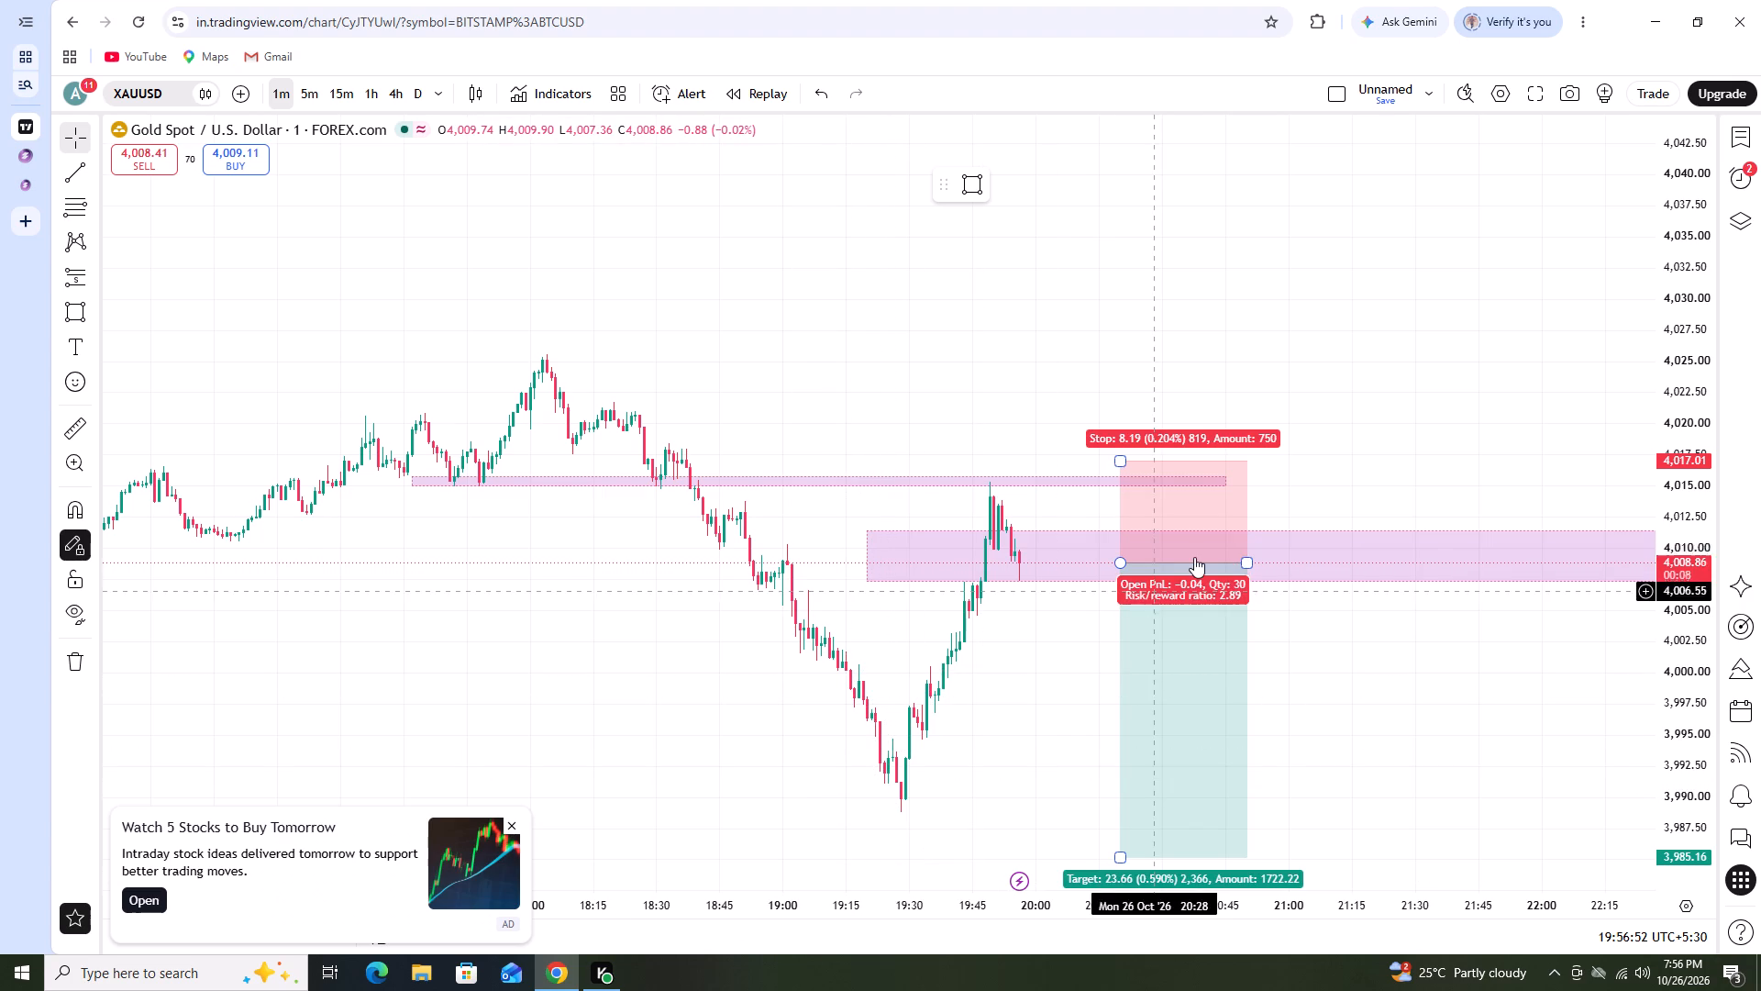
{"action": "left_click_drag", "start_coordinate": [1183, 556], "coordinate": [1113, 547]}
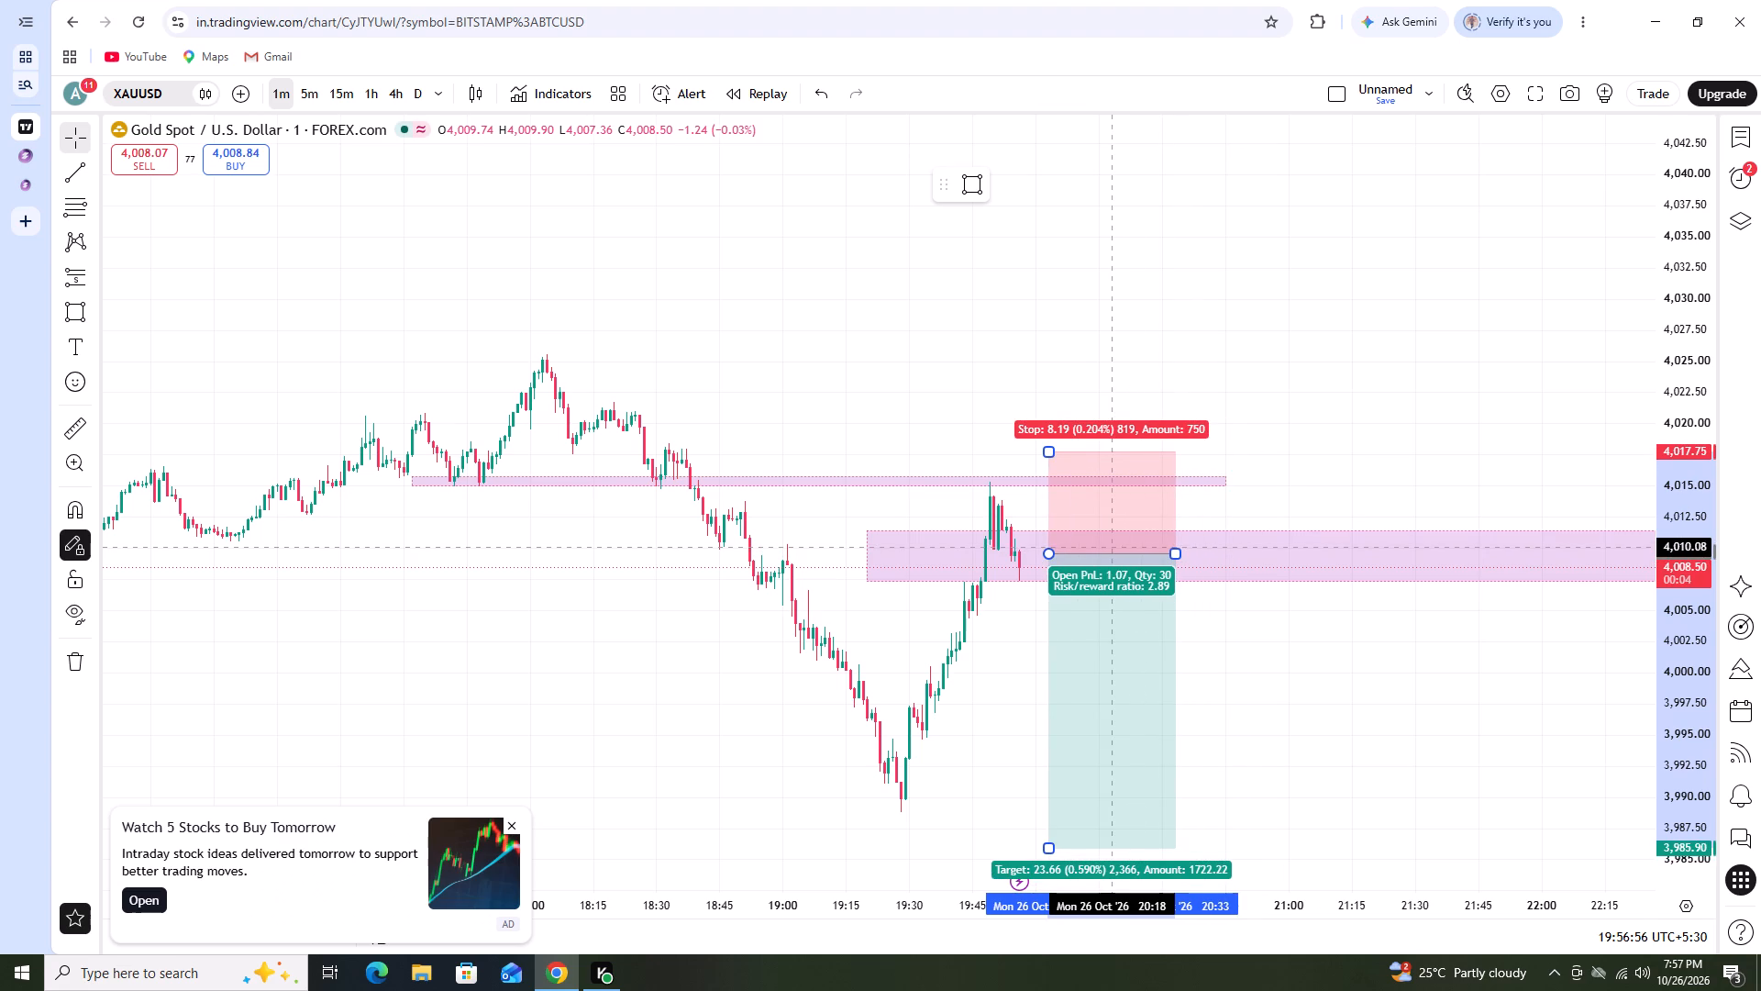
{"action": "left_click_drag", "start_coordinate": [1113, 547], "coordinate": [1100, 540]}
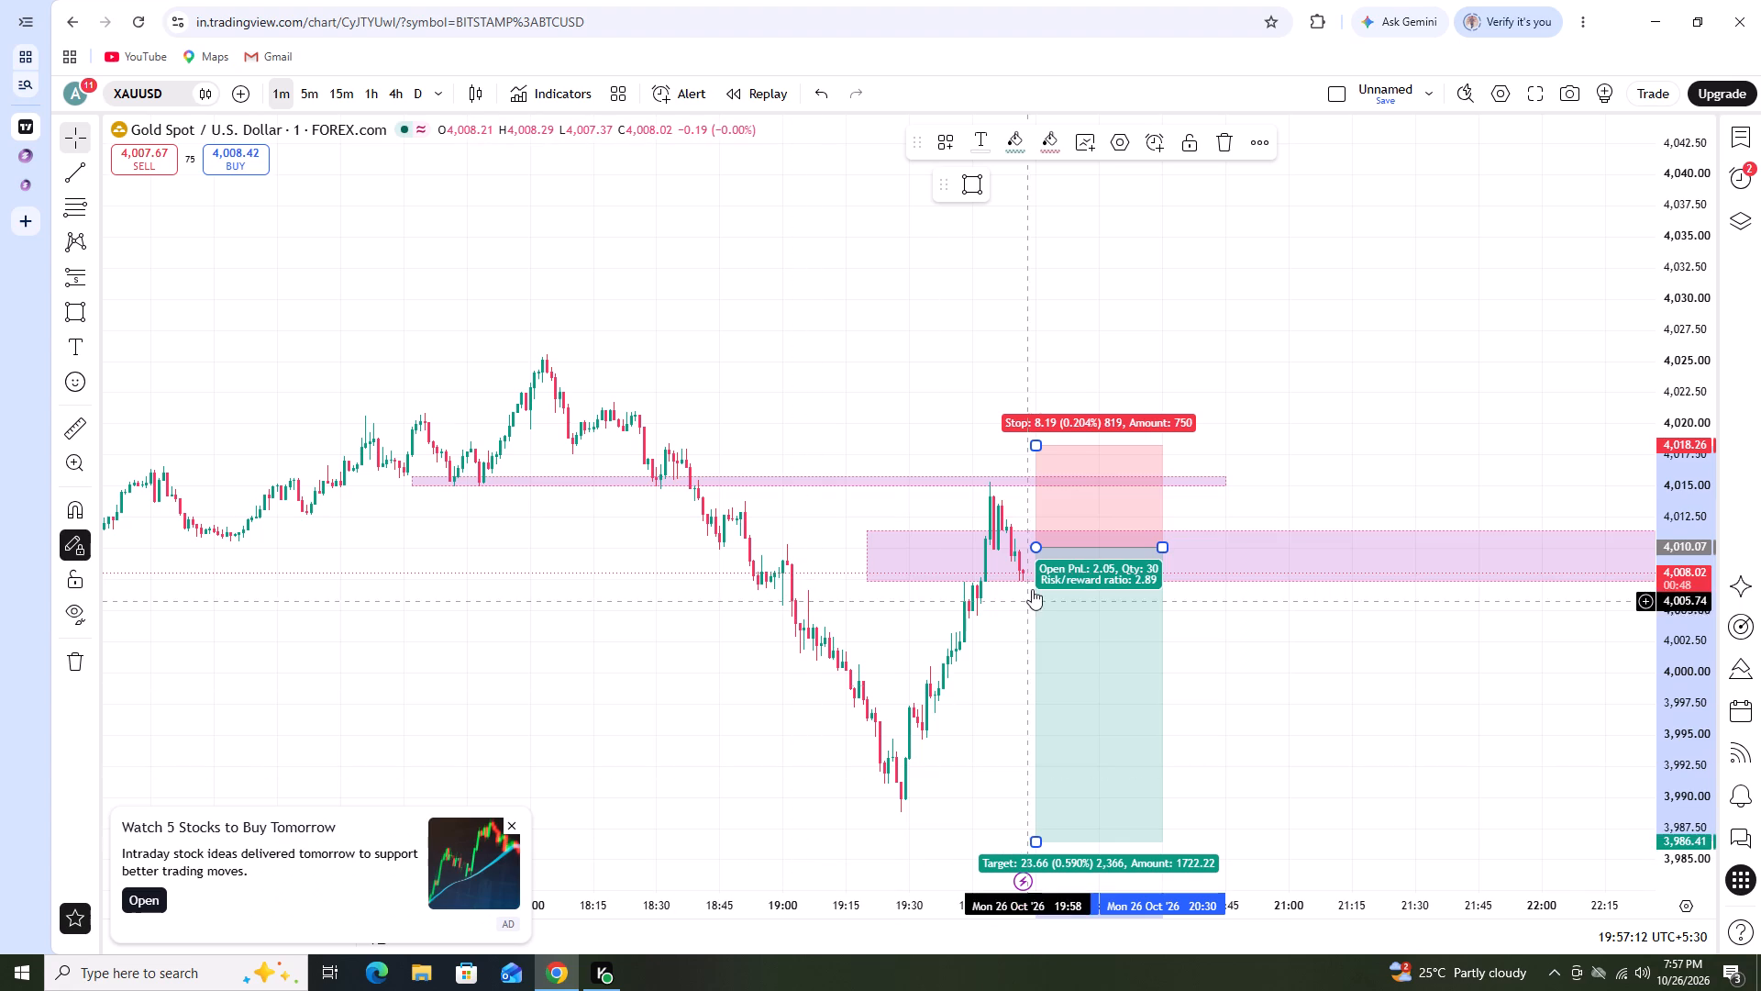
{"action": "left_click_drag", "start_coordinate": [1070, 551], "coordinate": [1074, 585]}
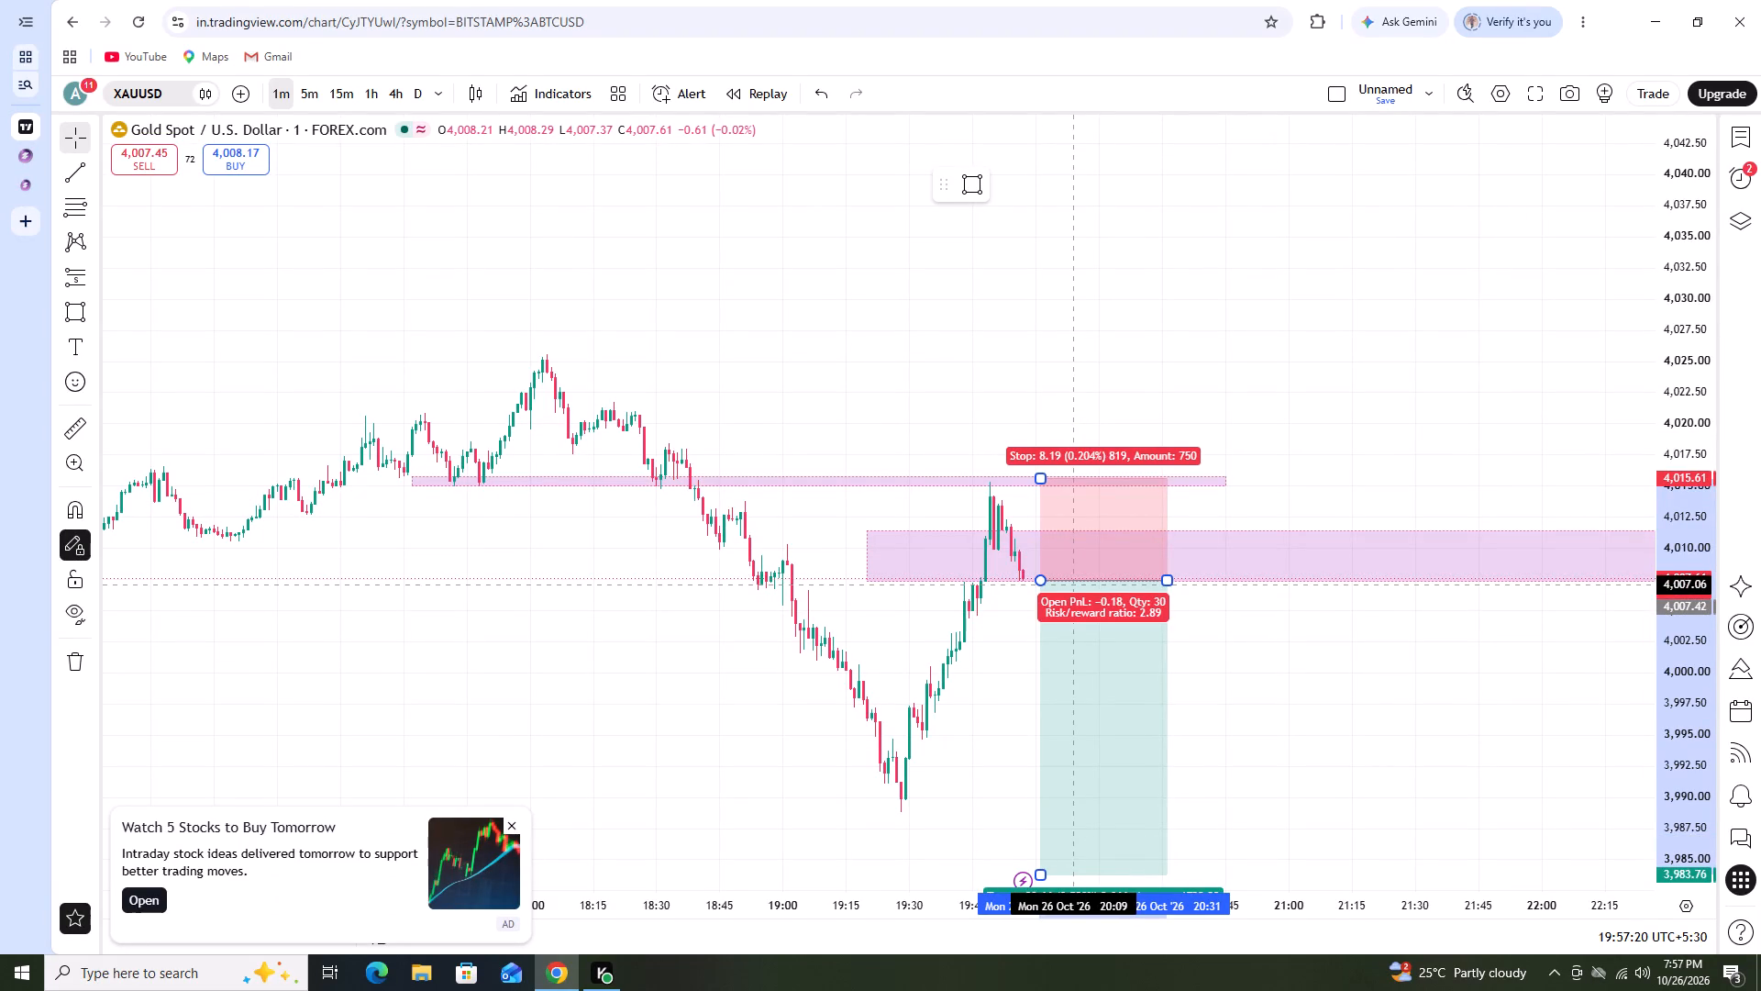
{"action": "left_click_drag", "start_coordinate": [1074, 585], "coordinate": [1075, 585]}
{"action": "left_click", "coordinate": [548, 578]}
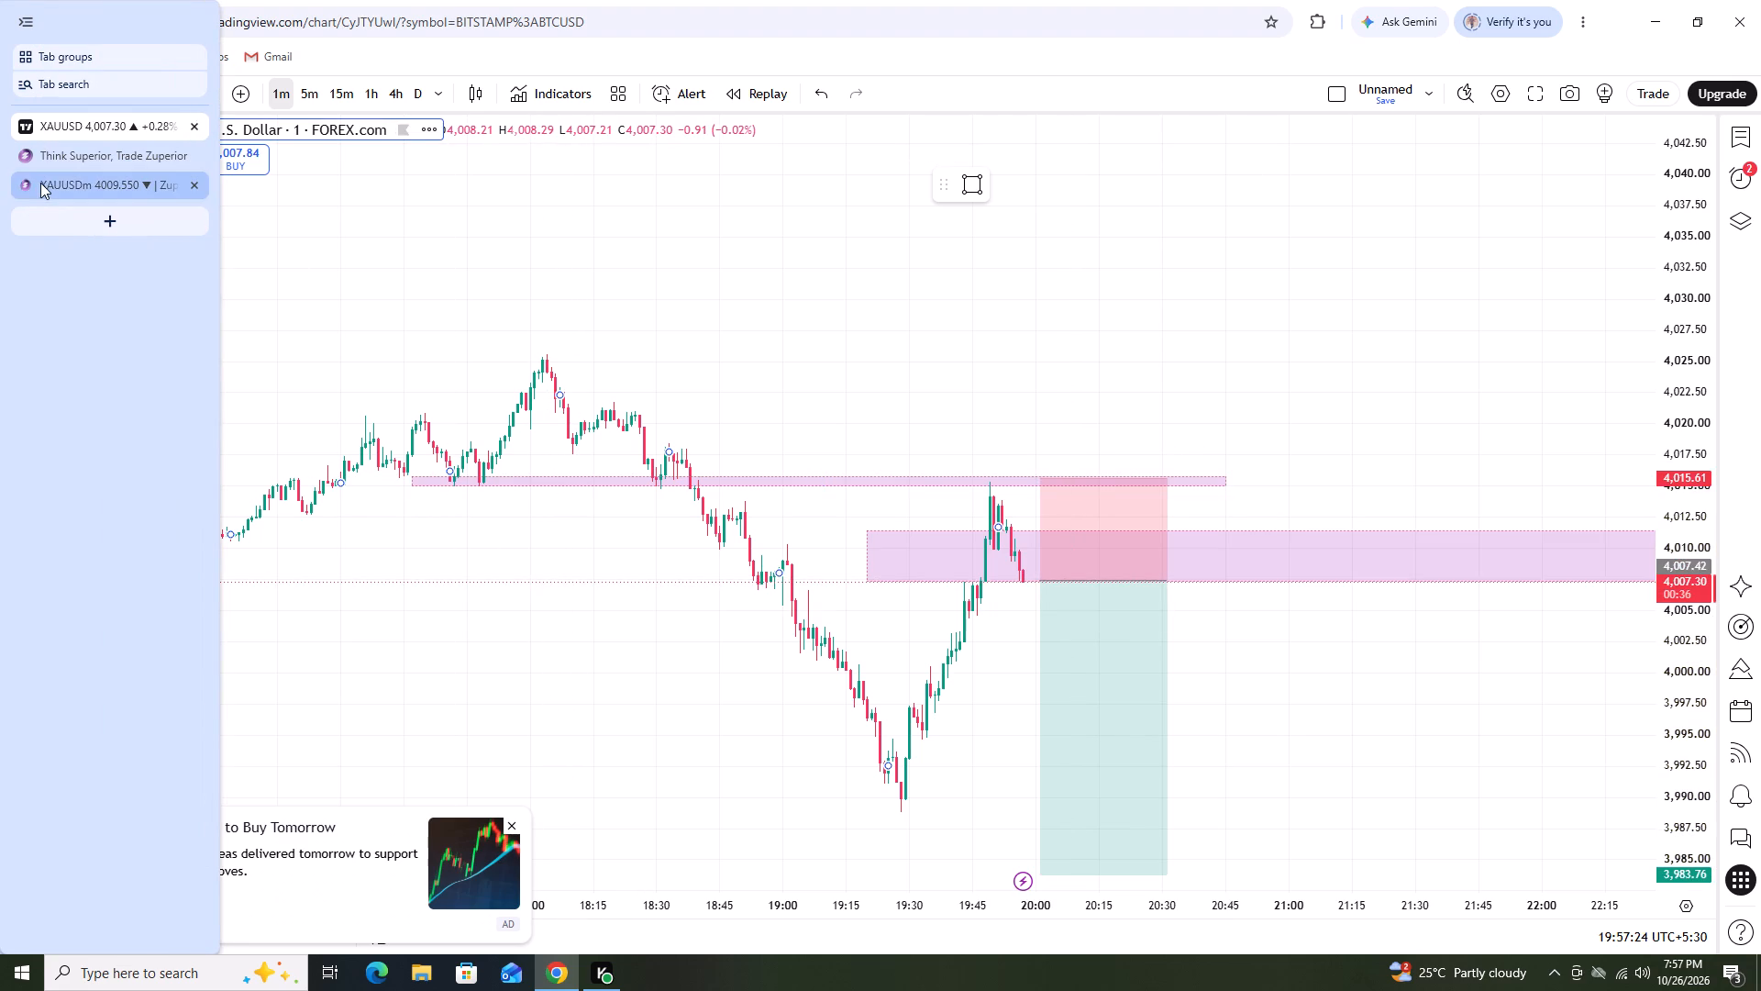
Switch to the Zuperior terminal, review the XAUUSDm chart and place a market sell of 0.01 lots.
{"action": "left_click", "coordinate": [40, 183]}
{"action": "scroll", "coordinate": [921, 409], "scroll_direction": "up", "scroll_amount": 1}
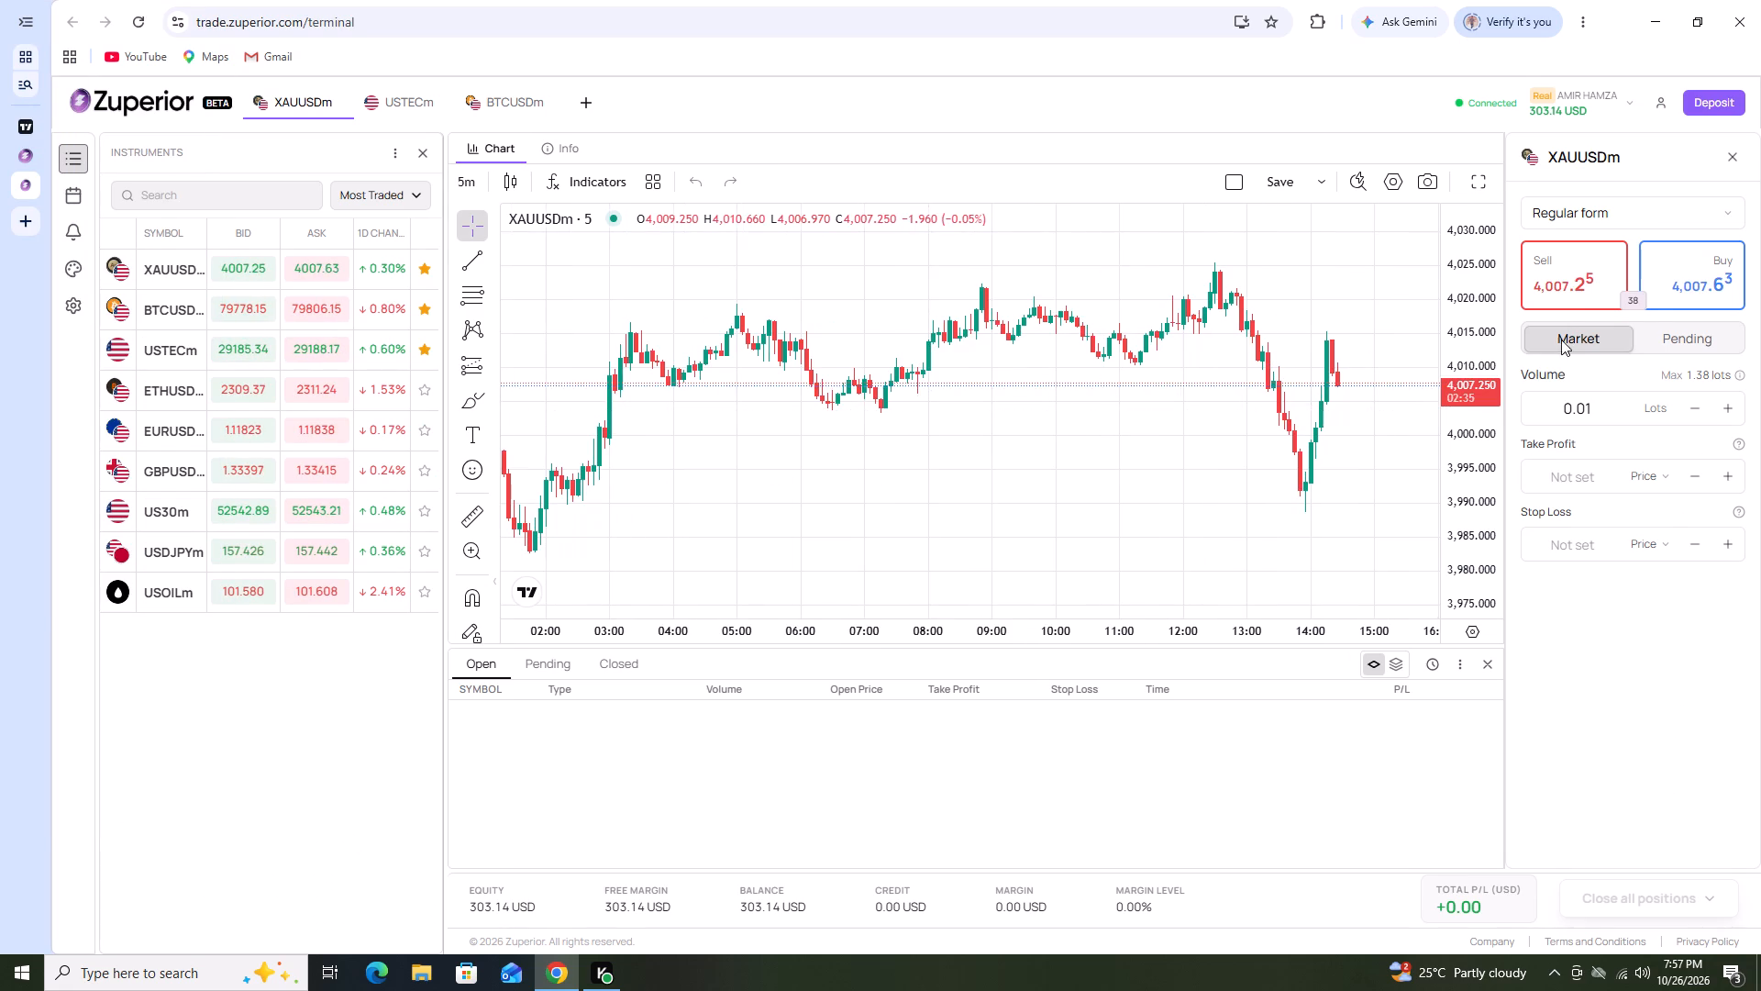
{"action": "scroll", "coordinate": [1553, 350], "scroll_direction": "down", "scroll_amount": 1}
{"action": "left_click_drag", "start_coordinate": [1076, 404], "coordinate": [985, 429]}
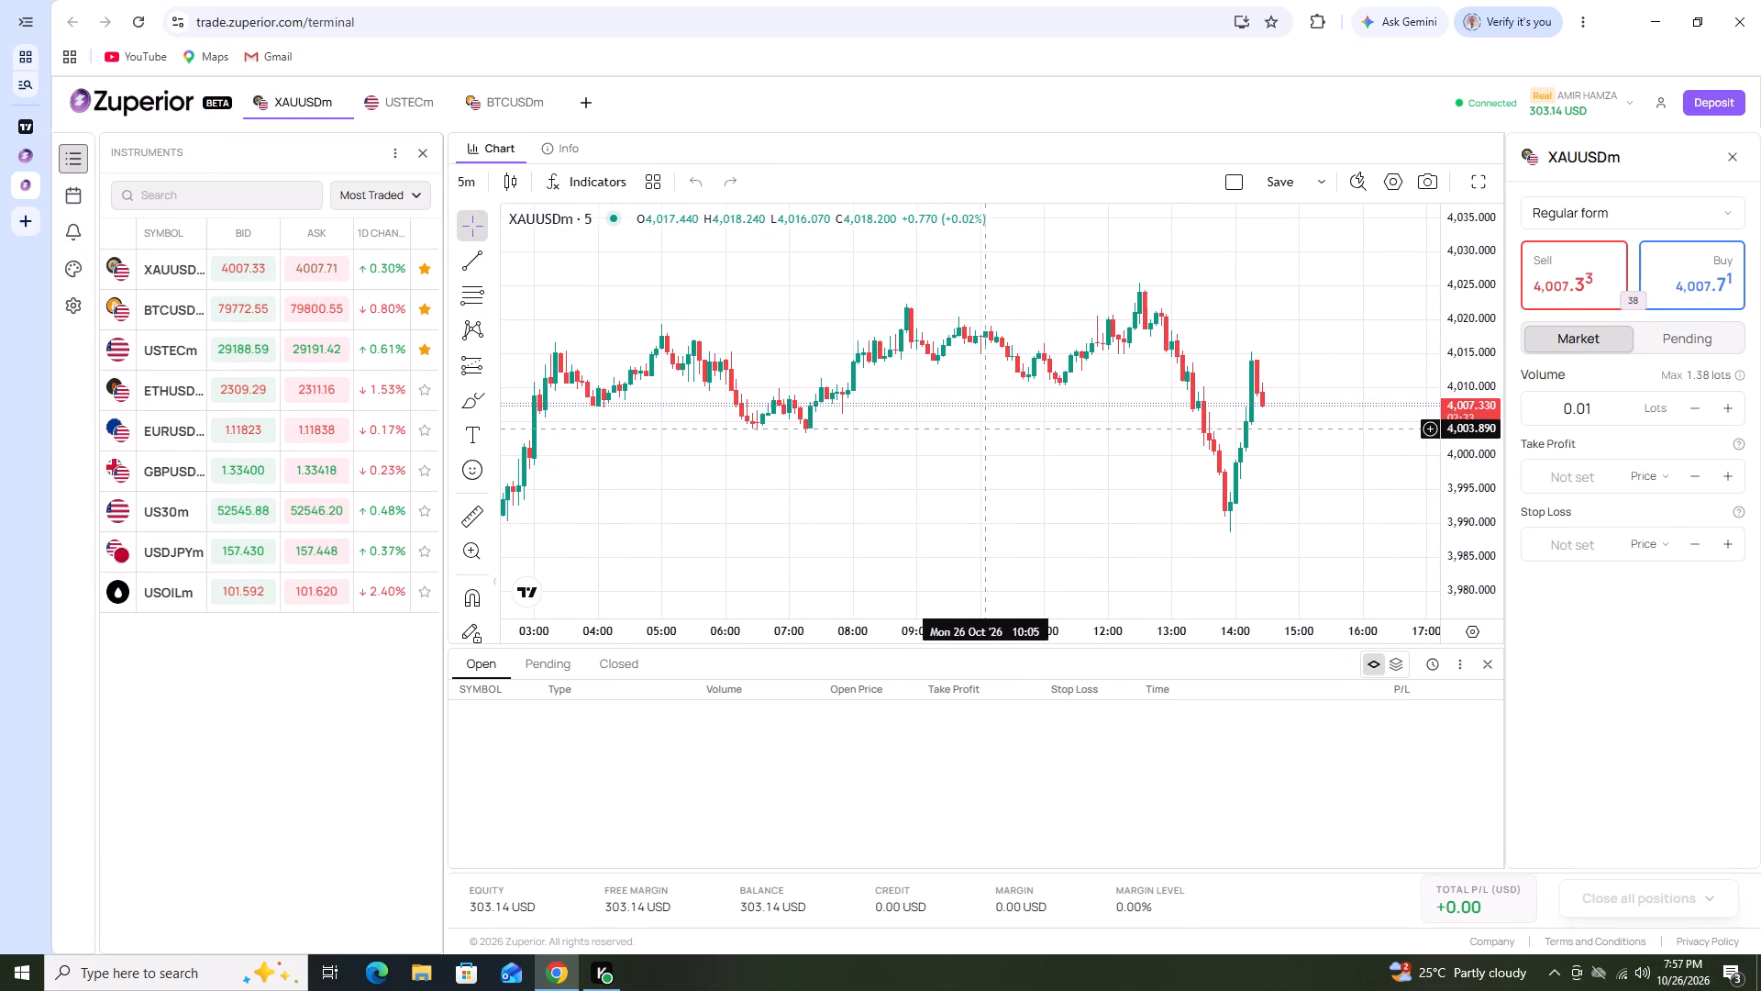
{"action": "left_click_drag", "start_coordinate": [985, 429], "coordinate": [984, 429]}
{"action": "left_click", "coordinate": [1562, 279]}
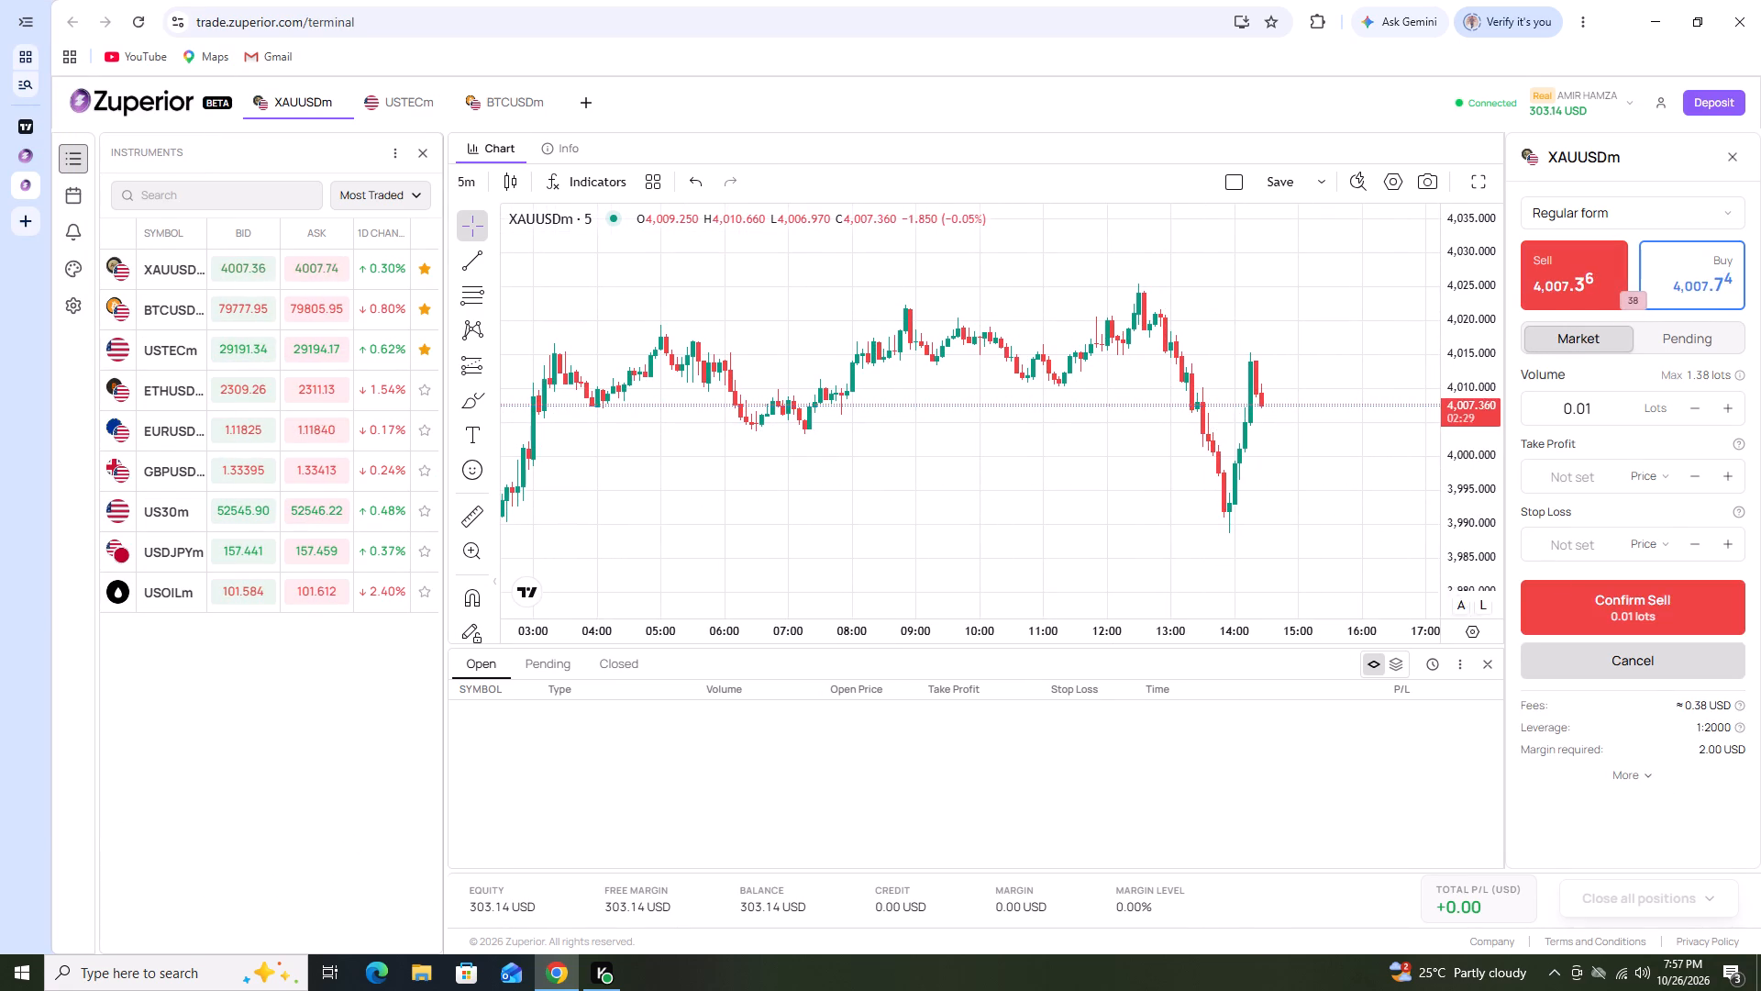
{"action": "scroll", "coordinate": [1270, 449], "scroll_direction": "down", "scroll_amount": 1}
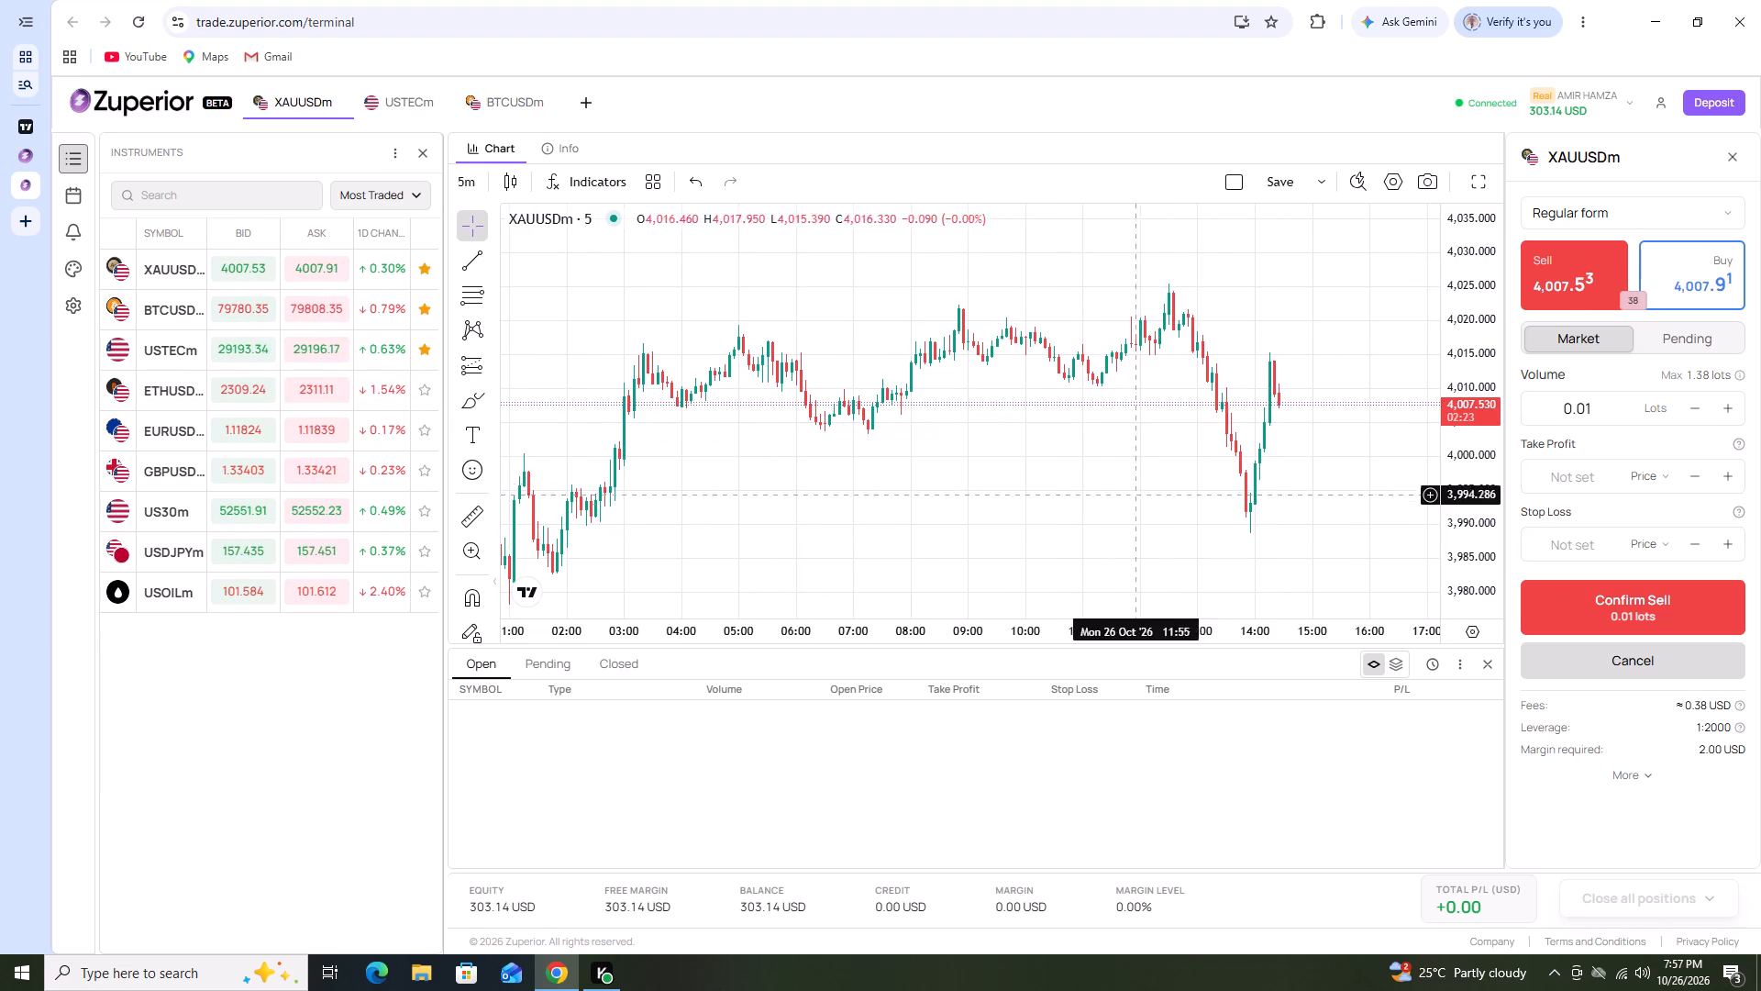
{"action": "scroll", "coordinate": [1027, 447], "scroll_direction": "up", "scroll_amount": 1}
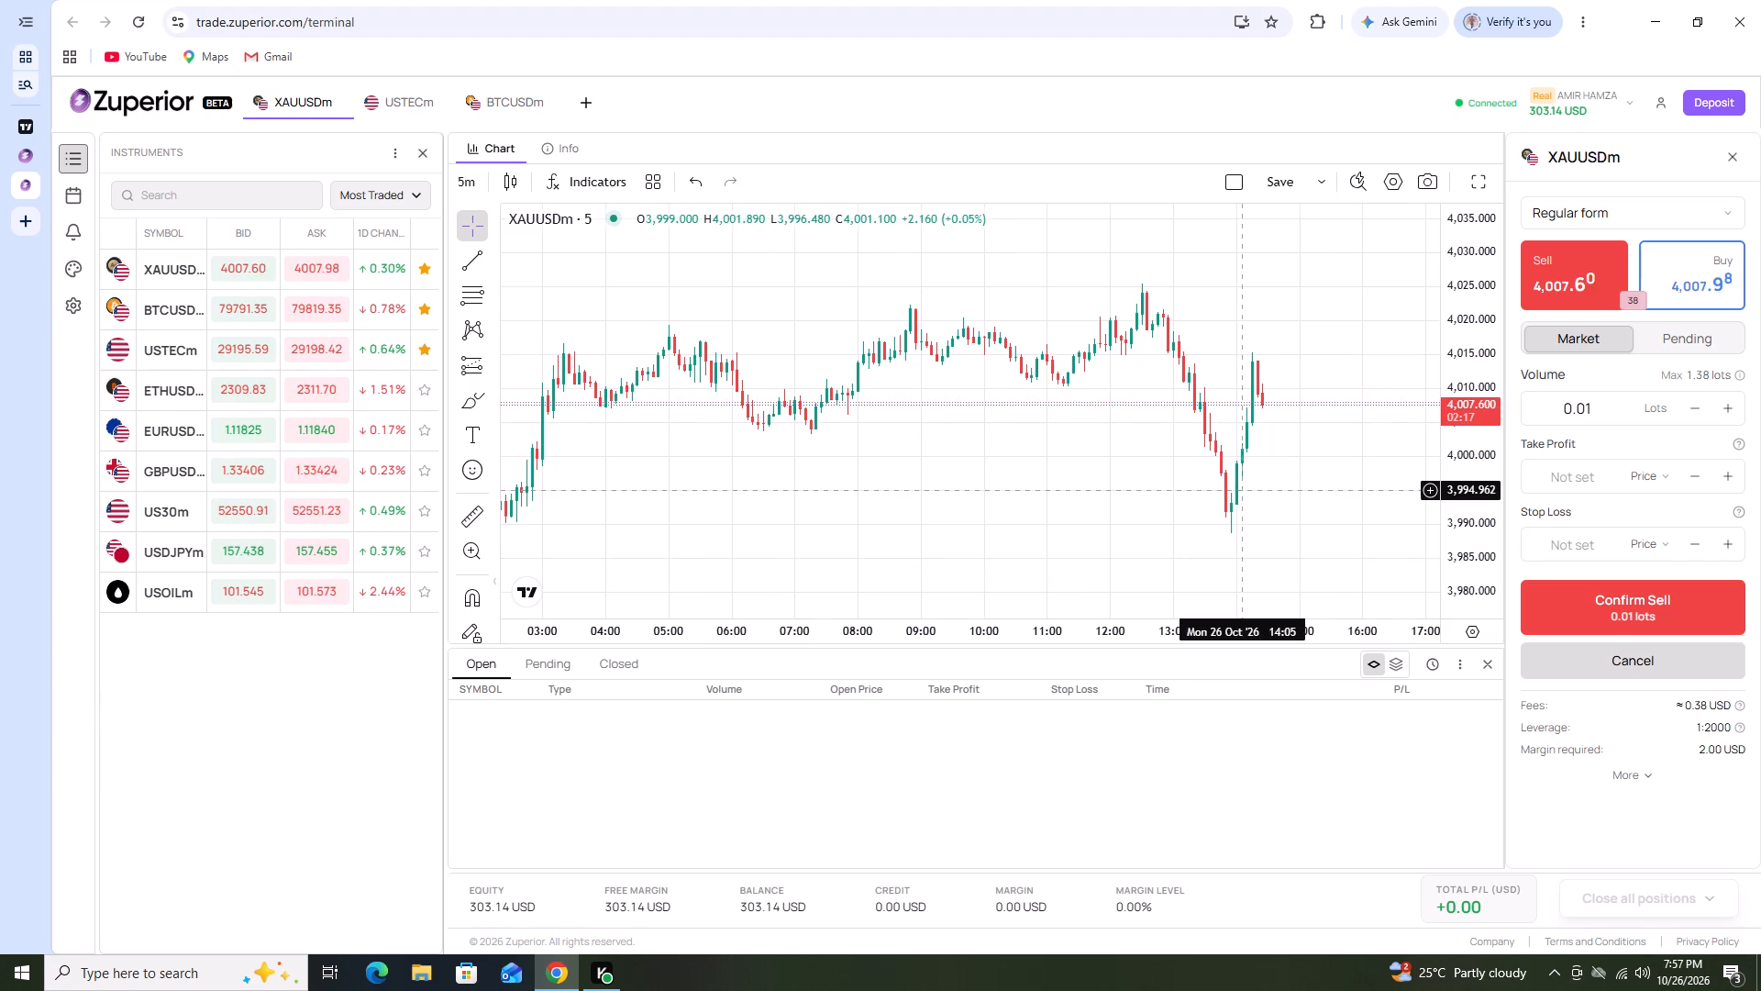
{"action": "left_click", "coordinate": [1603, 600]}
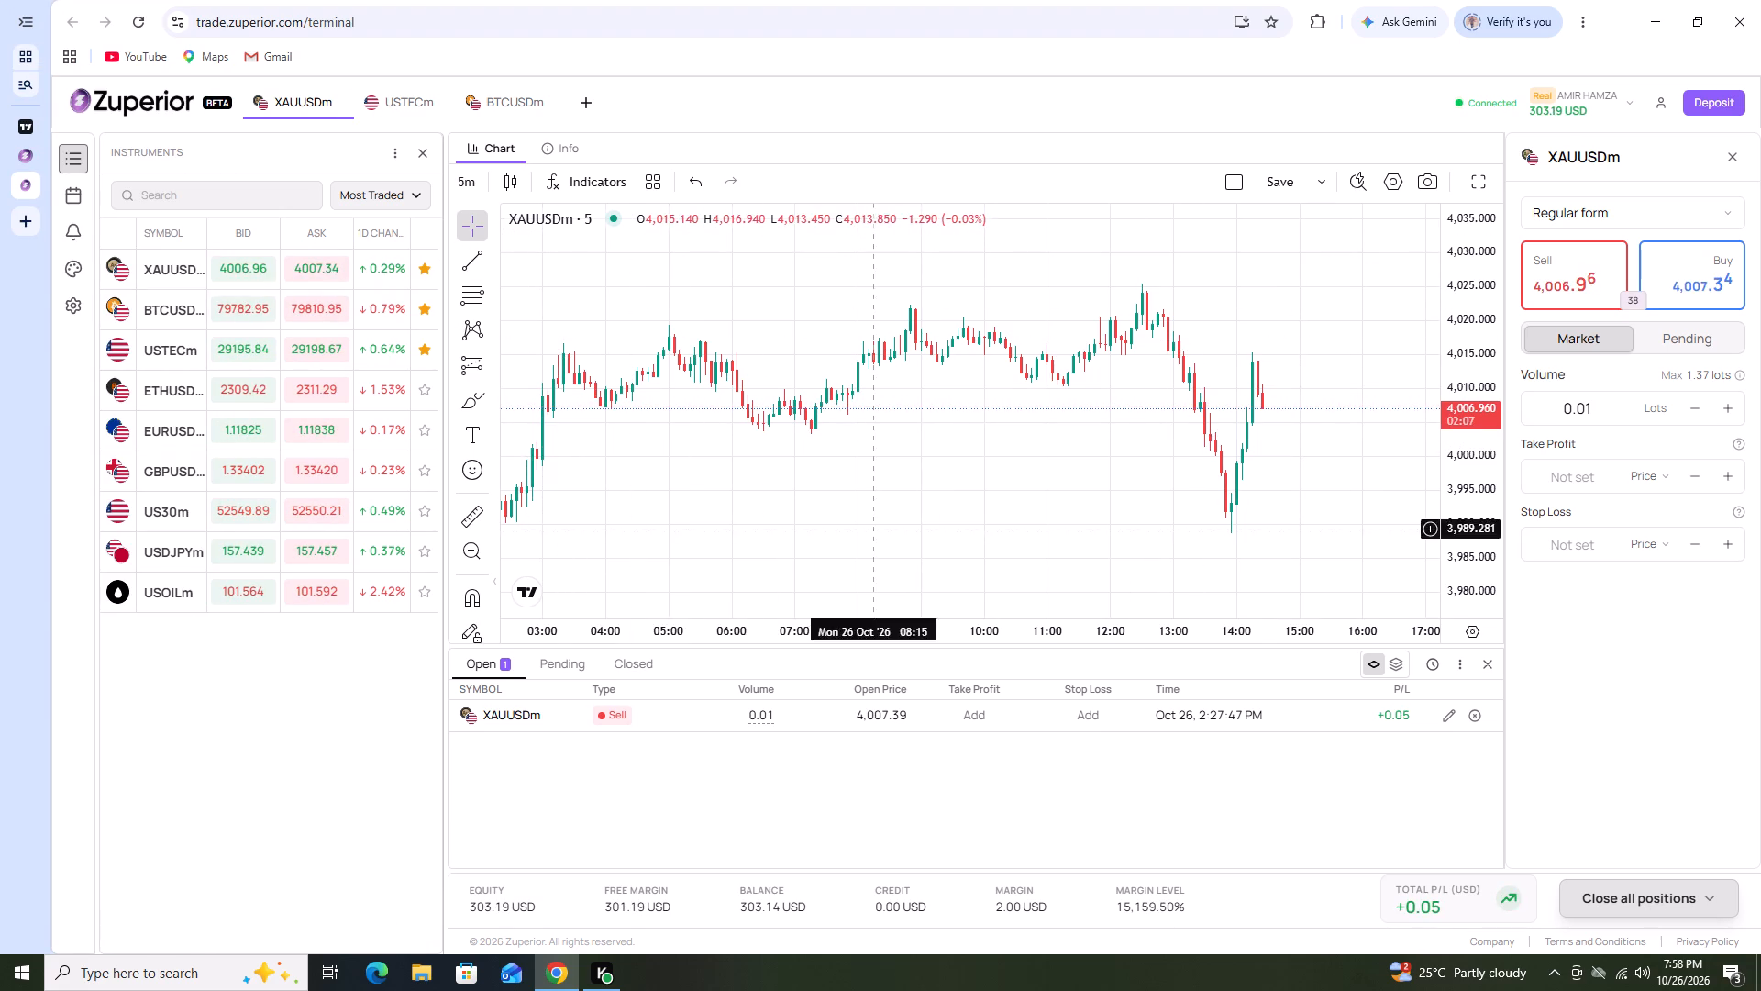
{"action": "left_click", "coordinate": [1295, 402]}
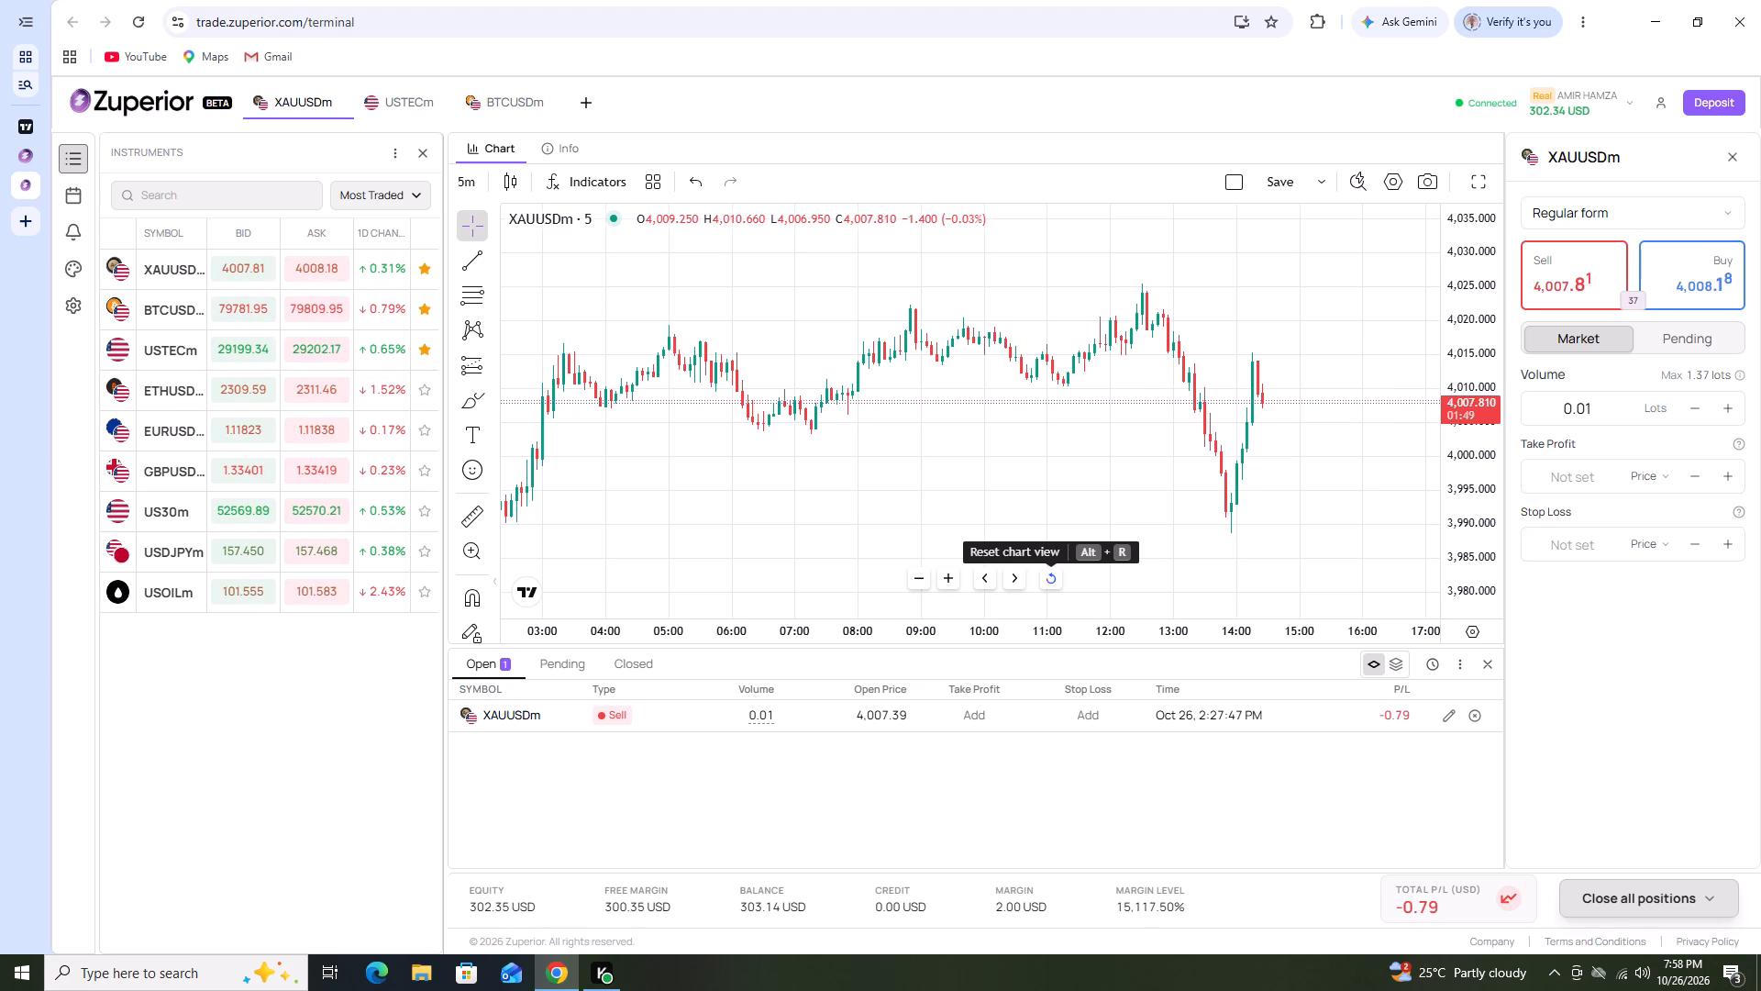
Return to the TradingView XAUUSD chart and raise the short position's stop to about 4,018.6, above the thin purple zone.
{"action": "left_click", "coordinate": [128, 118]}
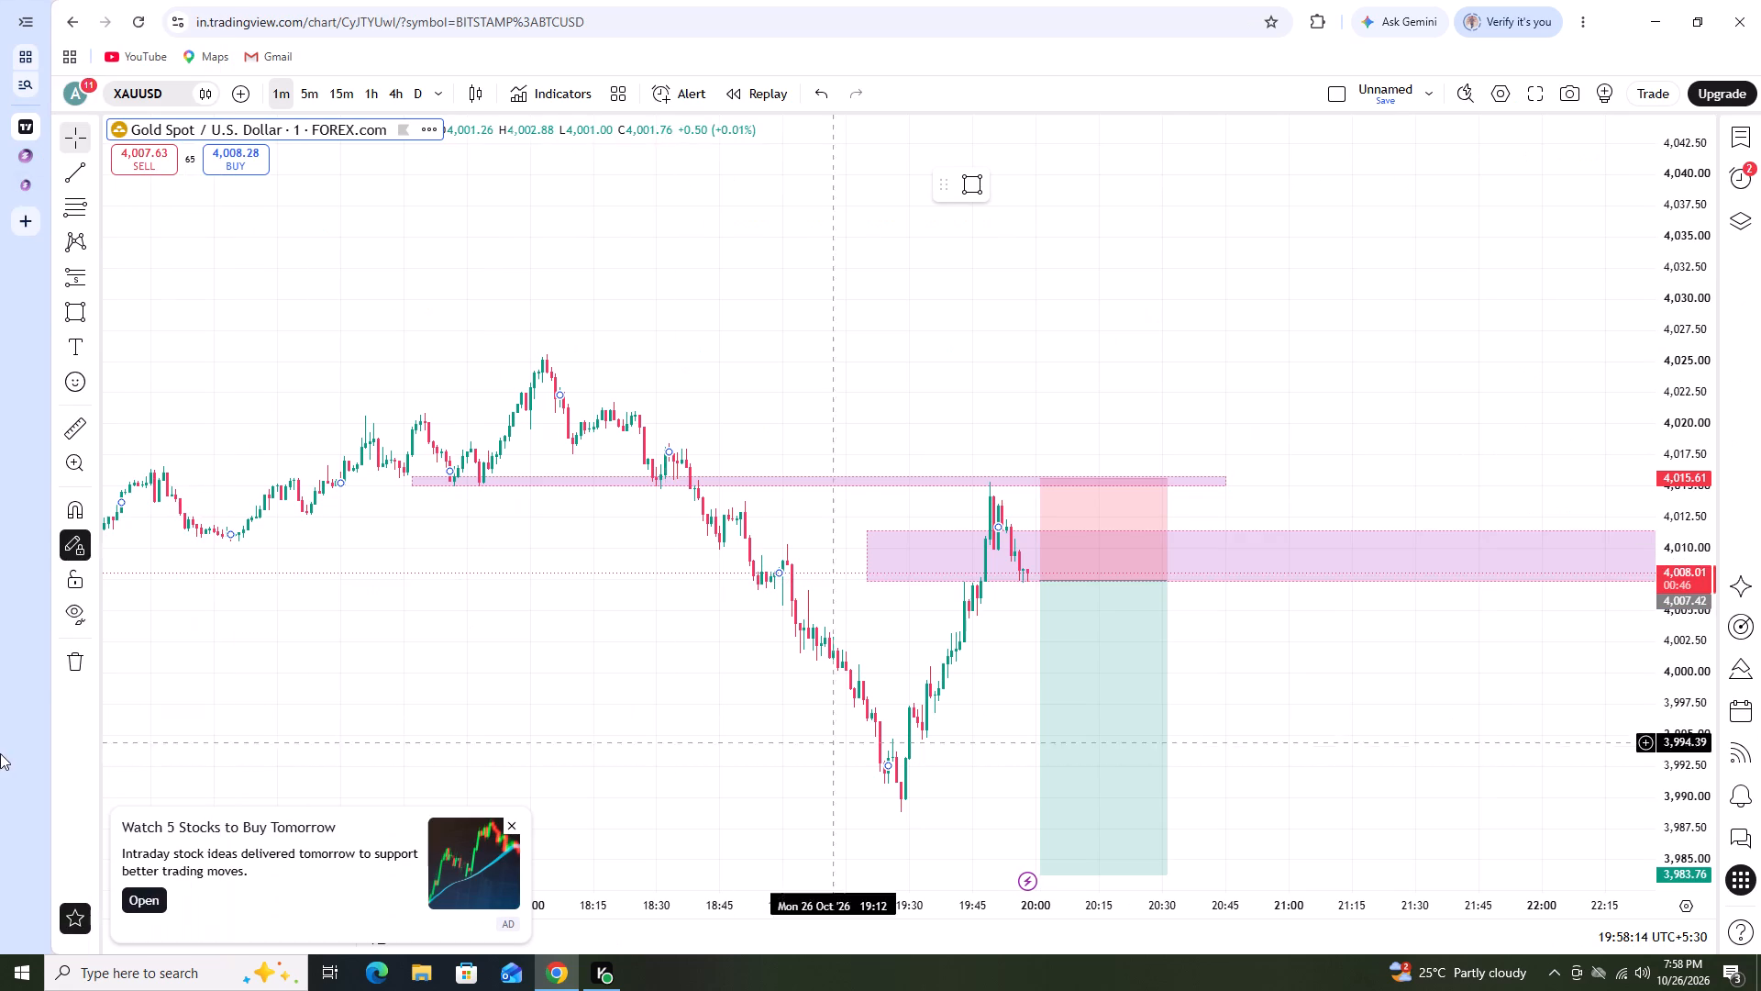
{"action": "scroll", "coordinate": [1700, 510], "scroll_direction": "up", "scroll_amount": 2}
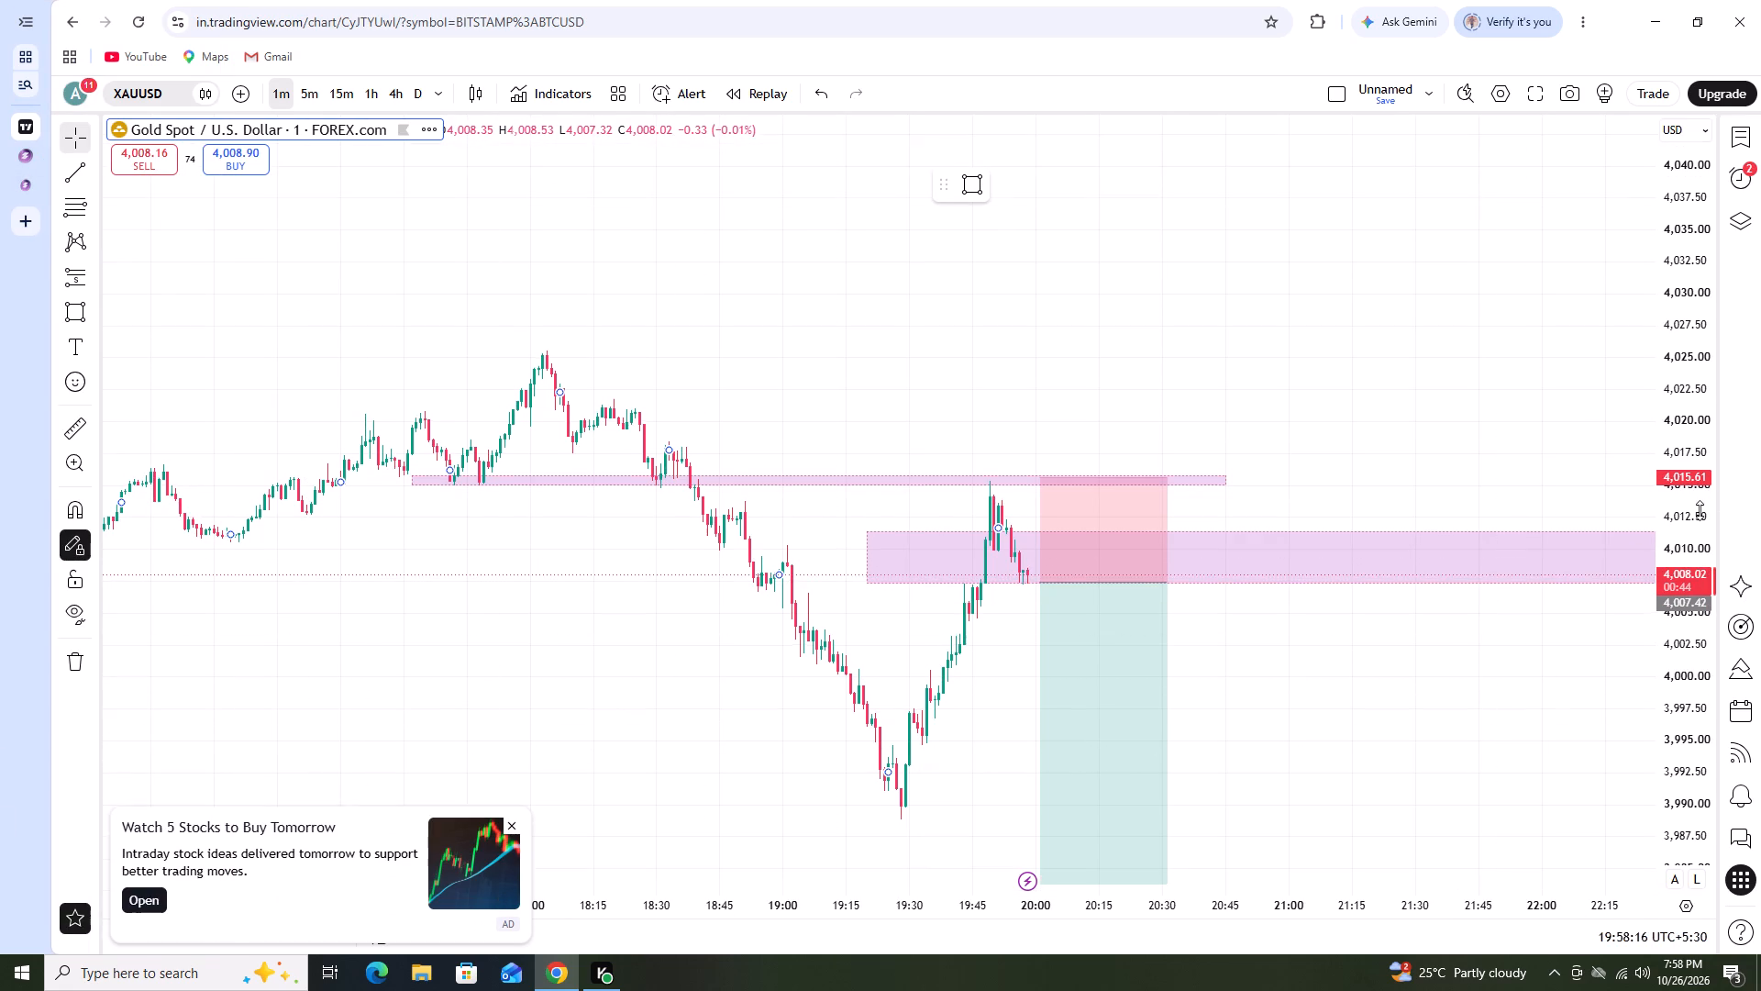
{"action": "scroll", "coordinate": [1700, 510], "scroll_direction": "up", "scroll_amount": 5}
{"action": "left_click_drag", "start_coordinate": [1481, 485], "coordinate": [1416, 360]}
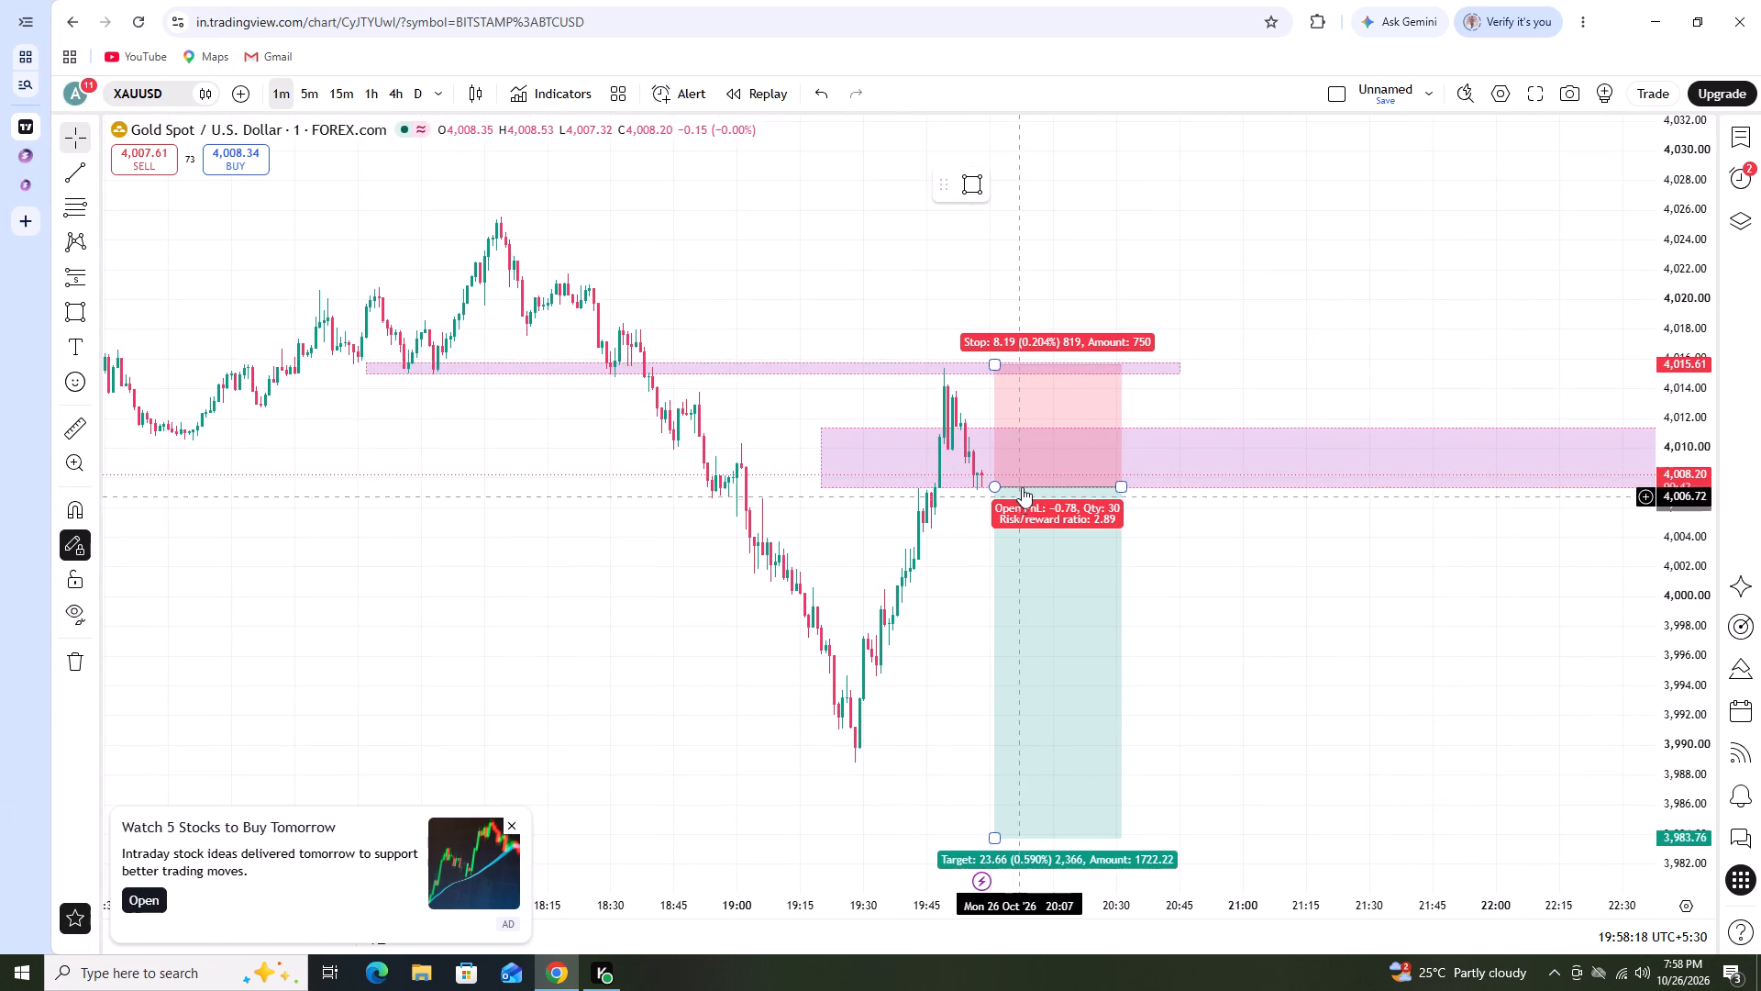
{"action": "left_click_drag", "start_coordinate": [996, 359], "coordinate": [981, 328]}
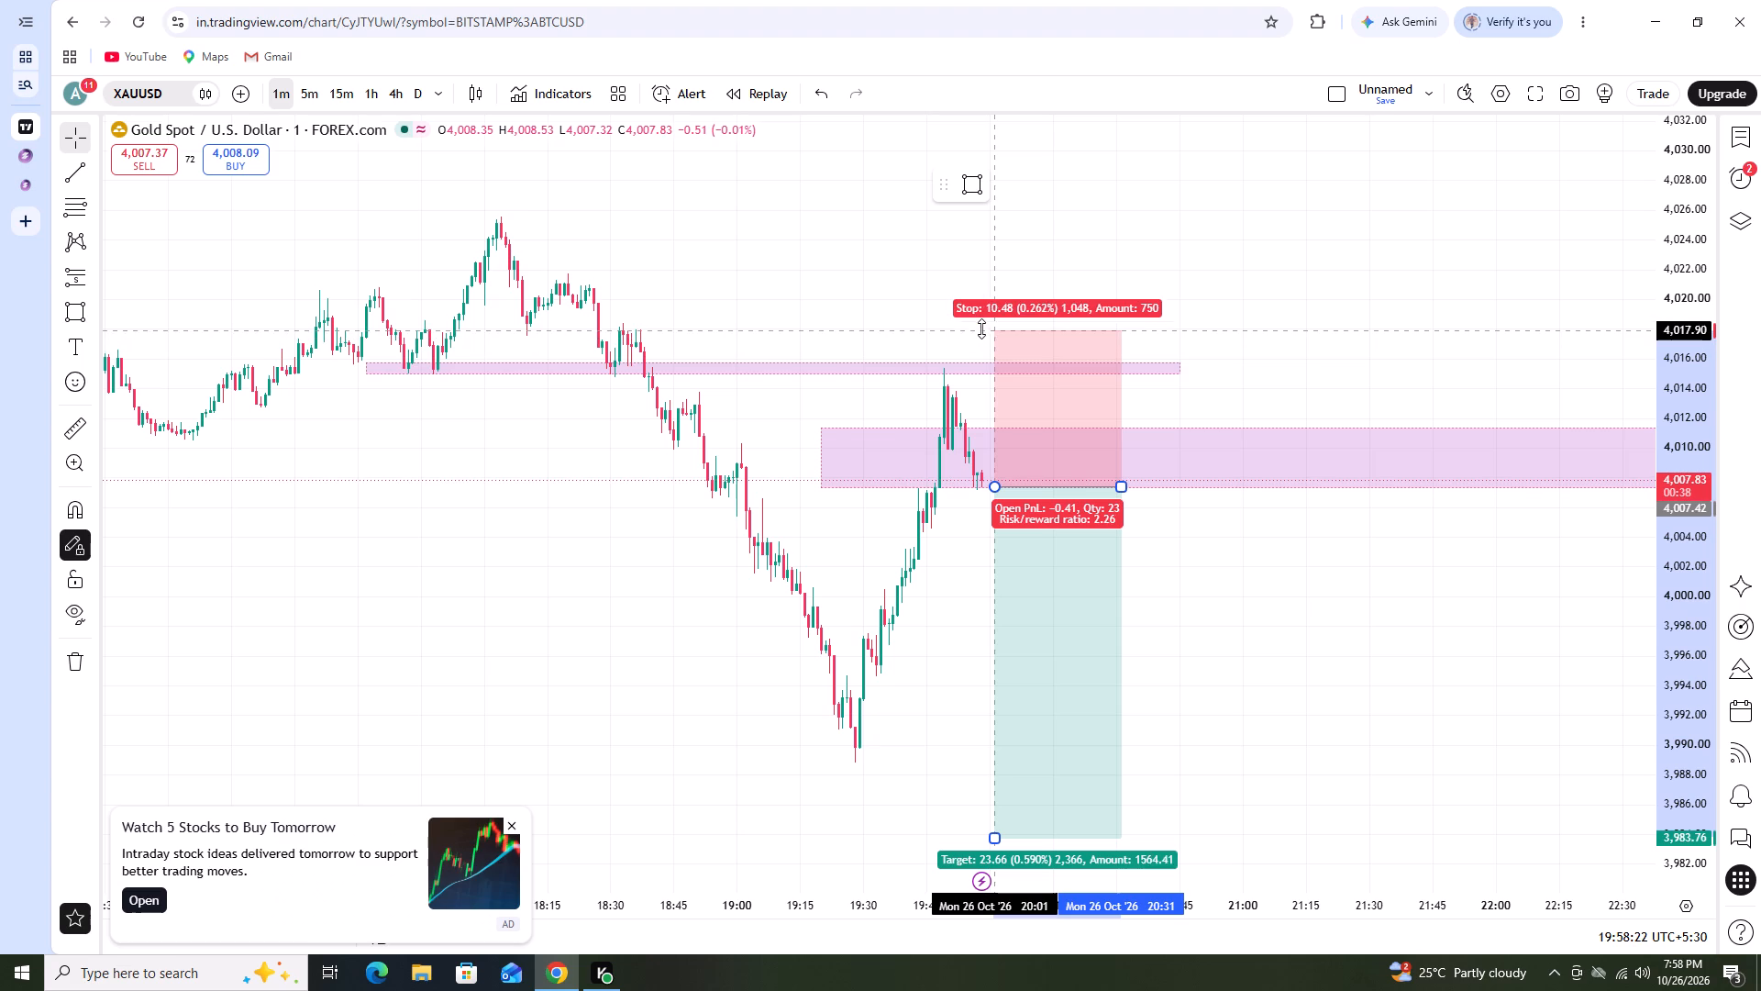
{"action": "left_click_drag", "start_coordinate": [981, 328], "coordinate": [979, 318]}
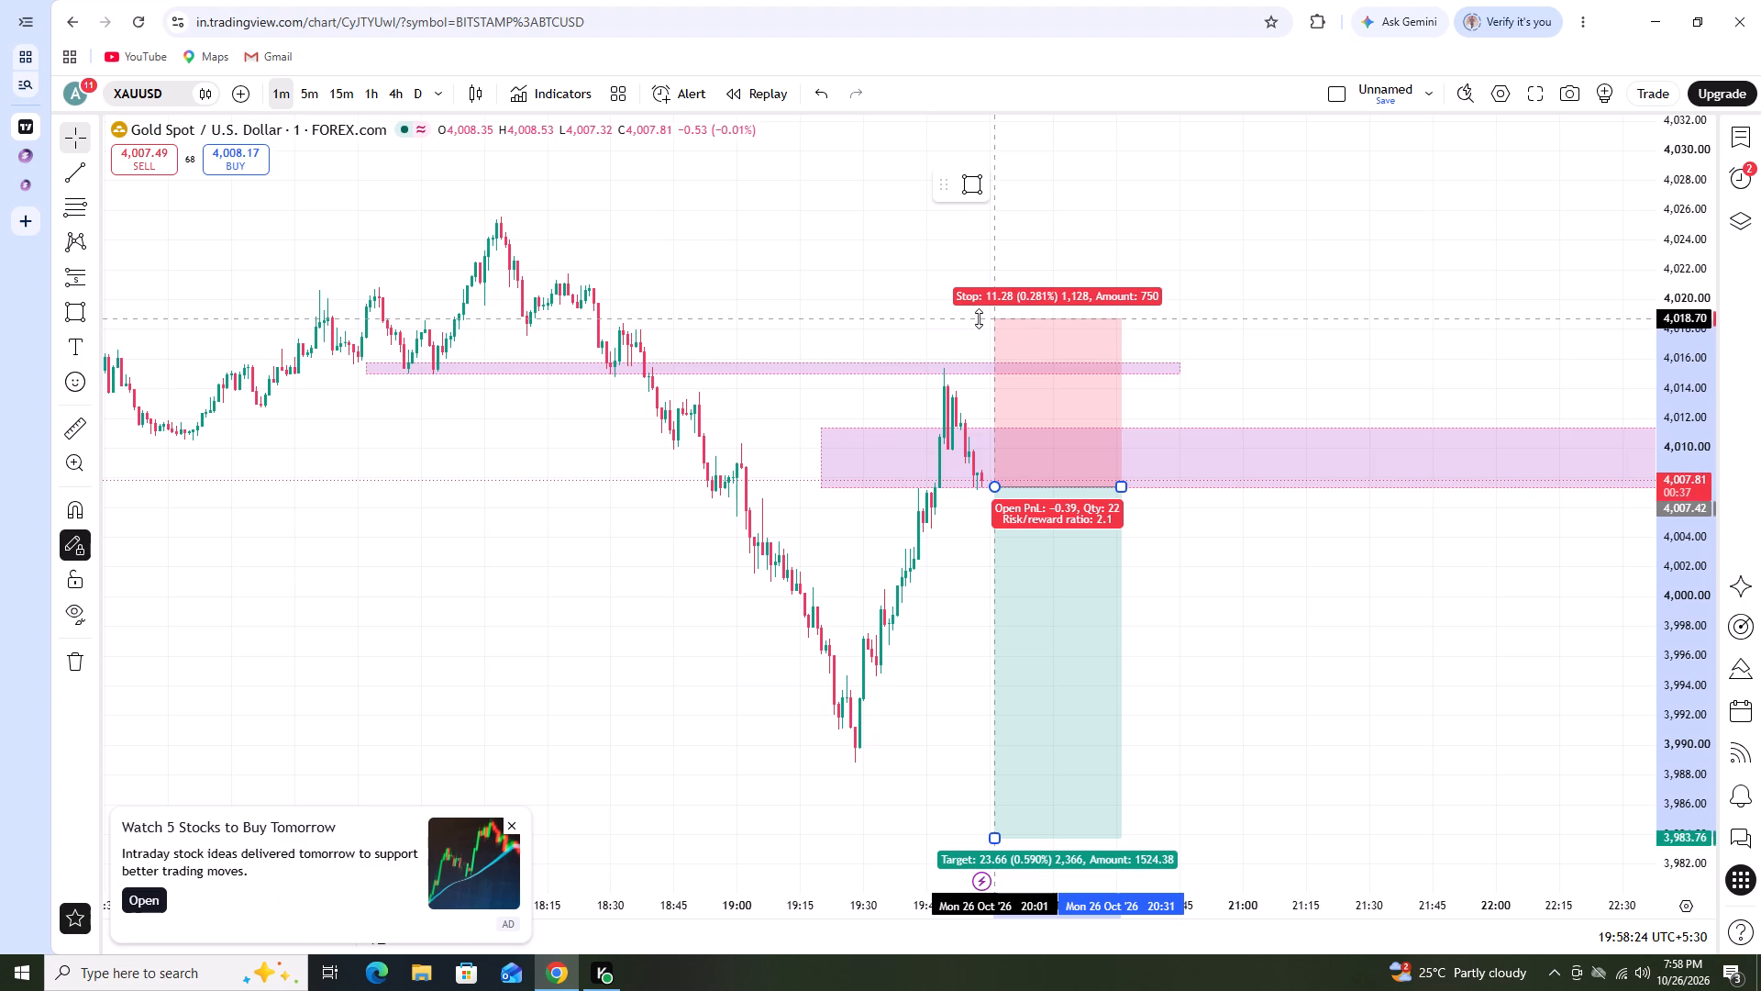
{"action": "left_click_drag", "start_coordinate": [979, 318], "coordinate": [979, 319]}
{"action": "left_click", "coordinate": [798, 308]}
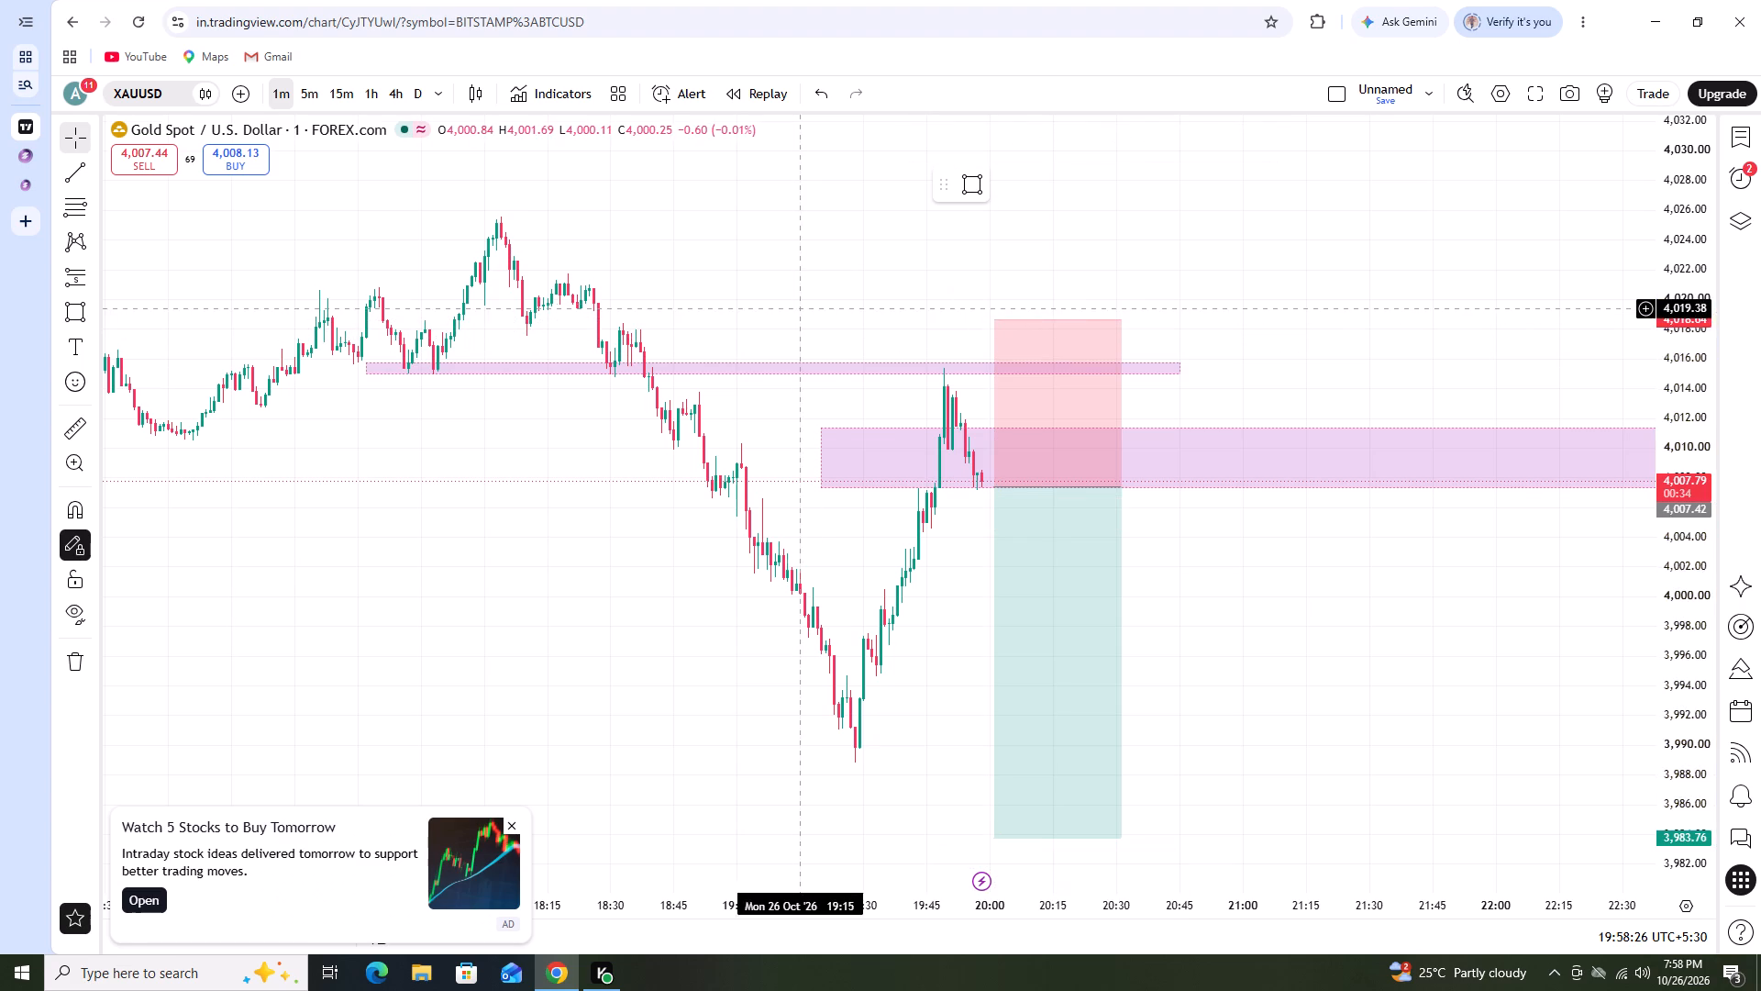
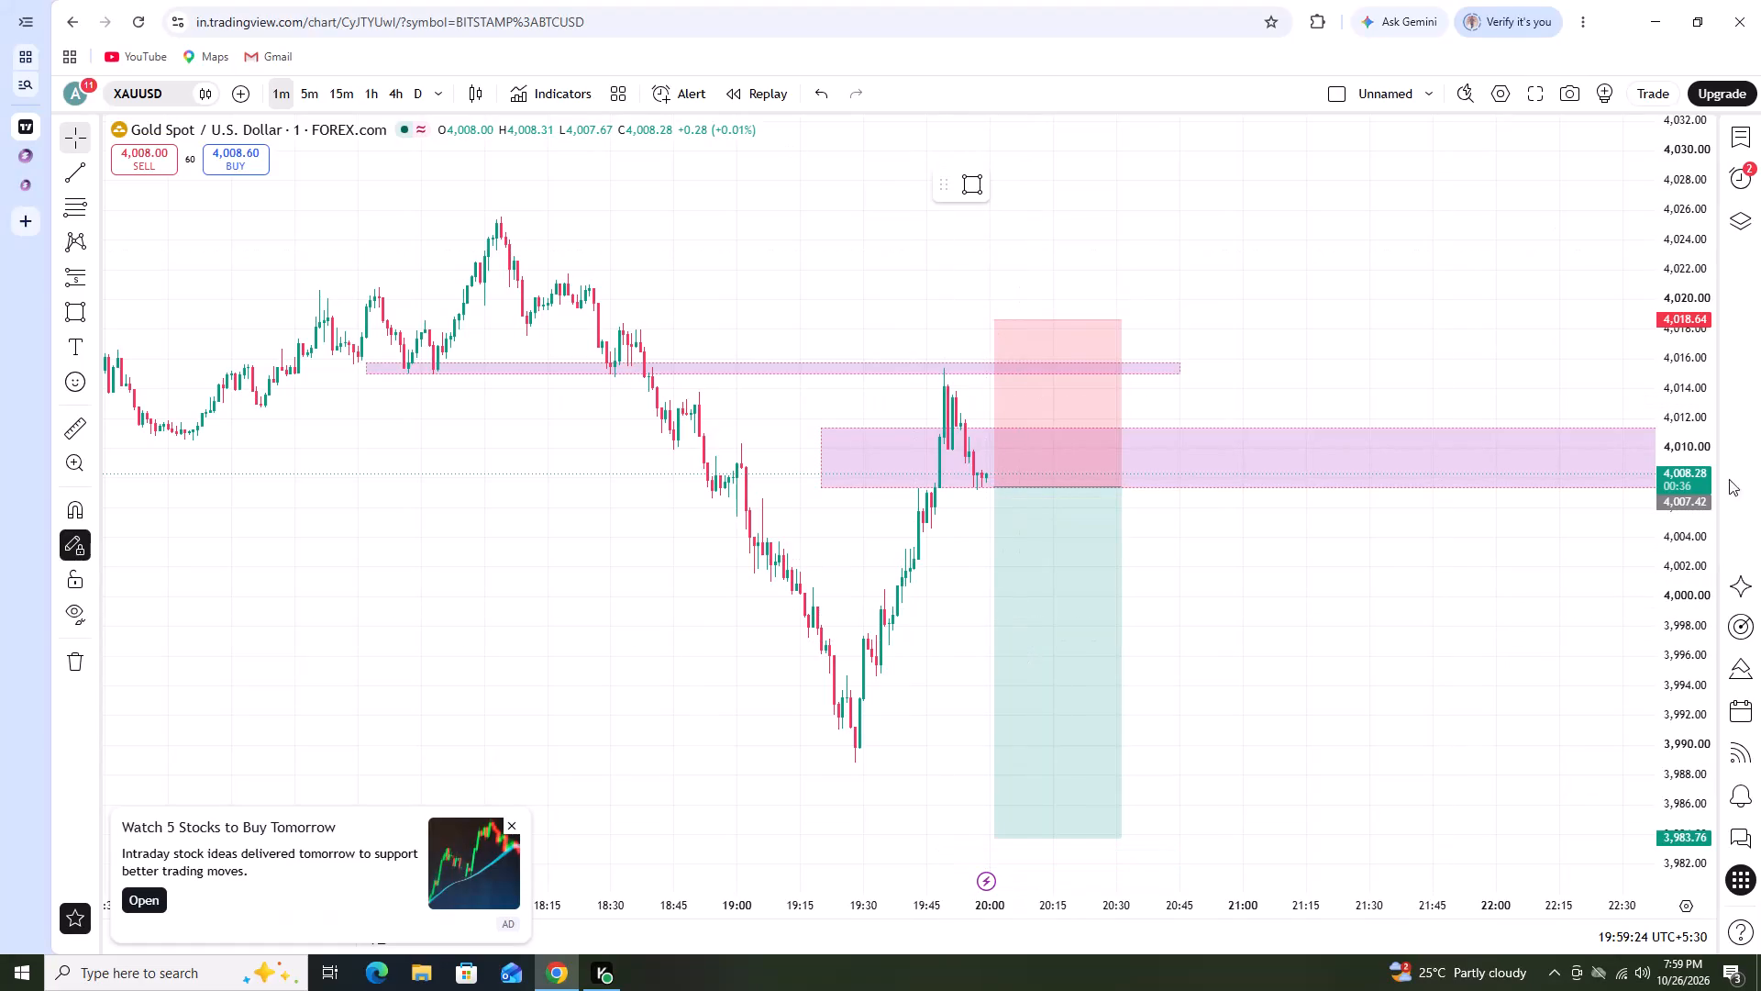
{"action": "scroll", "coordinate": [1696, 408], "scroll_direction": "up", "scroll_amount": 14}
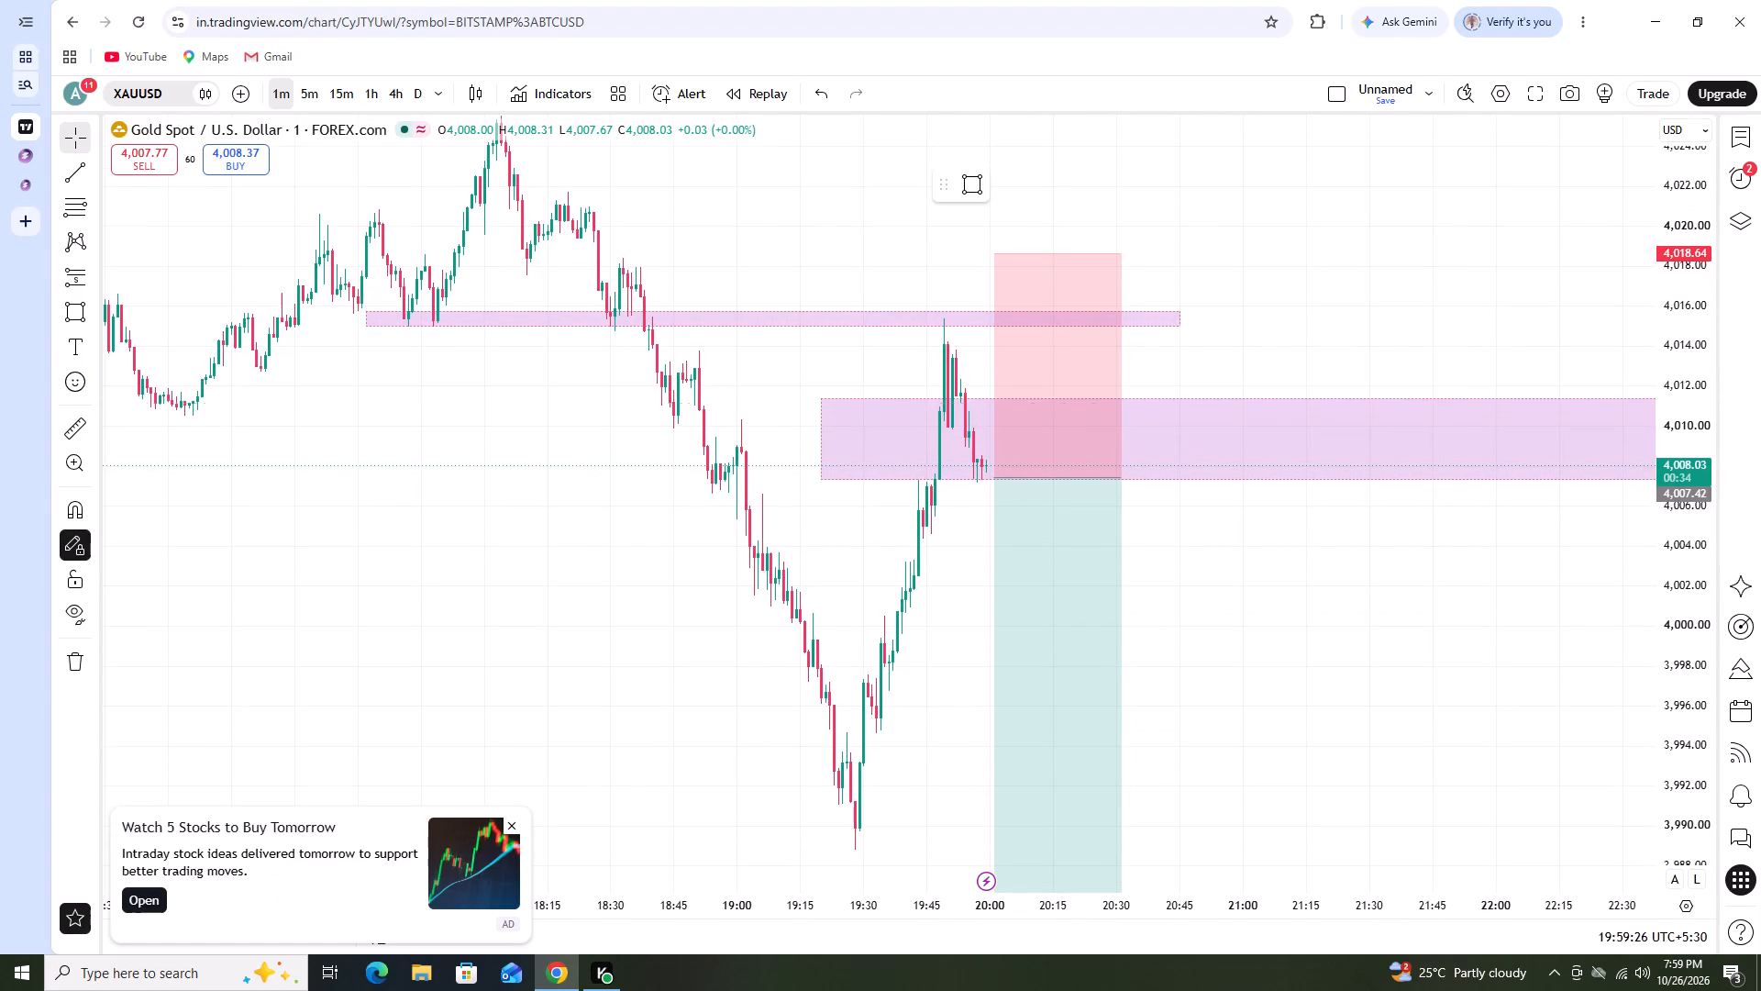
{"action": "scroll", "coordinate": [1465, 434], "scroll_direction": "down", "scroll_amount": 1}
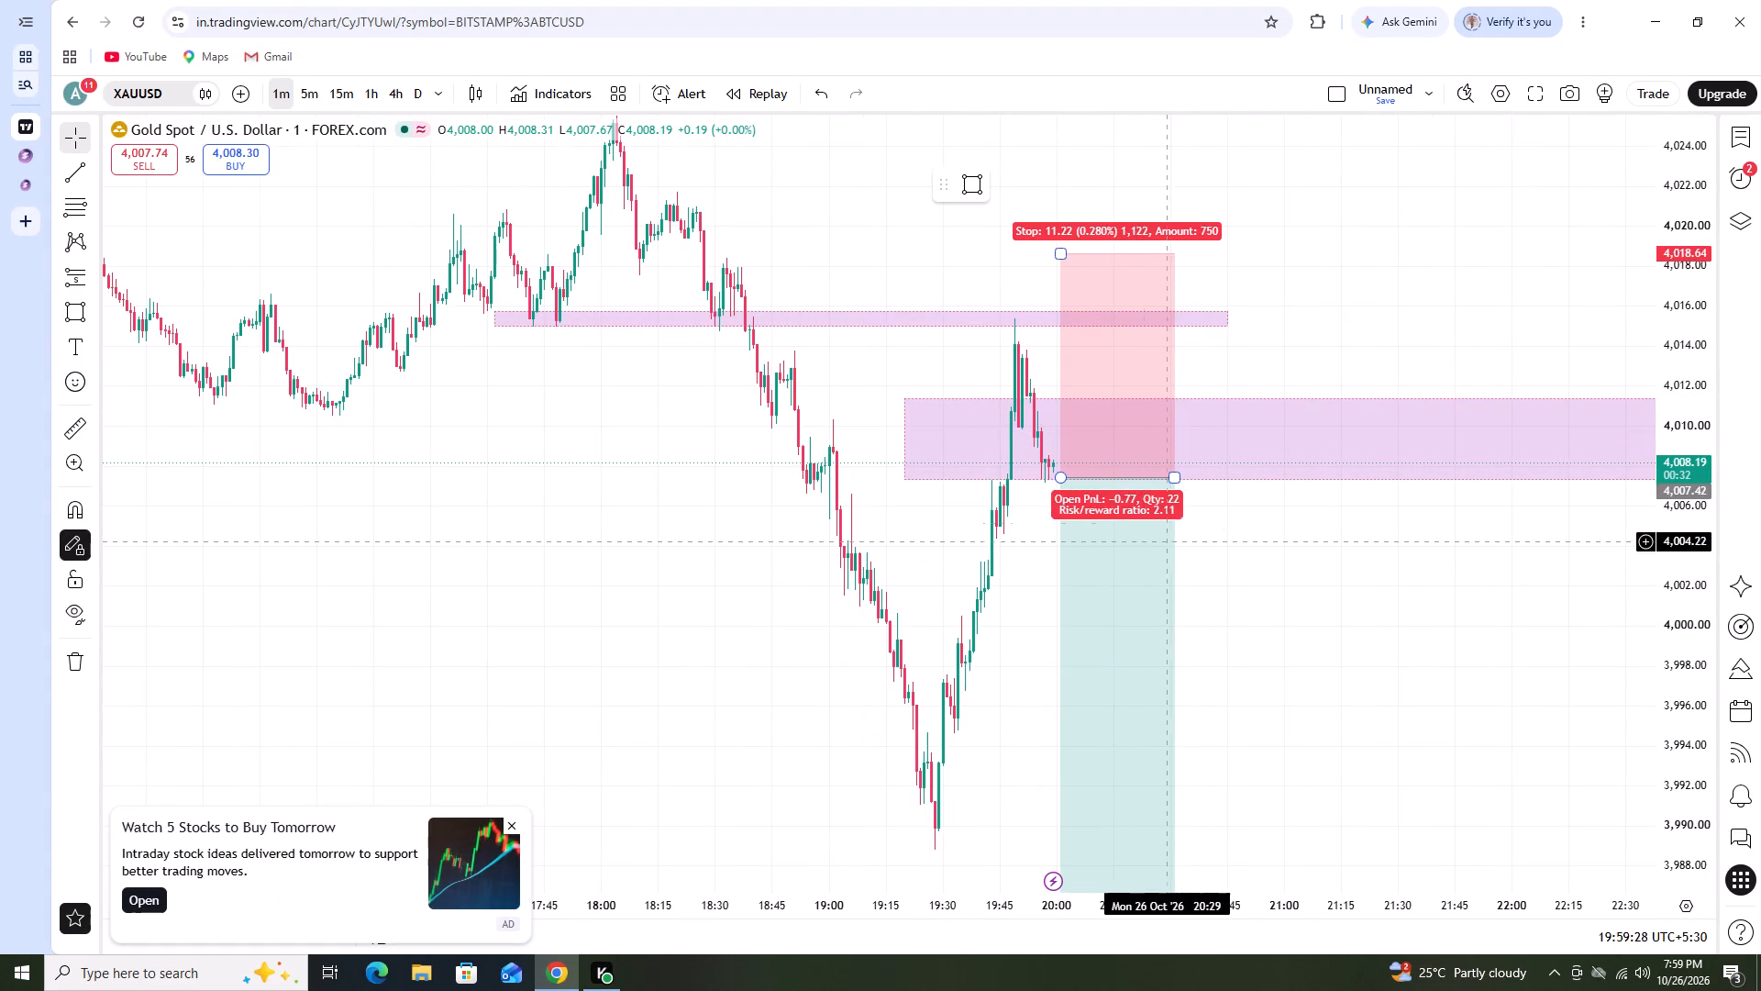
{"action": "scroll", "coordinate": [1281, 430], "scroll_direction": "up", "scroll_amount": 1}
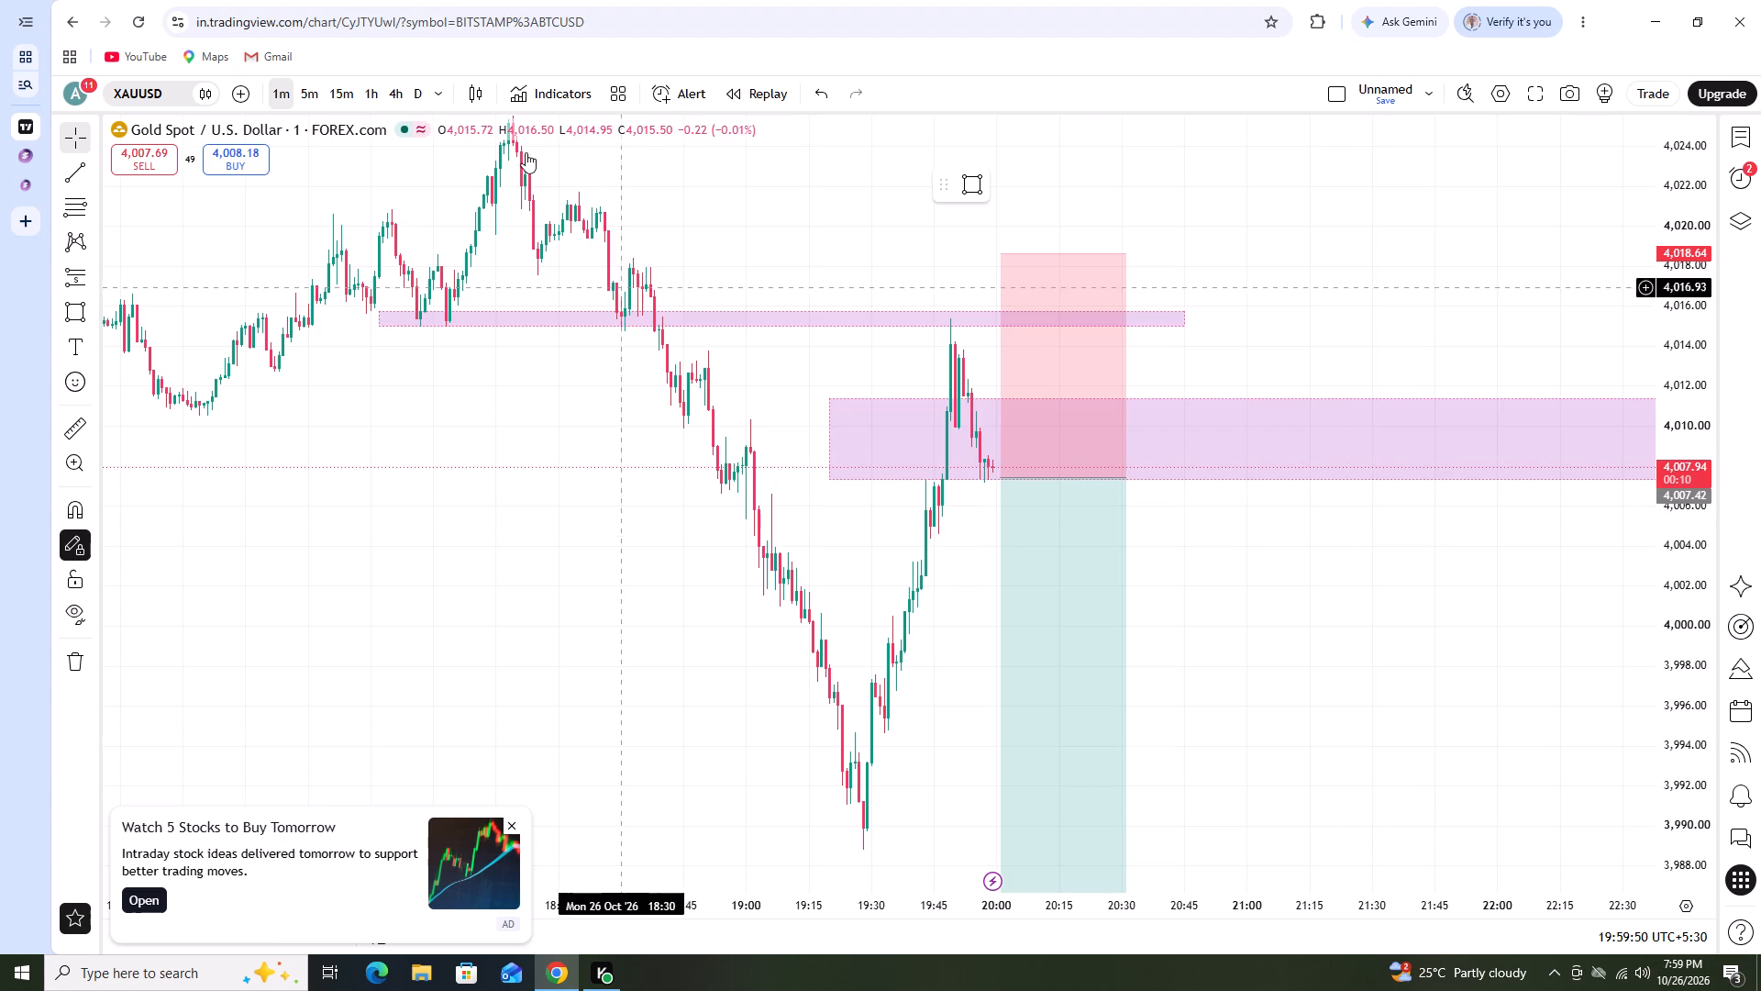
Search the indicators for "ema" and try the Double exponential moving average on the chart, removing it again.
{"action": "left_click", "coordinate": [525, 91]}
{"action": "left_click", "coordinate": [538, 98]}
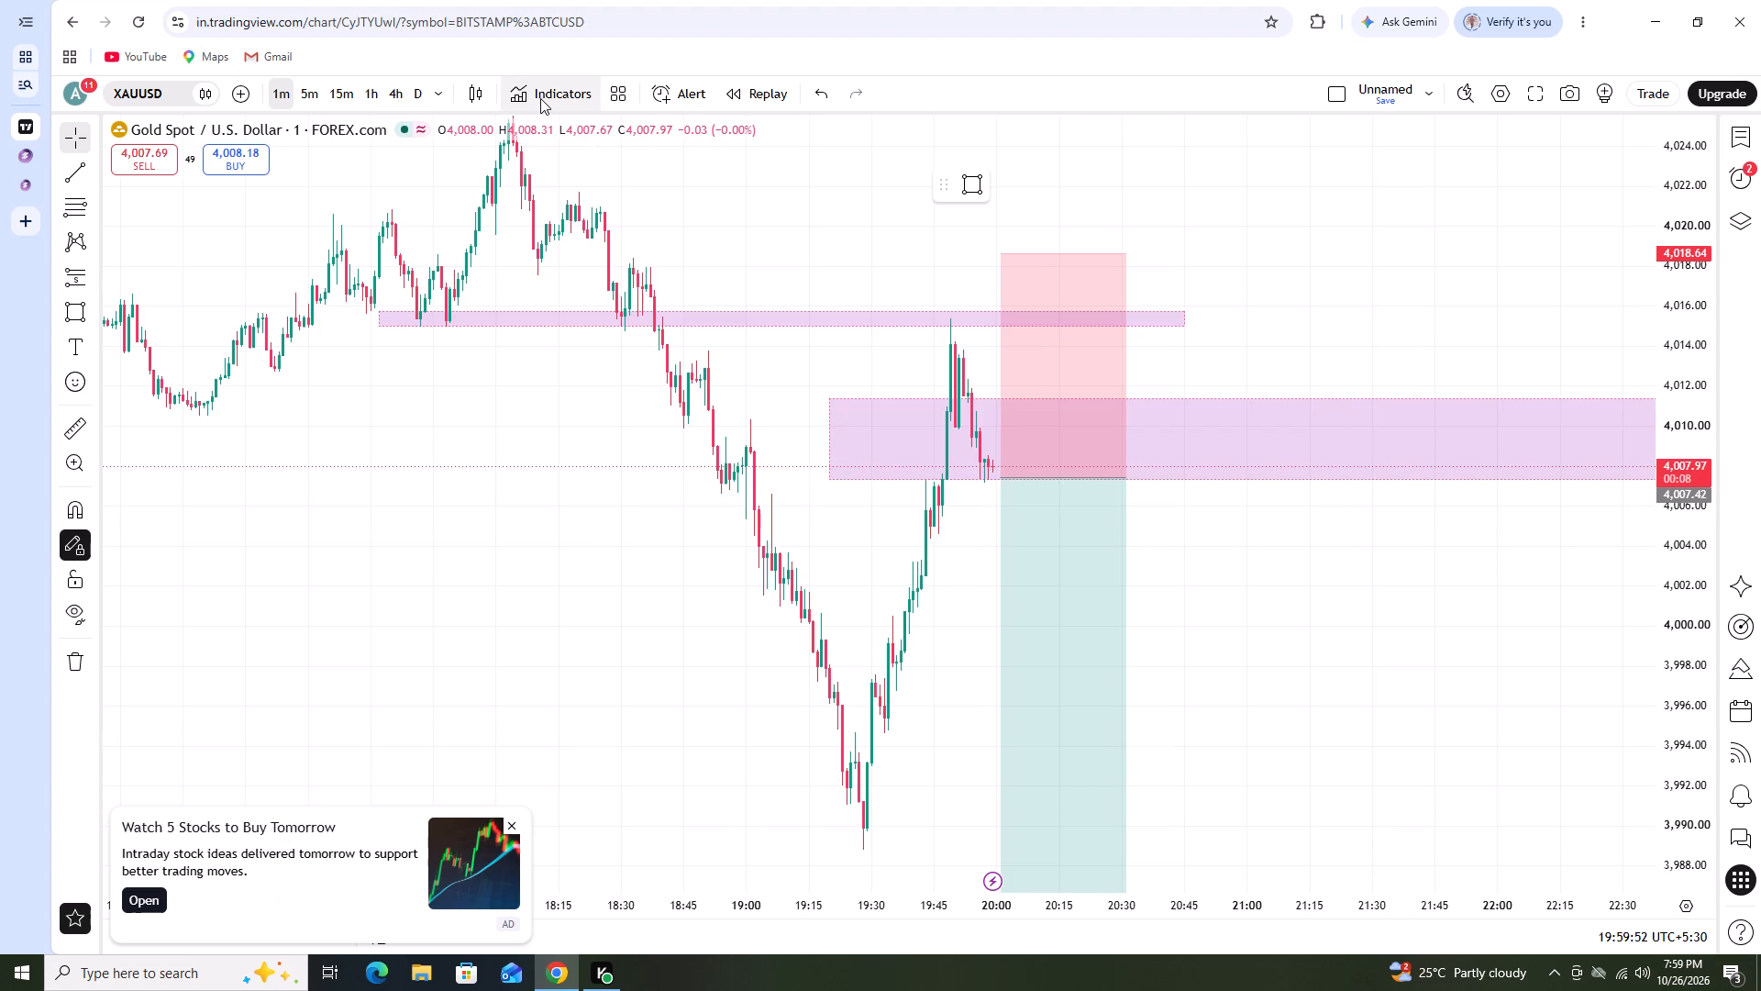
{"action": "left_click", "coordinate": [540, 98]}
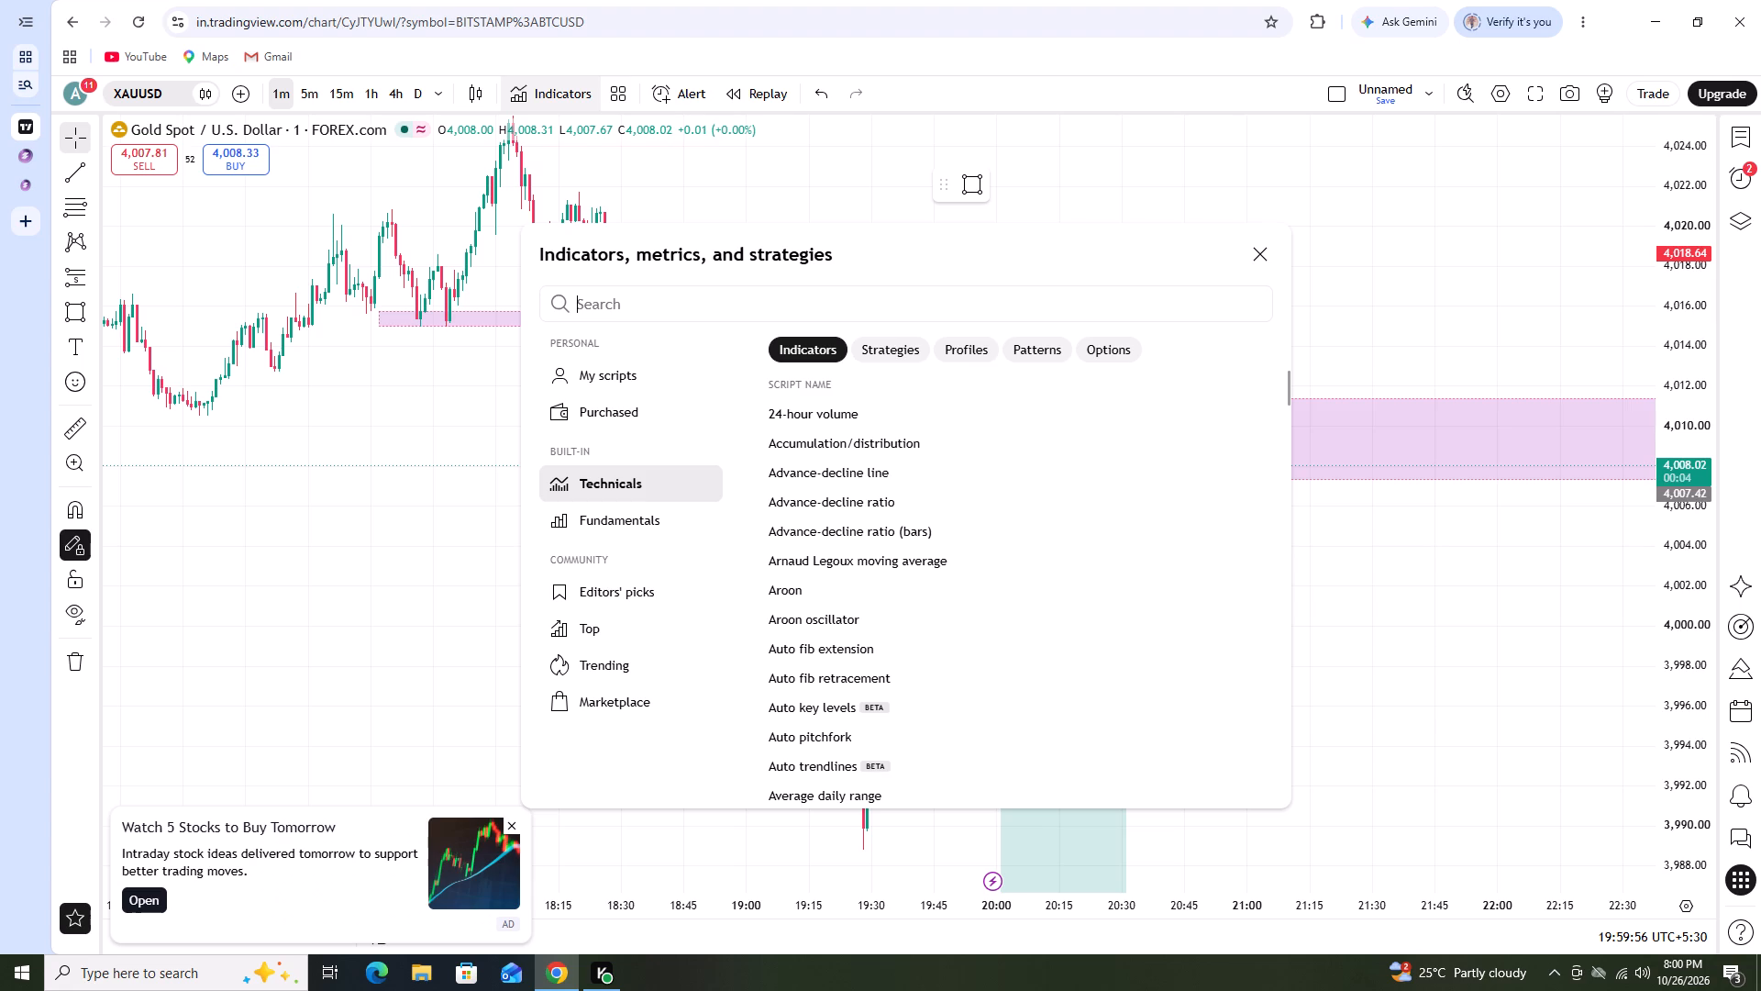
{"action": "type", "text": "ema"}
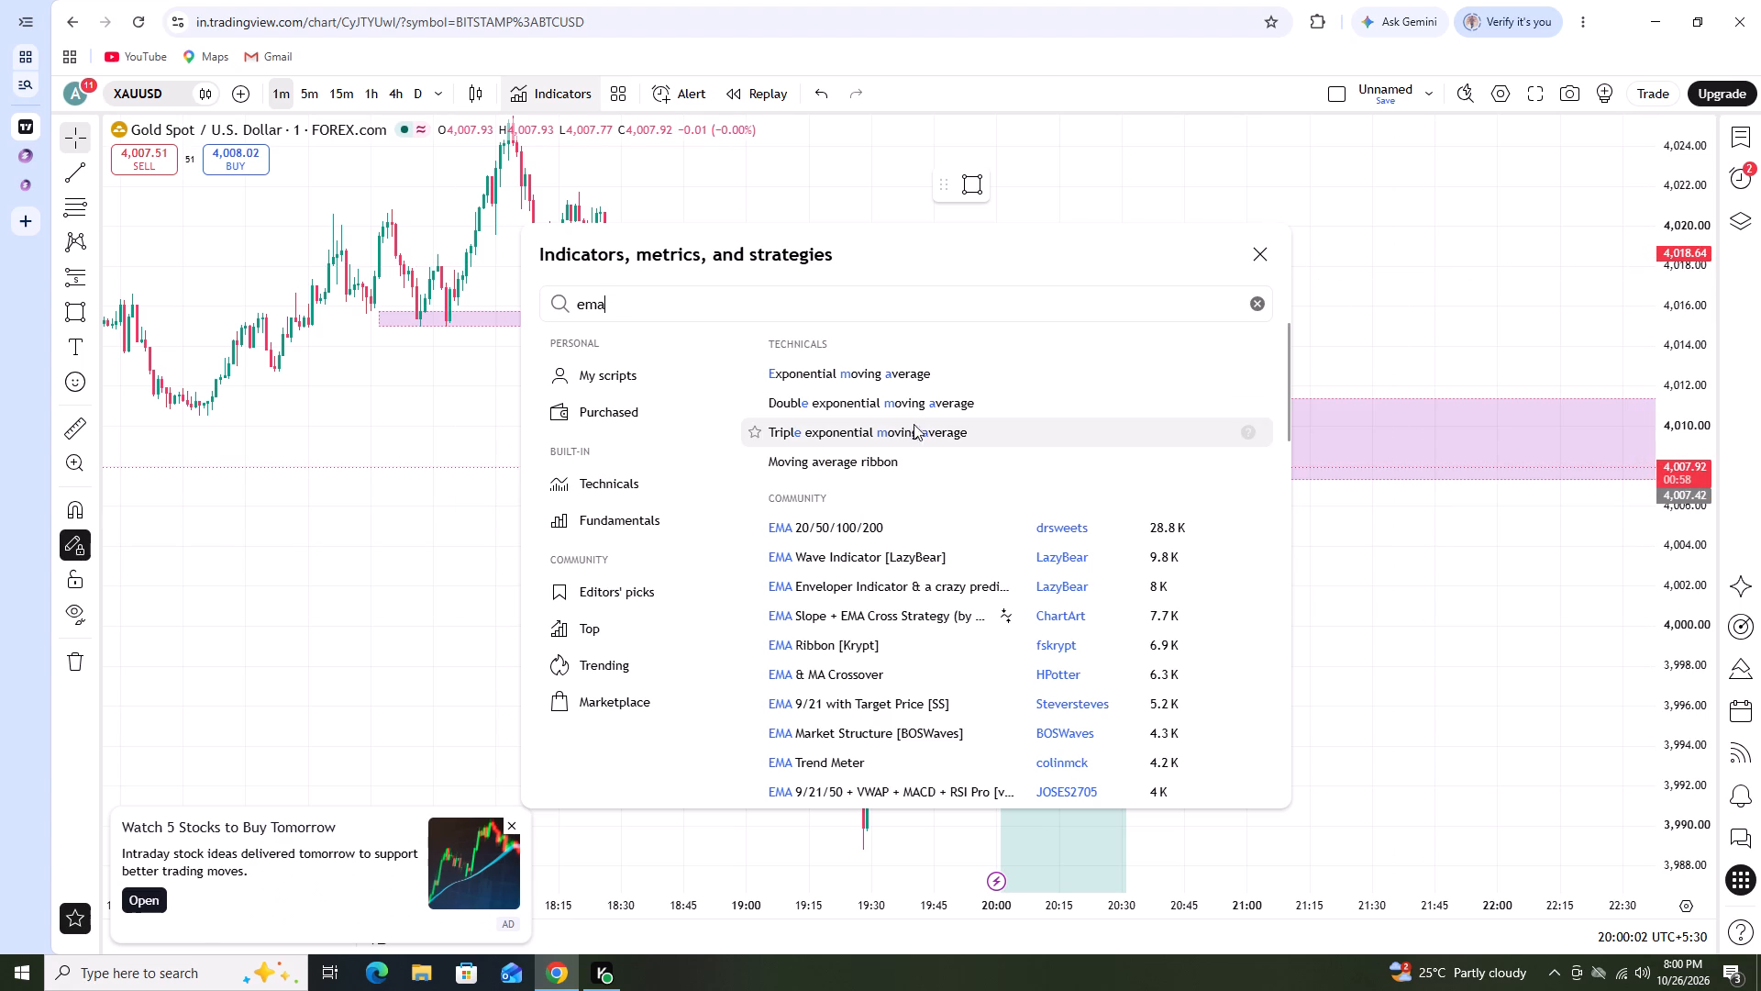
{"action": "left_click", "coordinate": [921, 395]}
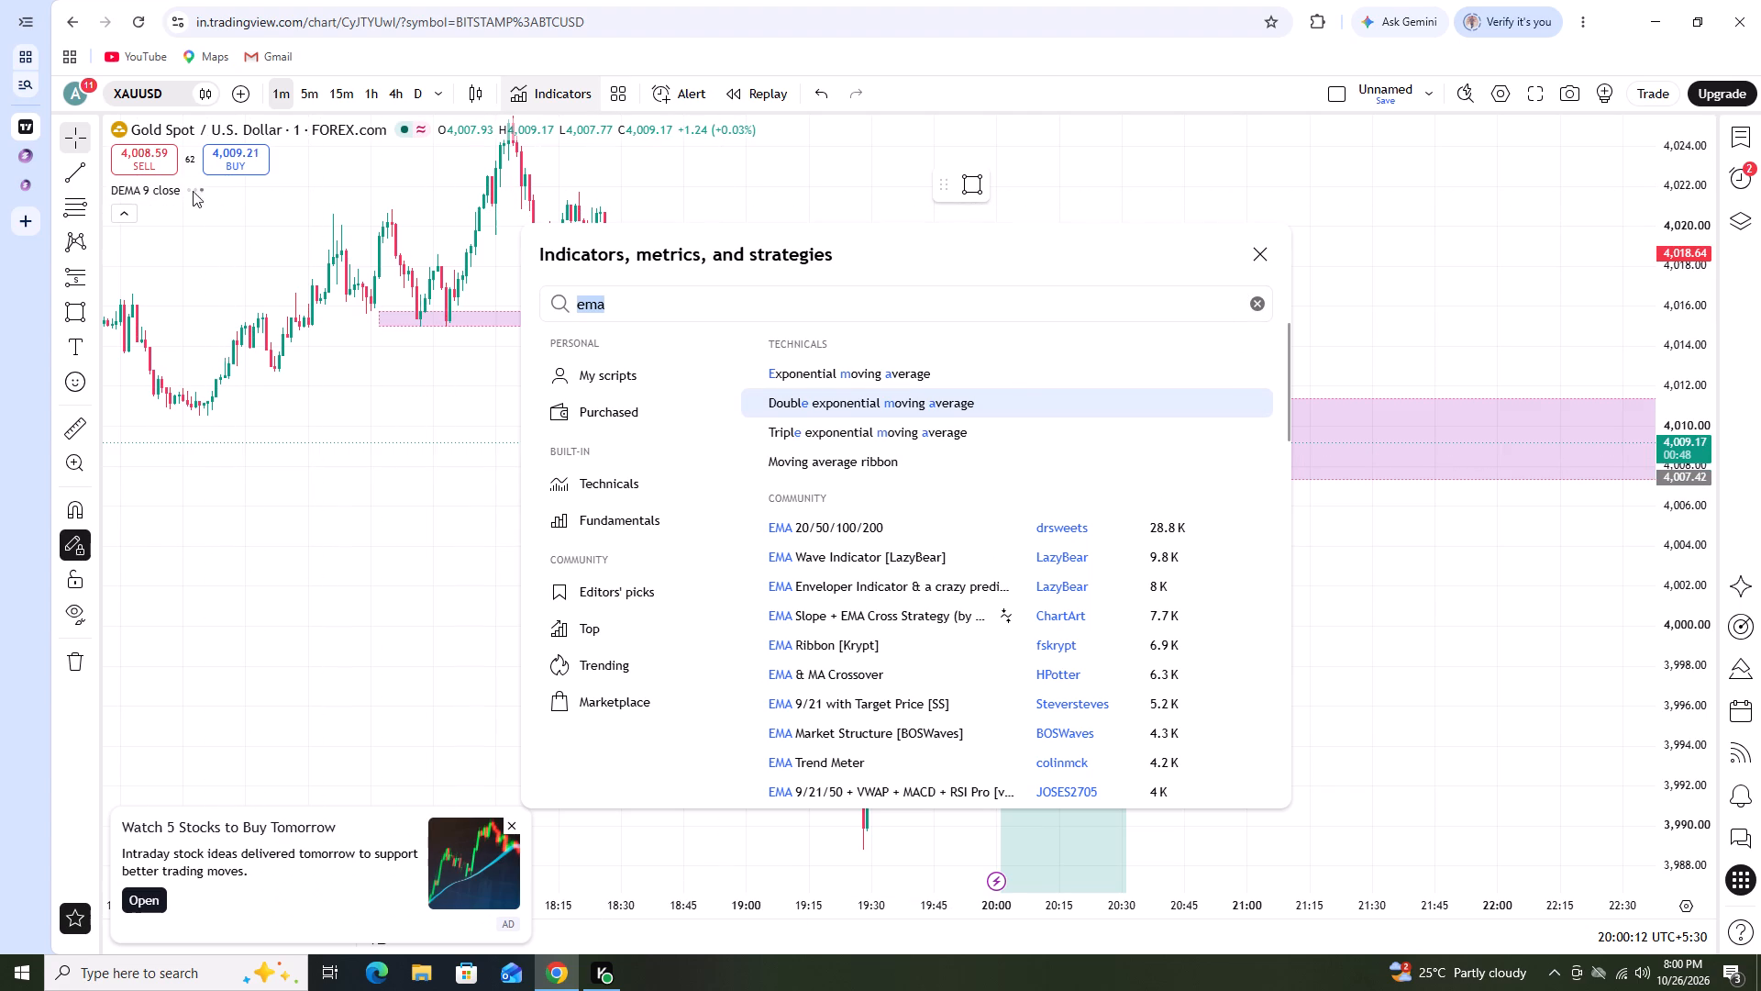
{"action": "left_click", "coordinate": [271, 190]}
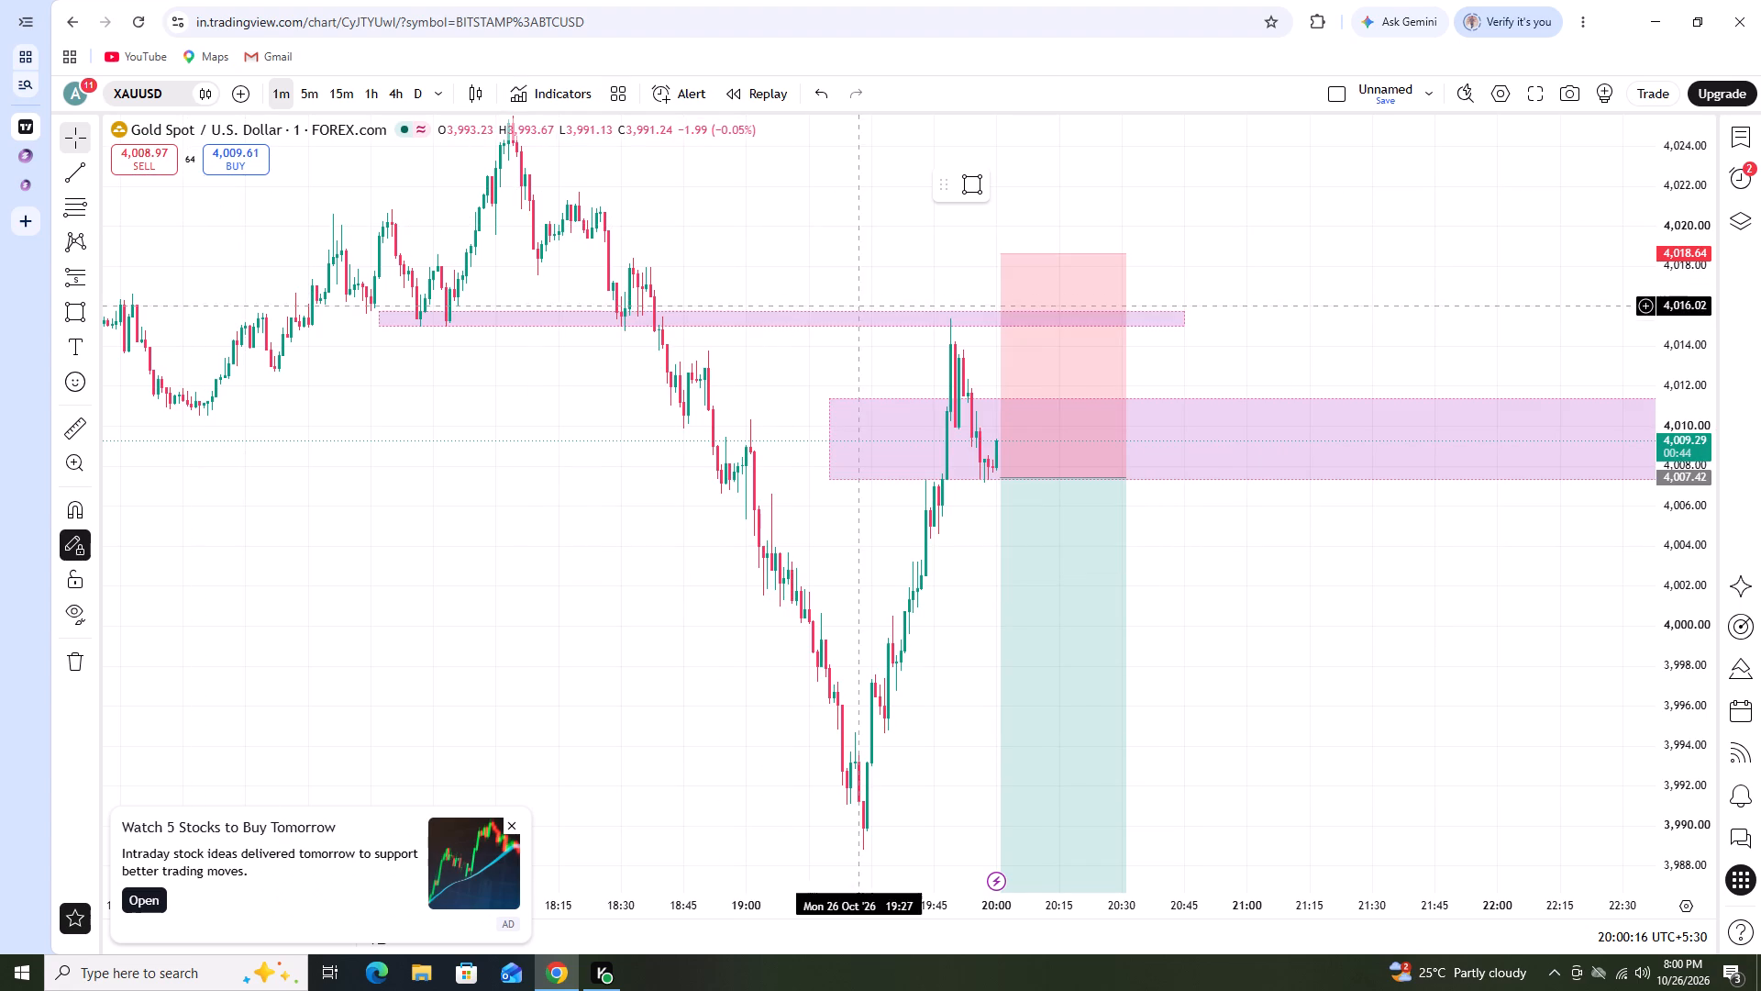
Add the Exponential moving average indicator to the chart twice.
{"action": "left_click", "coordinate": [550, 95]}
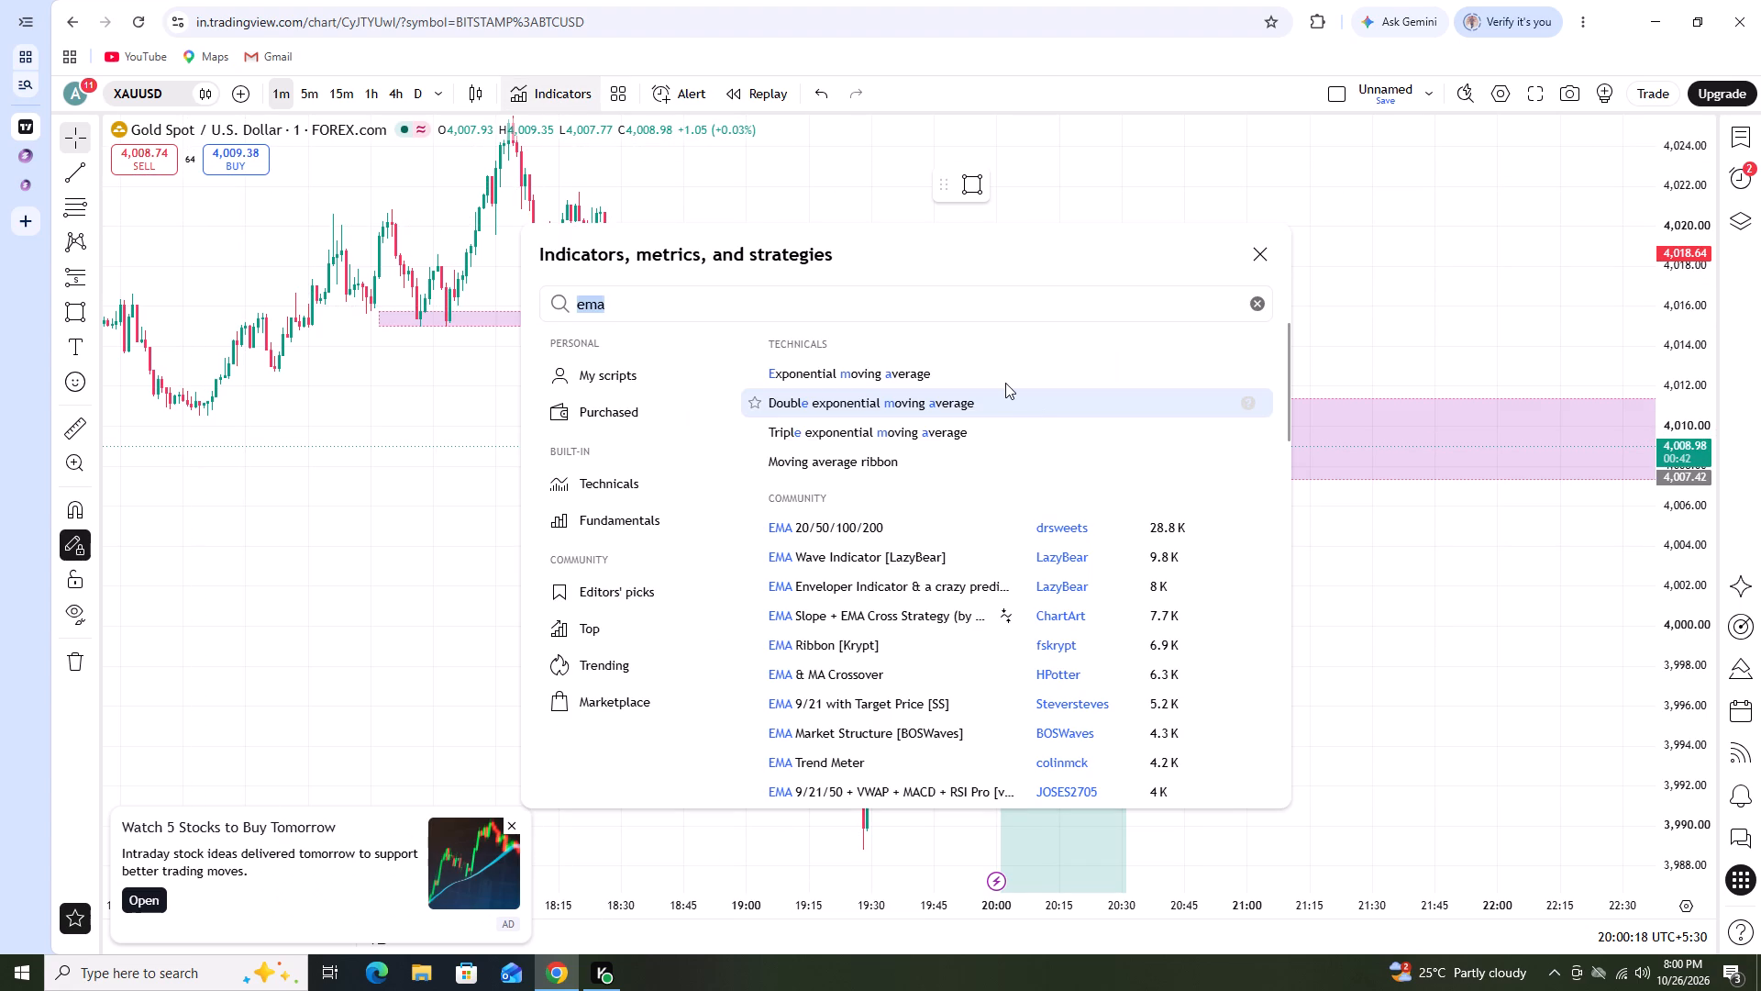
{"action": "double_click", "coordinate": [1001, 377]}
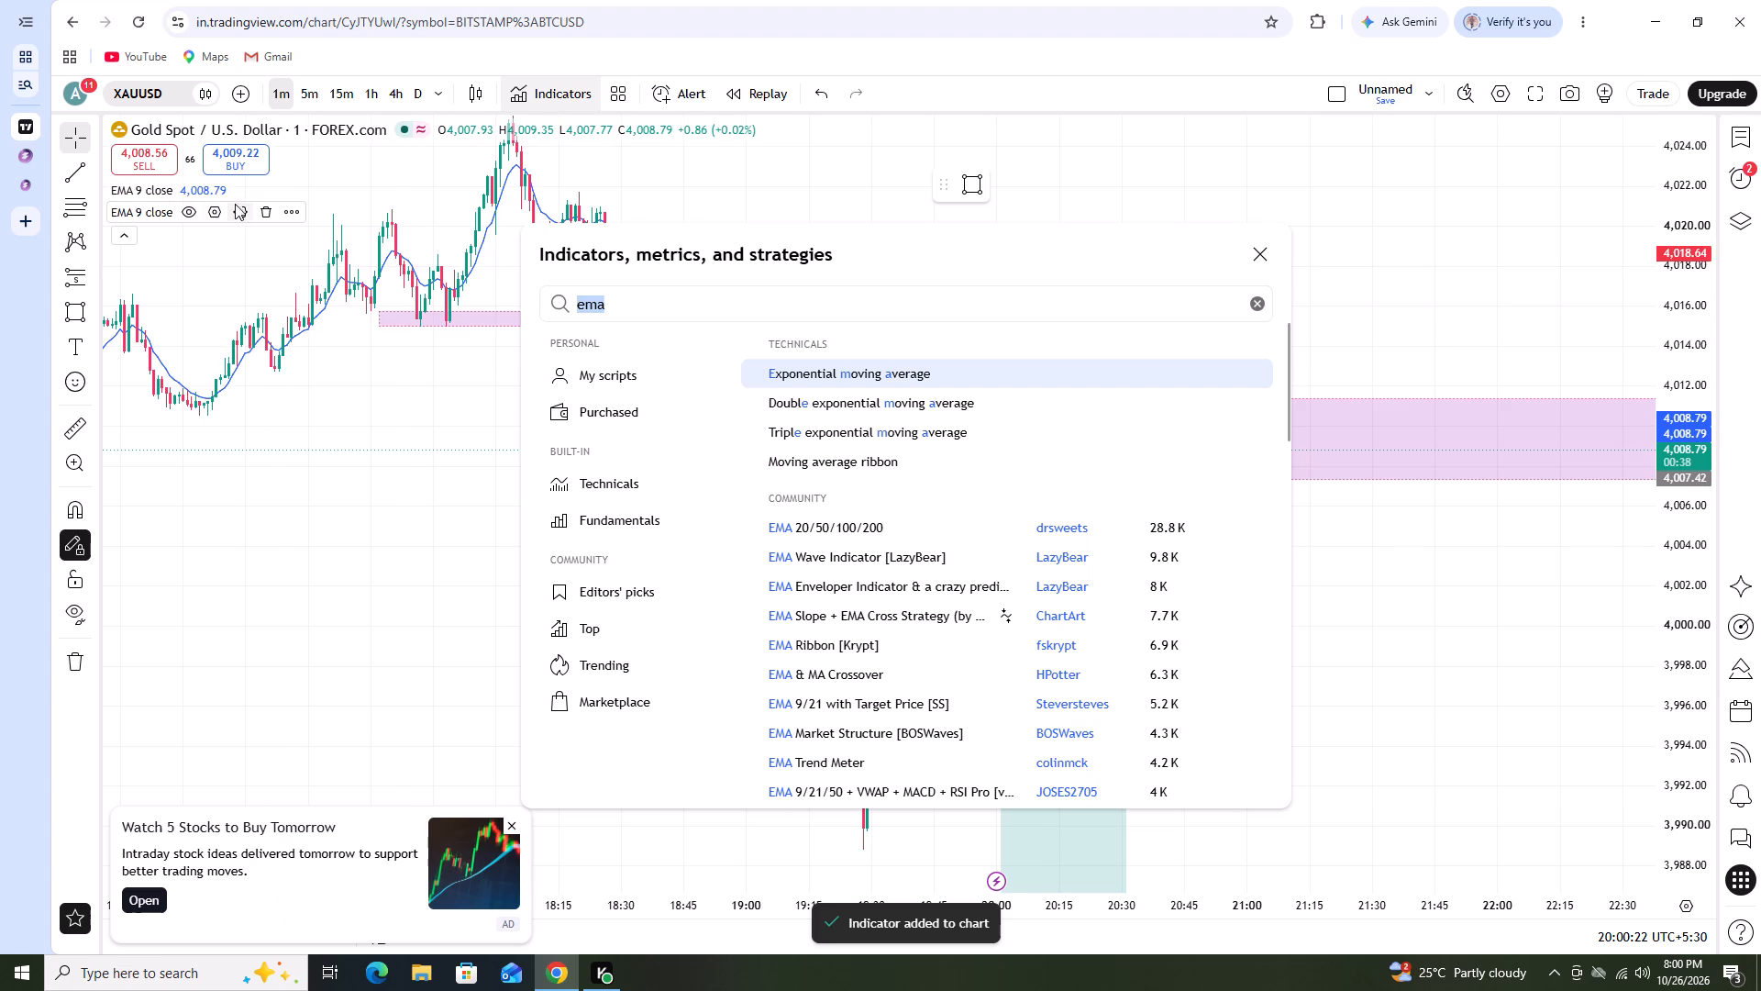
Set the second EMA's length to 15 and its line colour to orange.
{"action": "left_click", "coordinate": [214, 217]}
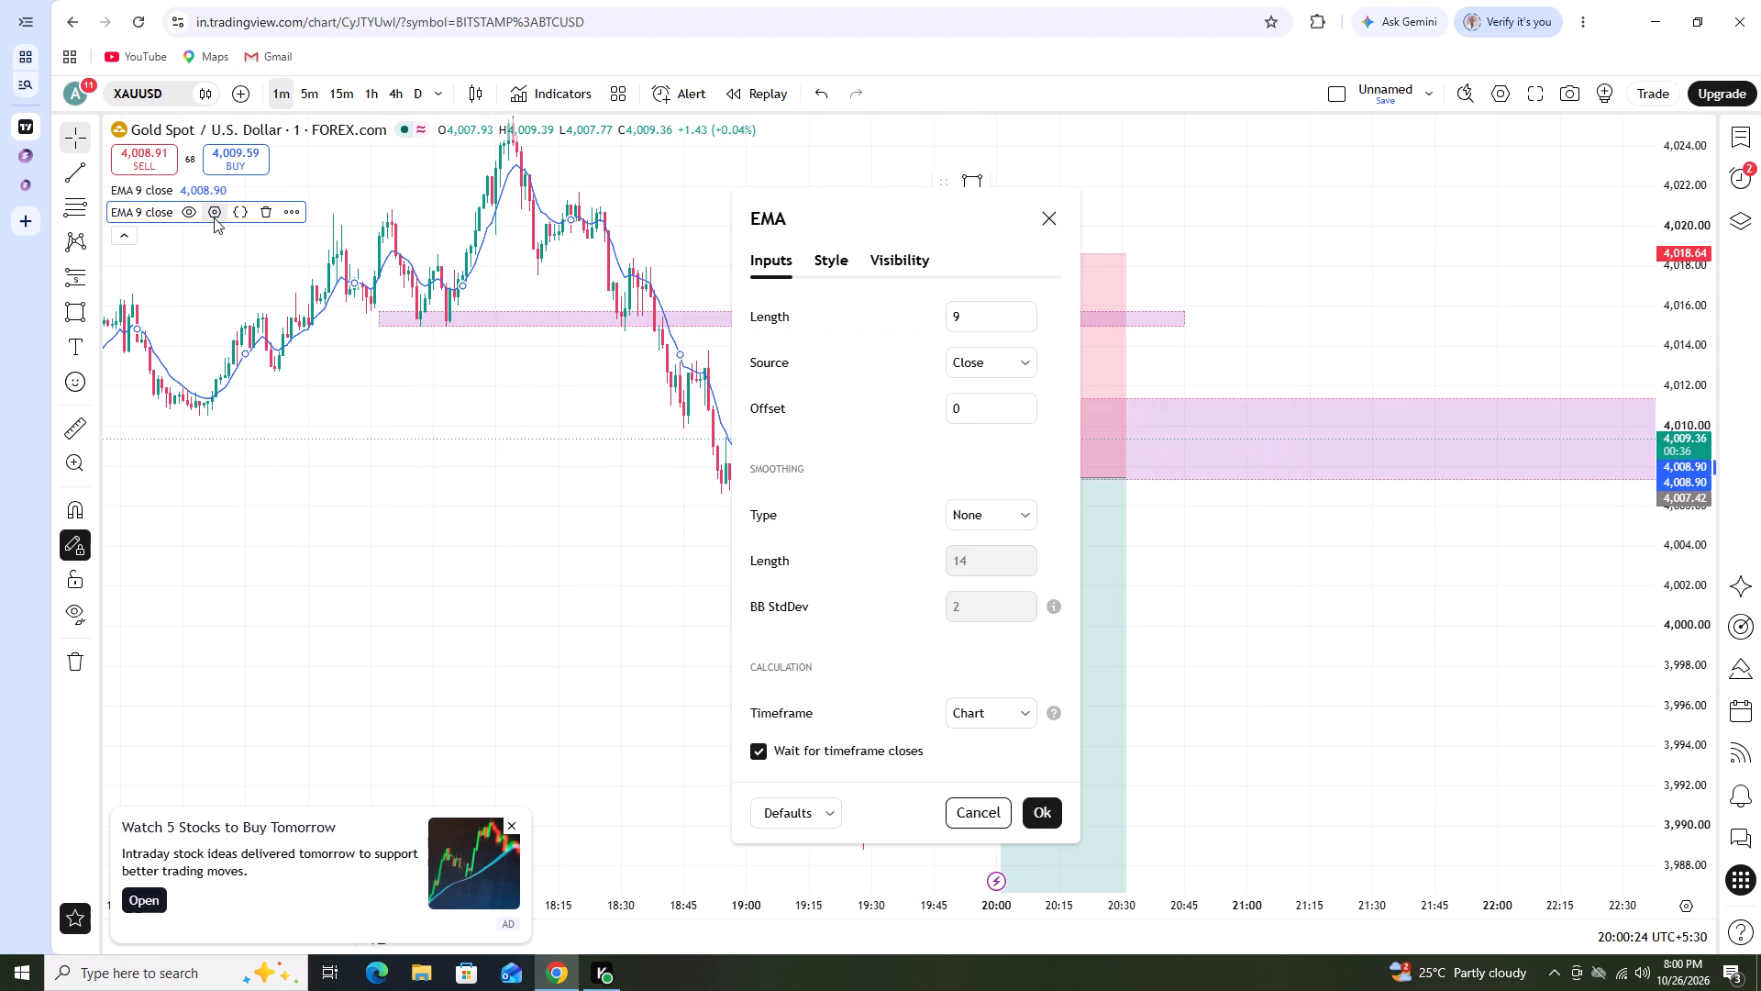
{"action": "left_click", "coordinate": [979, 316]}
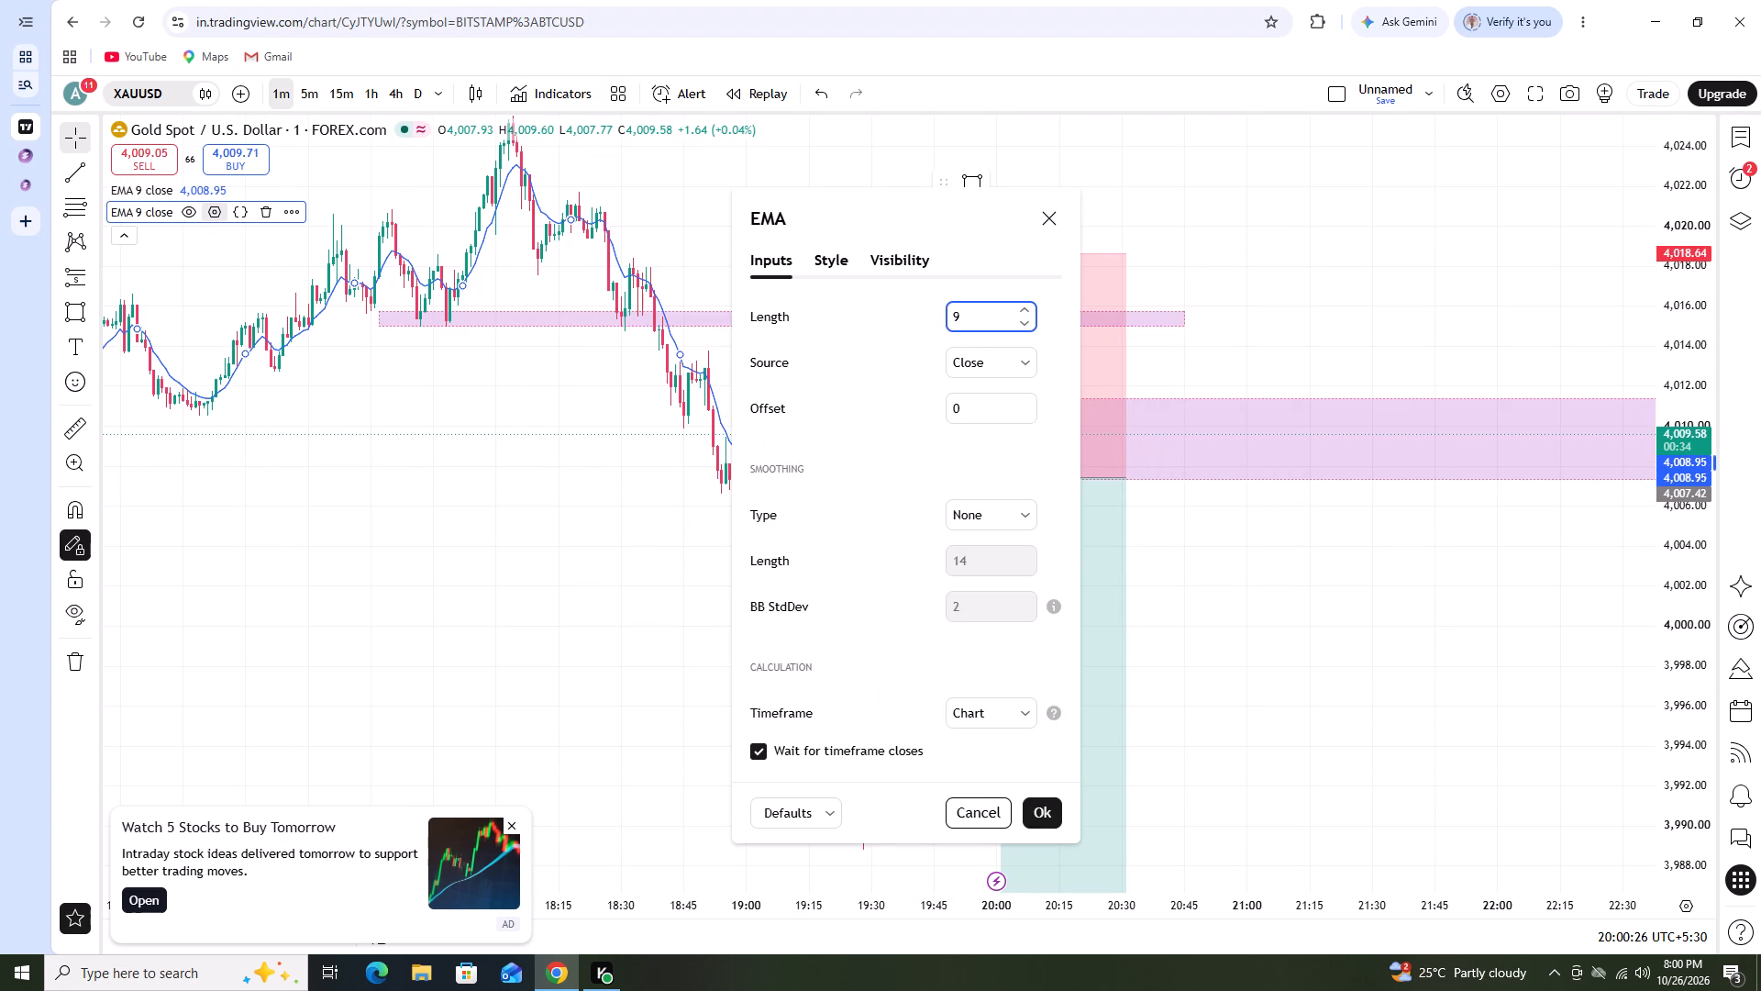
{"action": "key", "text": "BackSpace"}
{"action": "type", "text": "15"}
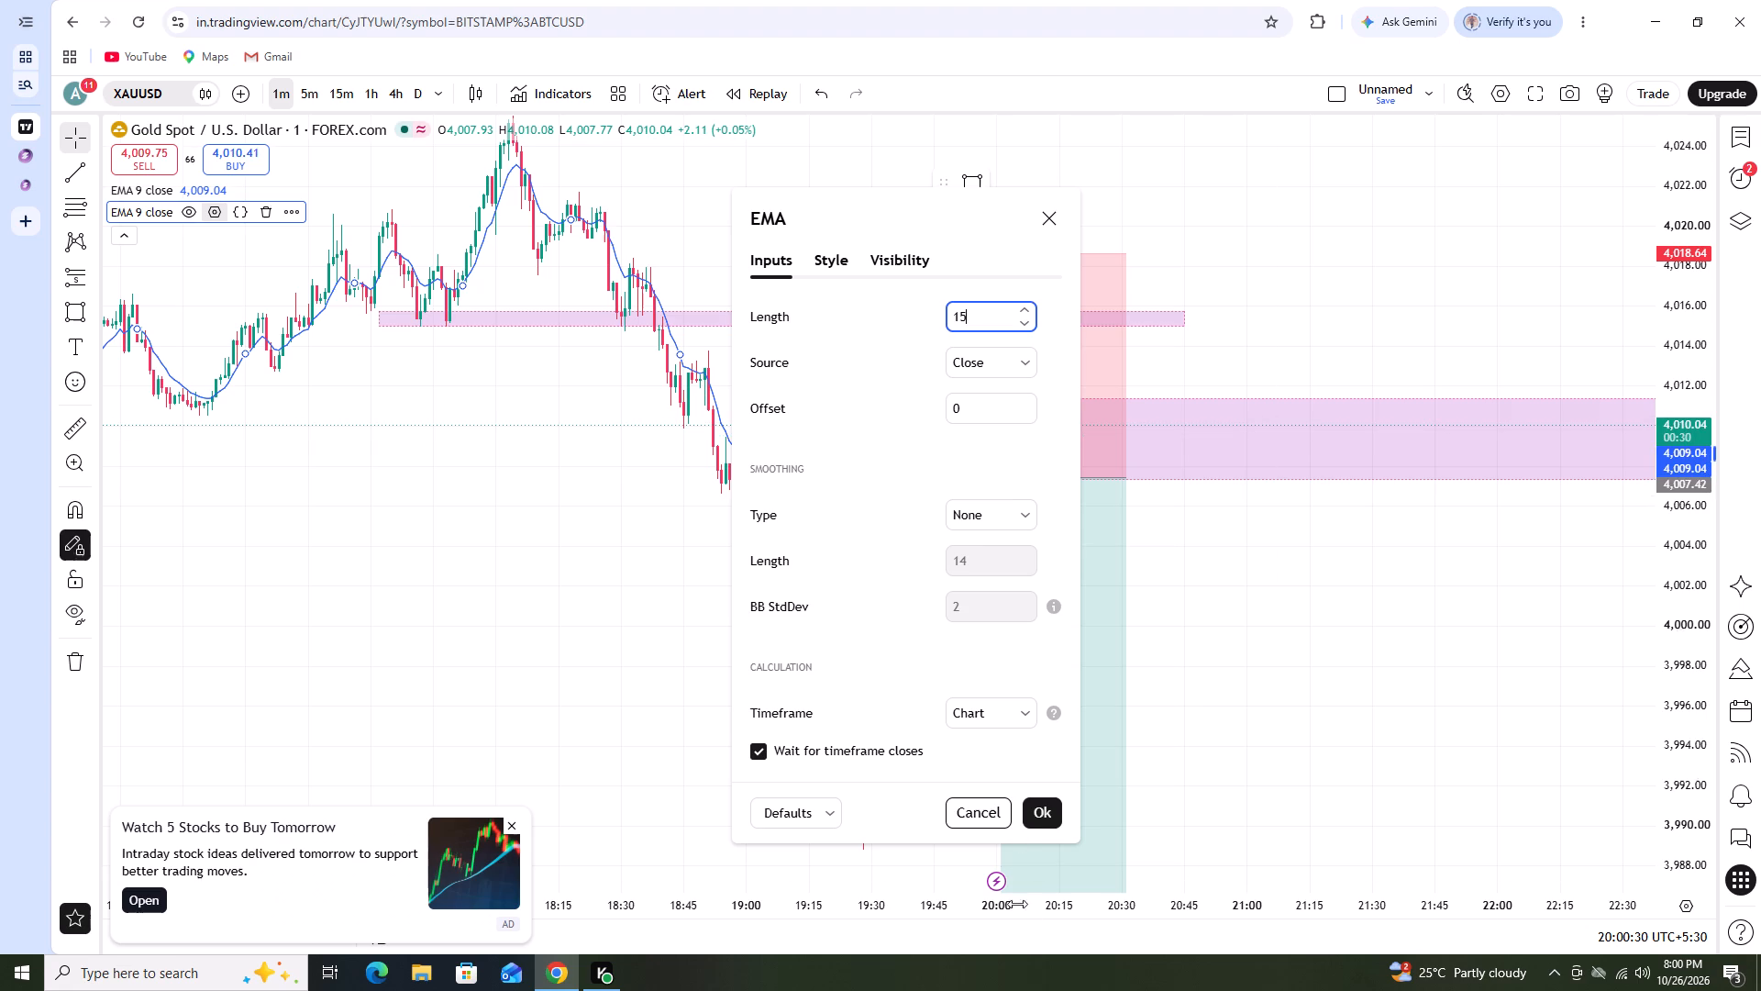
{"action": "left_click", "coordinate": [834, 257]}
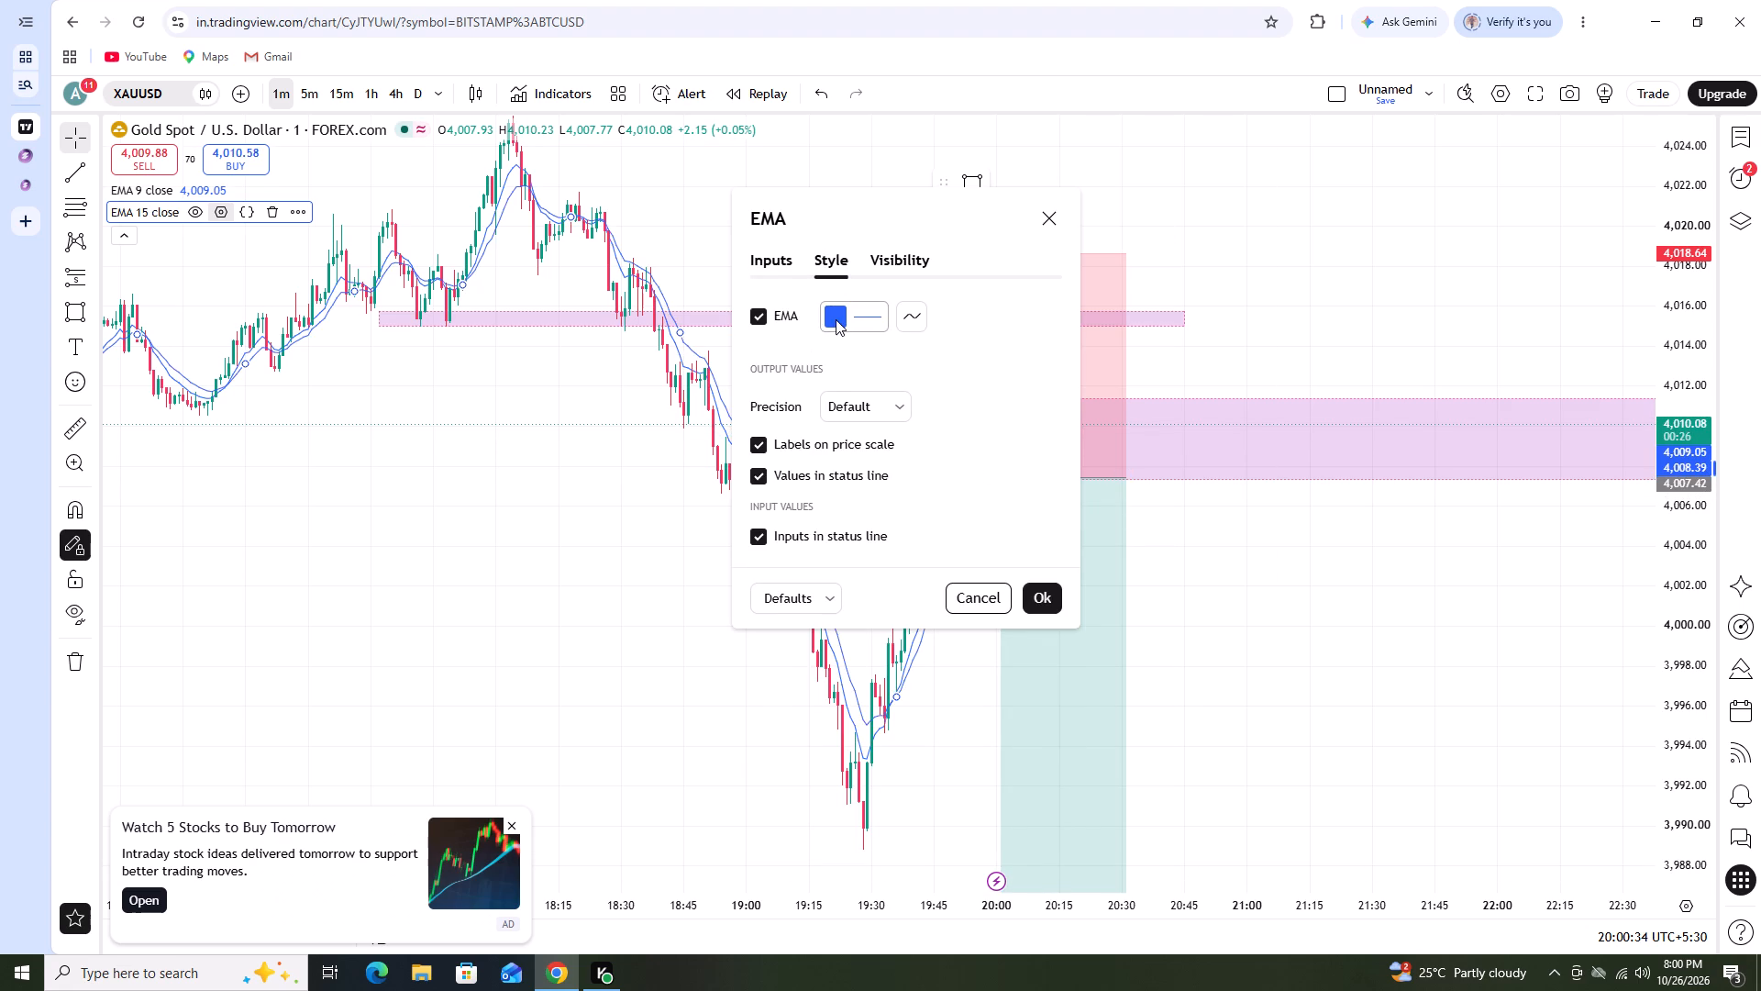
{"action": "left_click", "coordinate": [836, 319]}
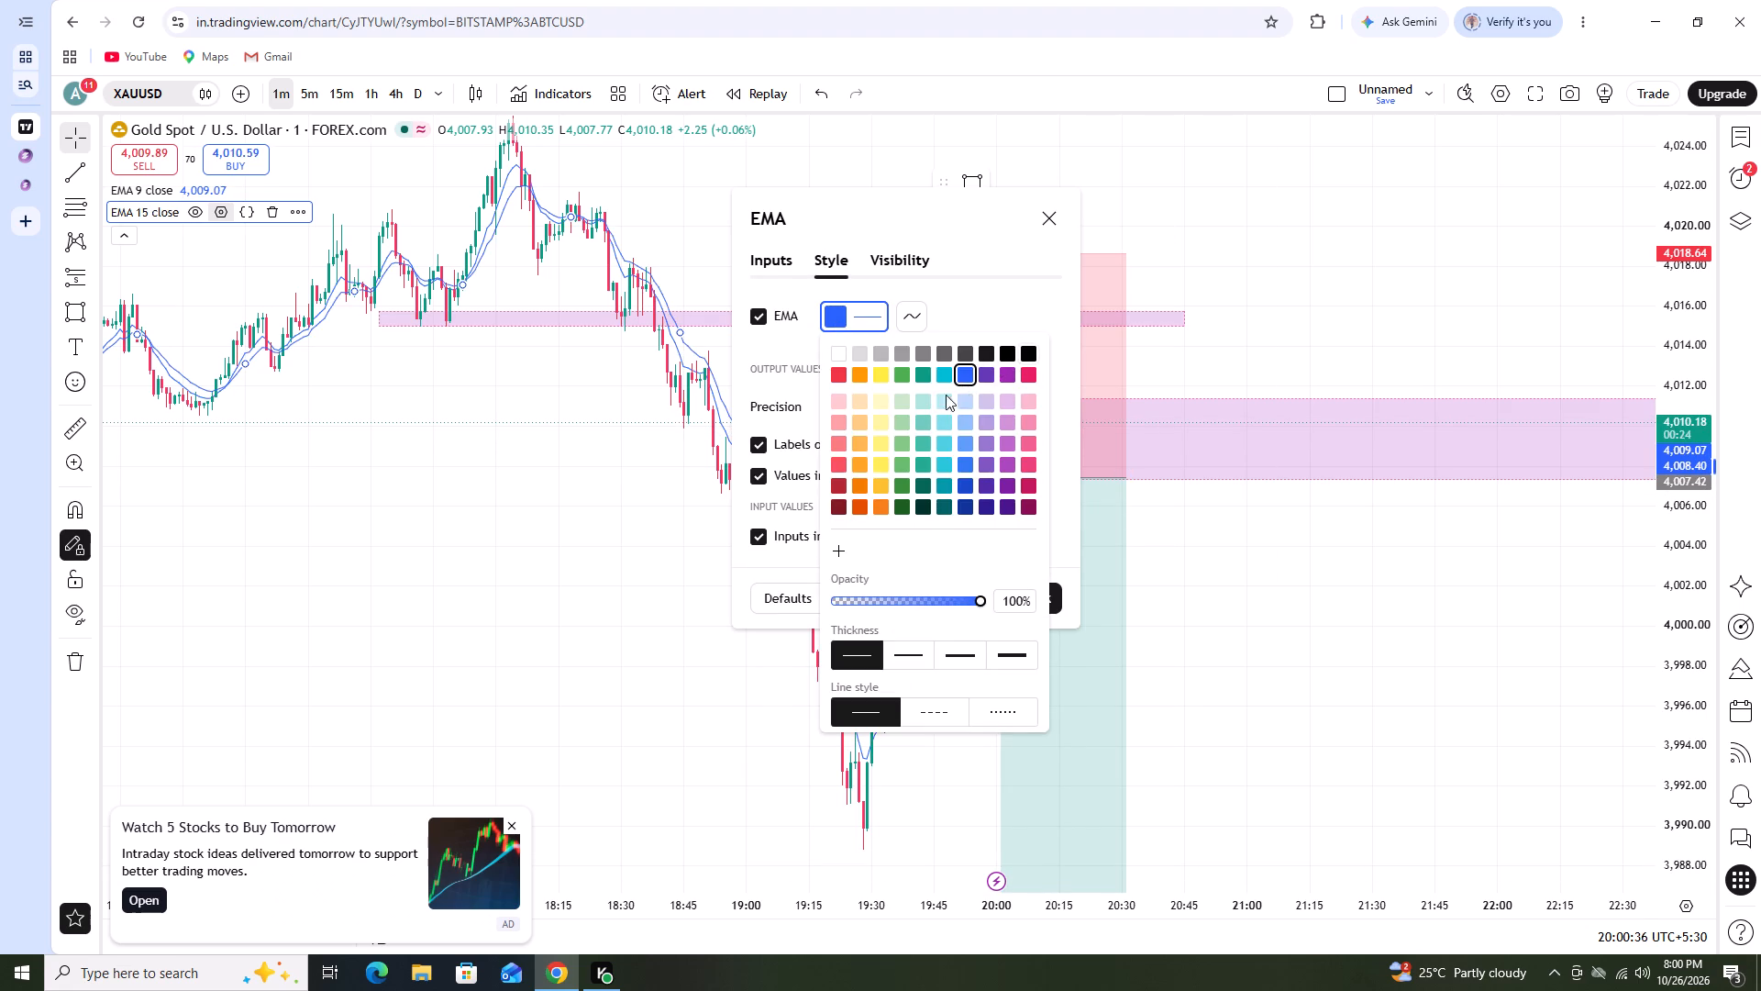
{"action": "left_click", "coordinate": [862, 477]}
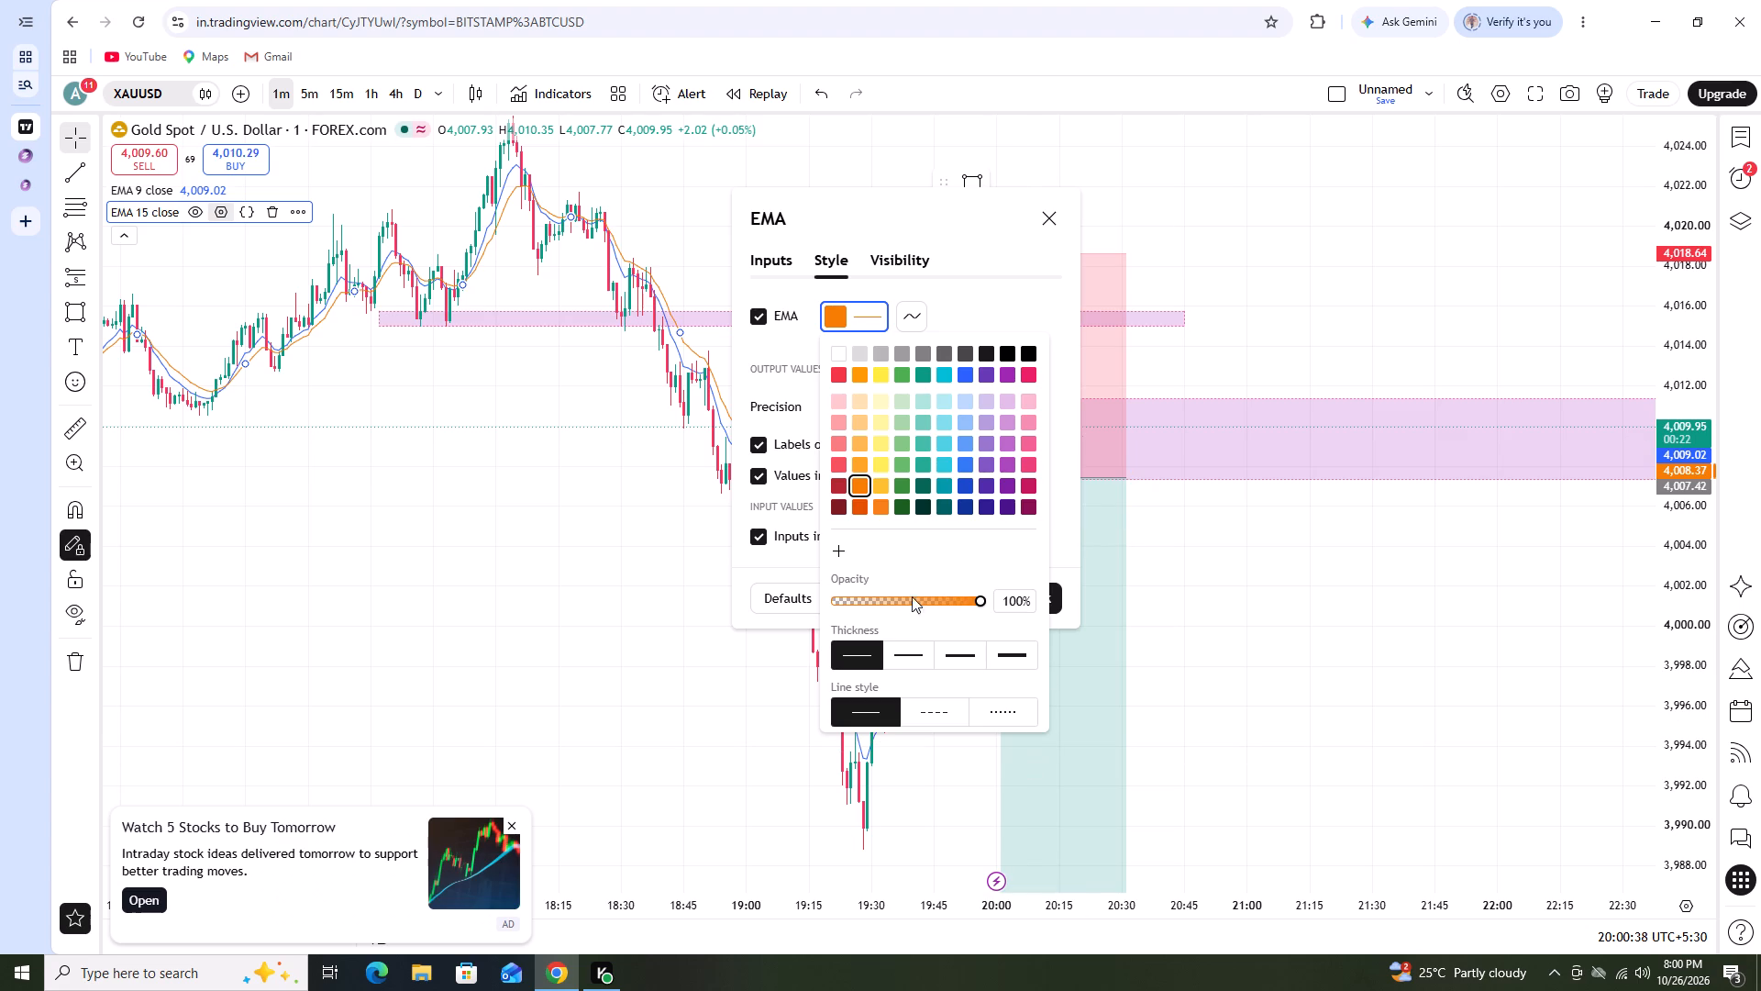
{"action": "left_click", "coordinate": [762, 263]}
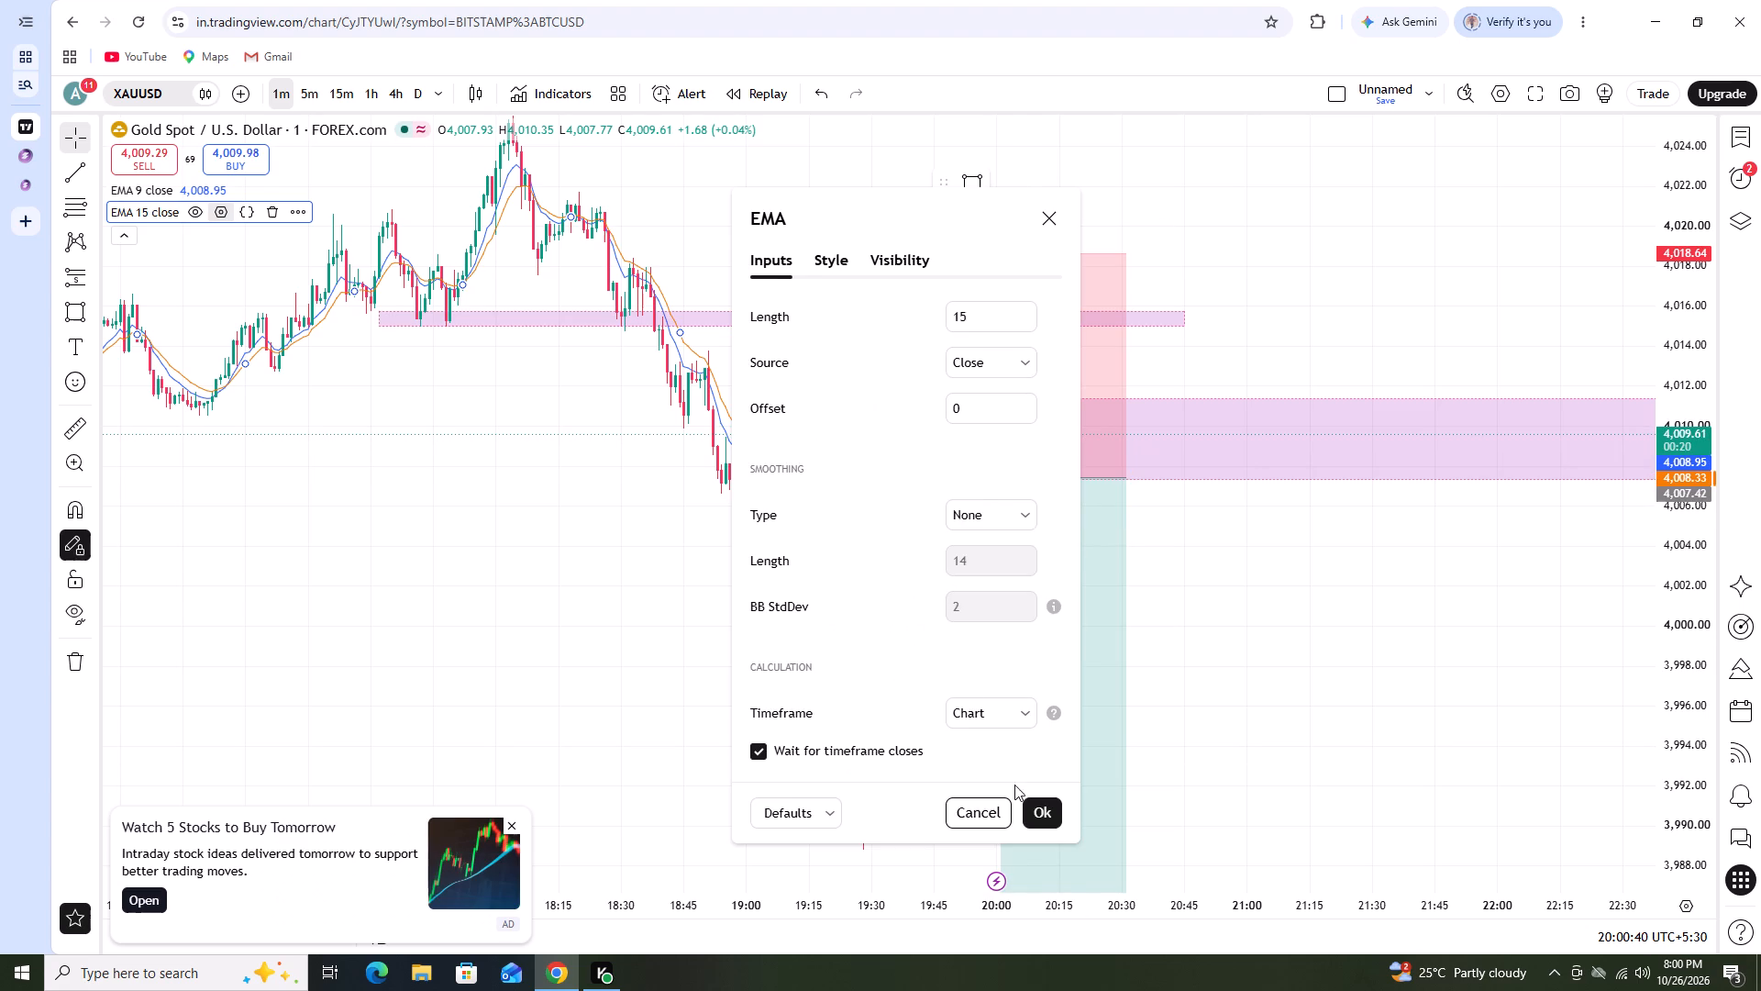
{"action": "left_click", "coordinate": [1029, 807]}
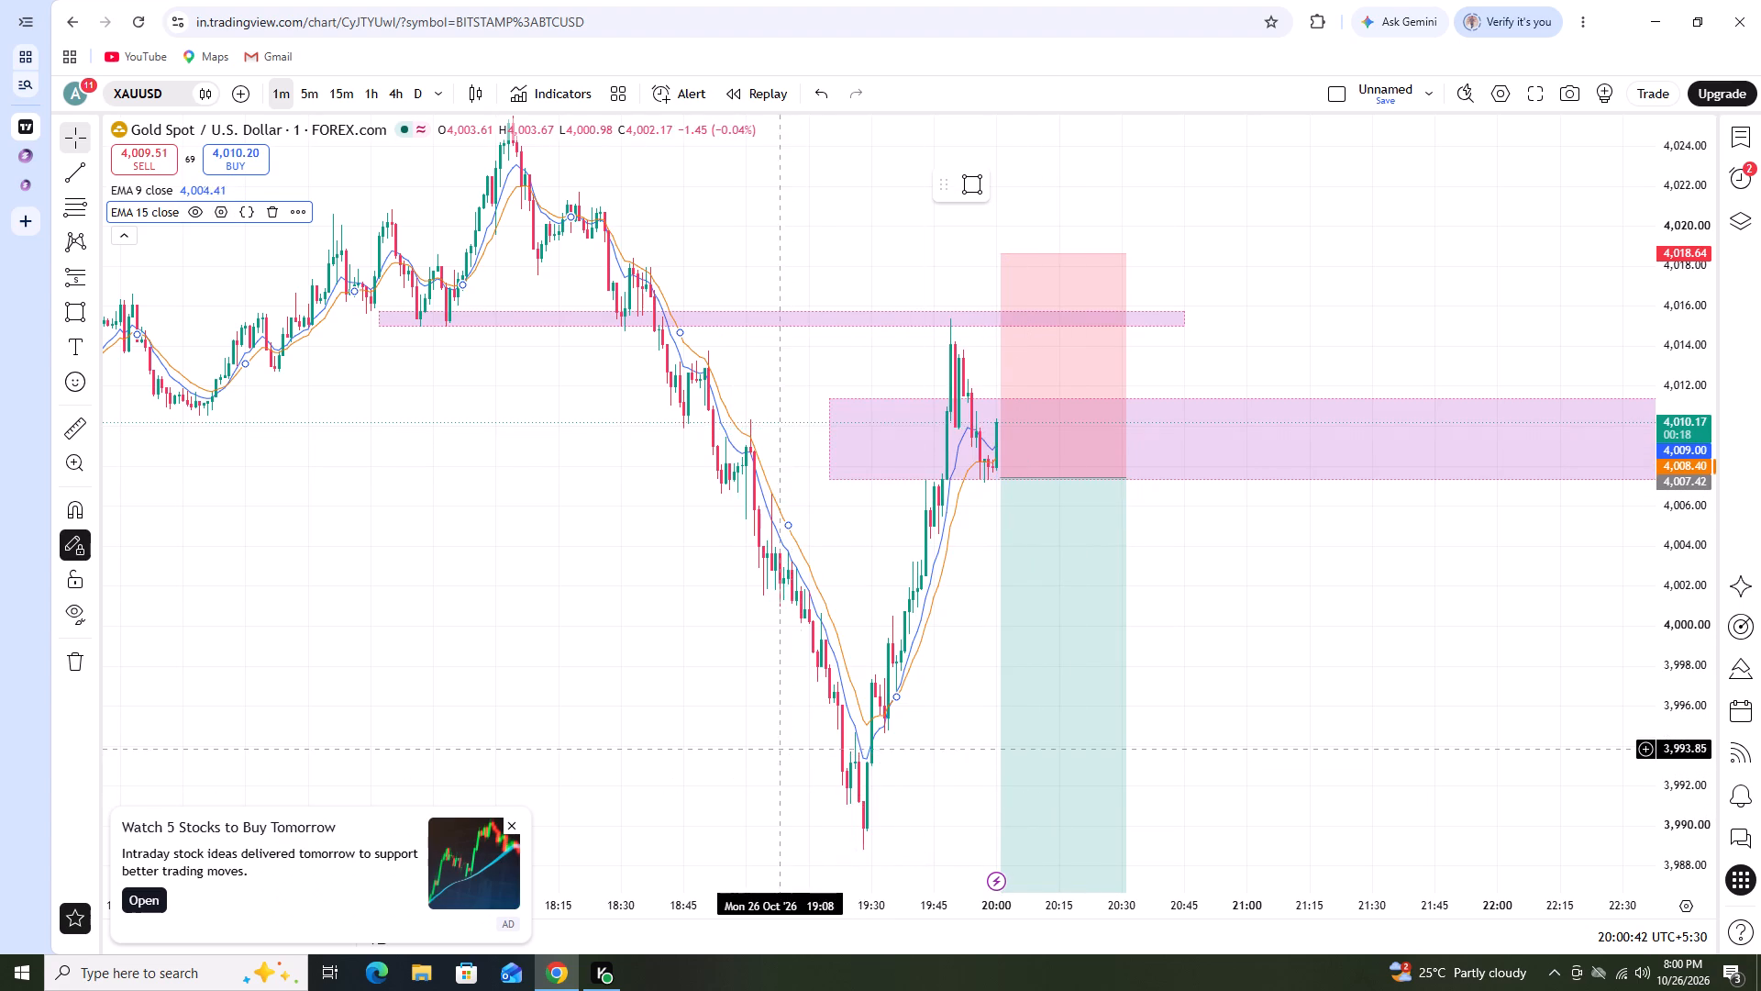
Examine the recent 1-minute price action against the two EMAs, the purple zones and the whole short position.
{"action": "scroll", "coordinate": [780, 749], "scroll_direction": "up", "scroll_amount": 1}
{"action": "scroll", "coordinate": [1711, 451], "scroll_direction": "down", "scroll_amount": 2}
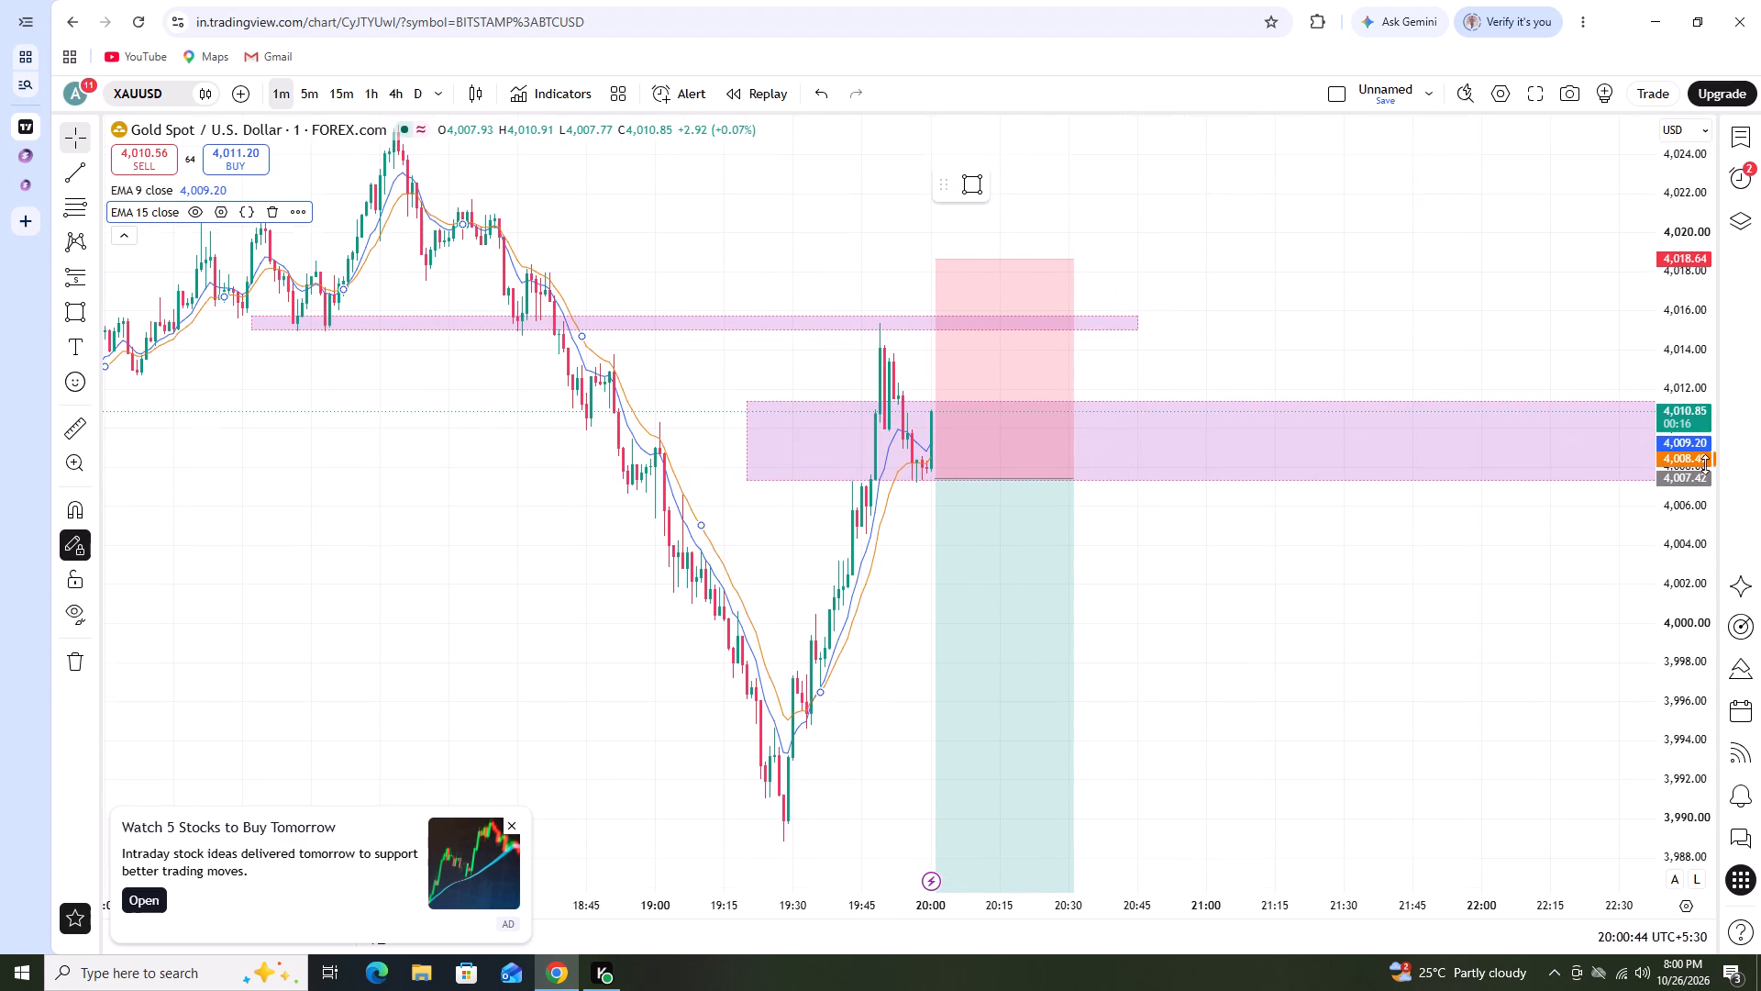
{"action": "scroll", "coordinate": [1705, 464], "scroll_direction": "down", "scroll_amount": 11}
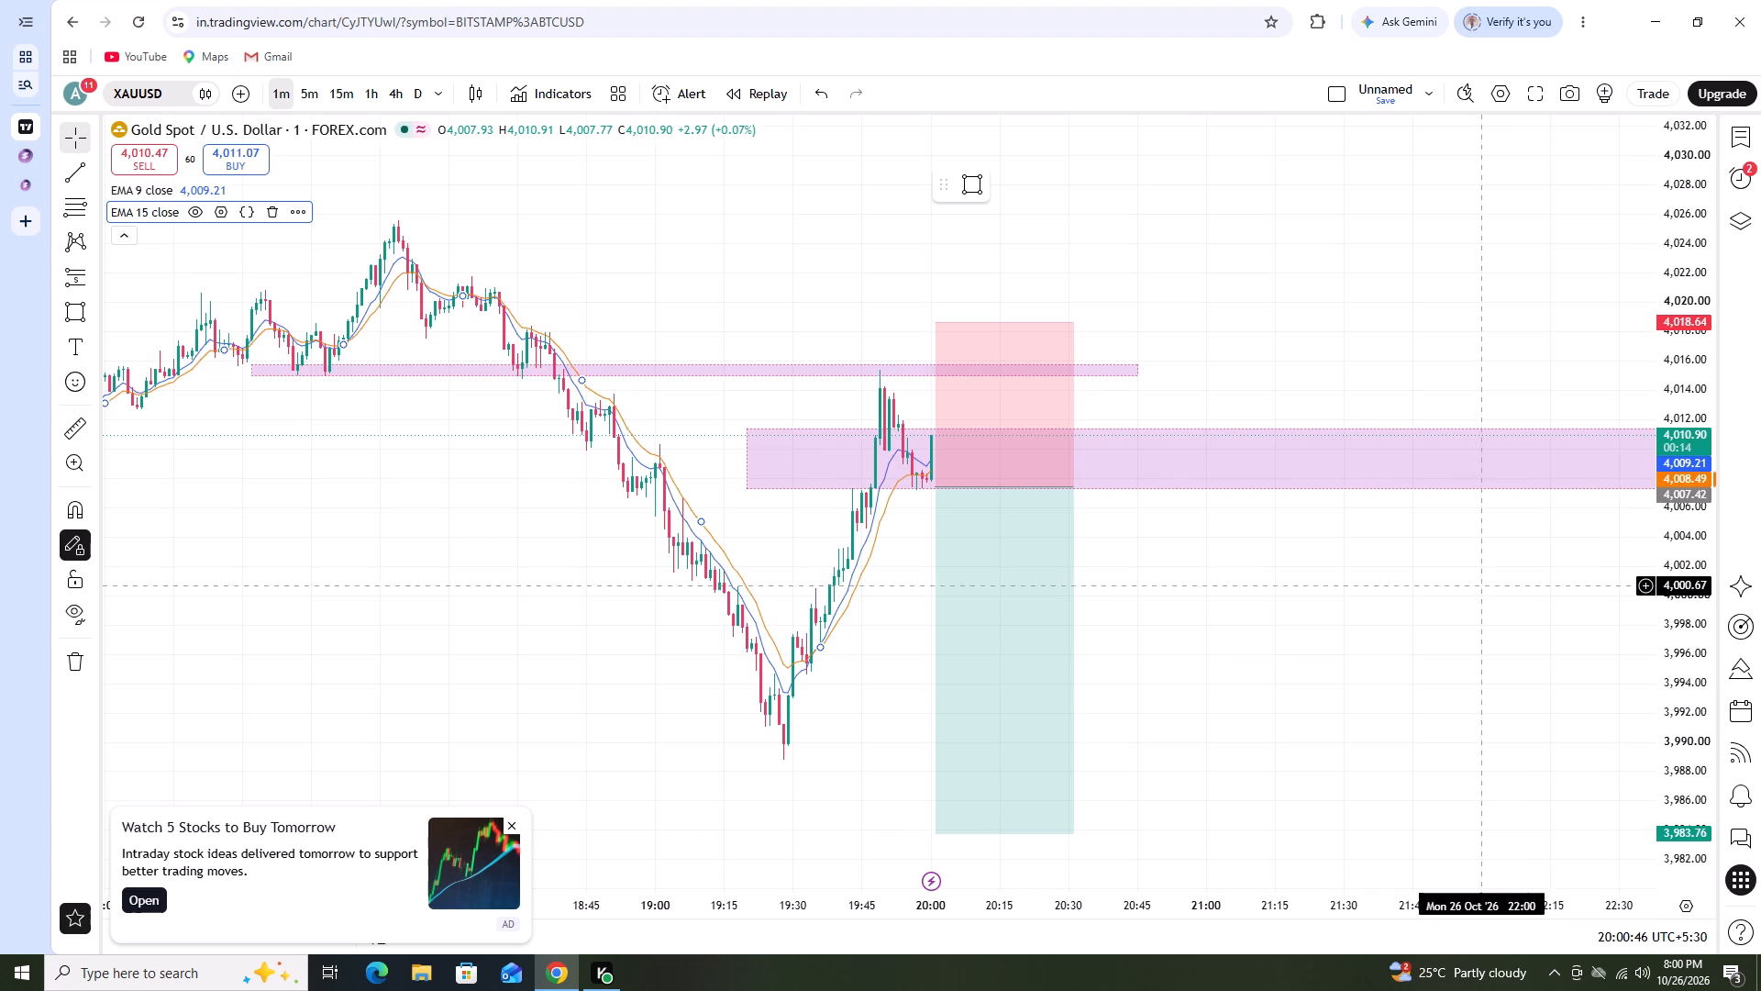
{"action": "scroll", "coordinate": [1664, 512], "scroll_direction": "down", "scroll_amount": 2}
{"action": "left_click_drag", "start_coordinate": [1447, 632], "coordinate": [1534, 652]}
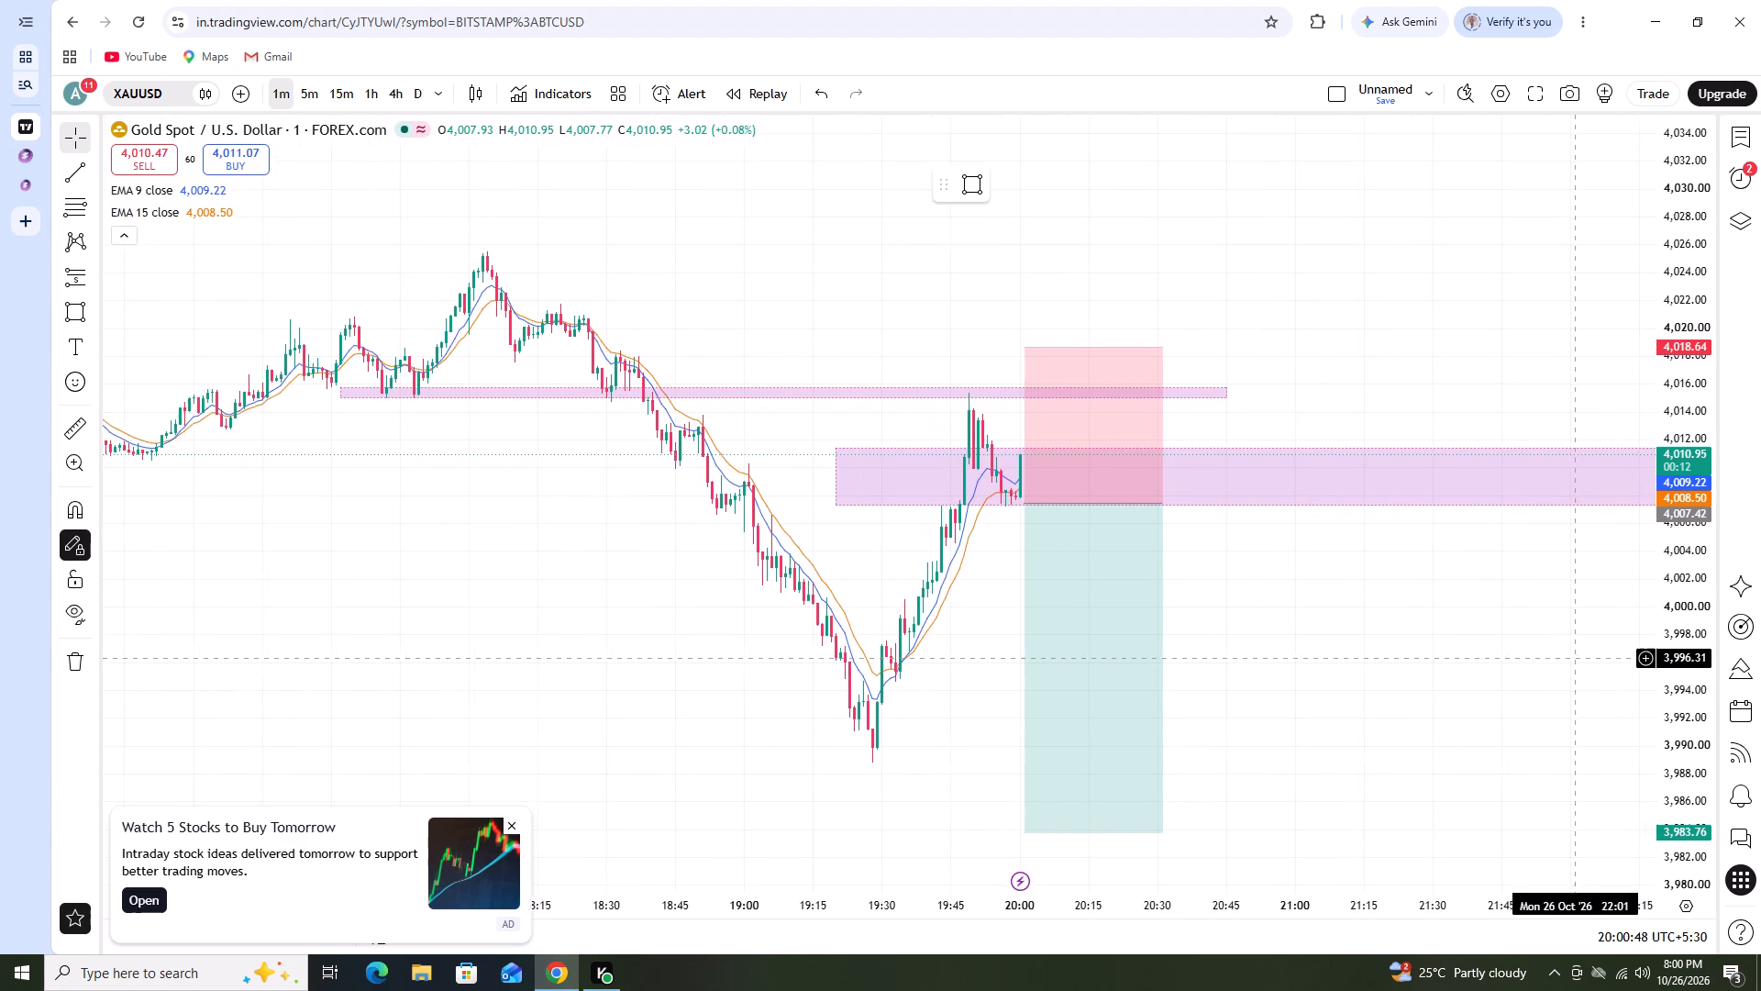
{"action": "left_click_drag", "start_coordinate": [1534, 652], "coordinate": [1517, 639]}
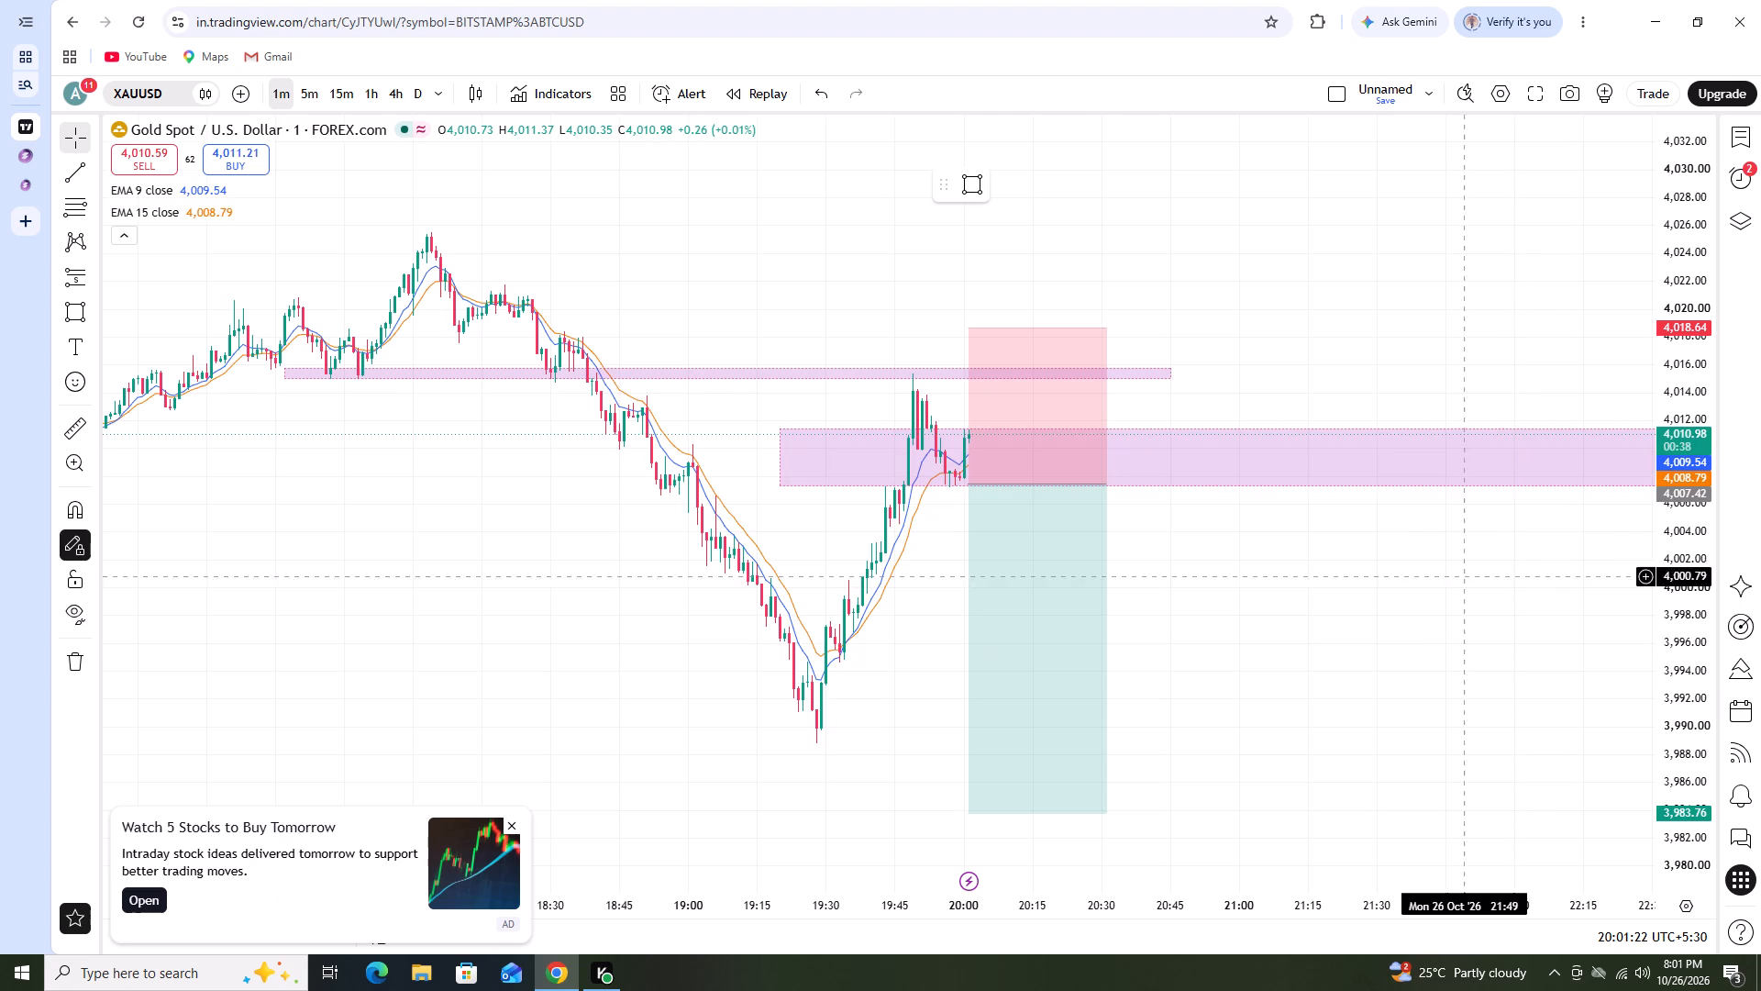
Raise the short position's entry to about 4,011.5 at 20:00, near the upper edge of the wide purple zone.
{"action": "left_click_drag", "start_coordinate": [969, 477], "coordinate": [998, 427]}
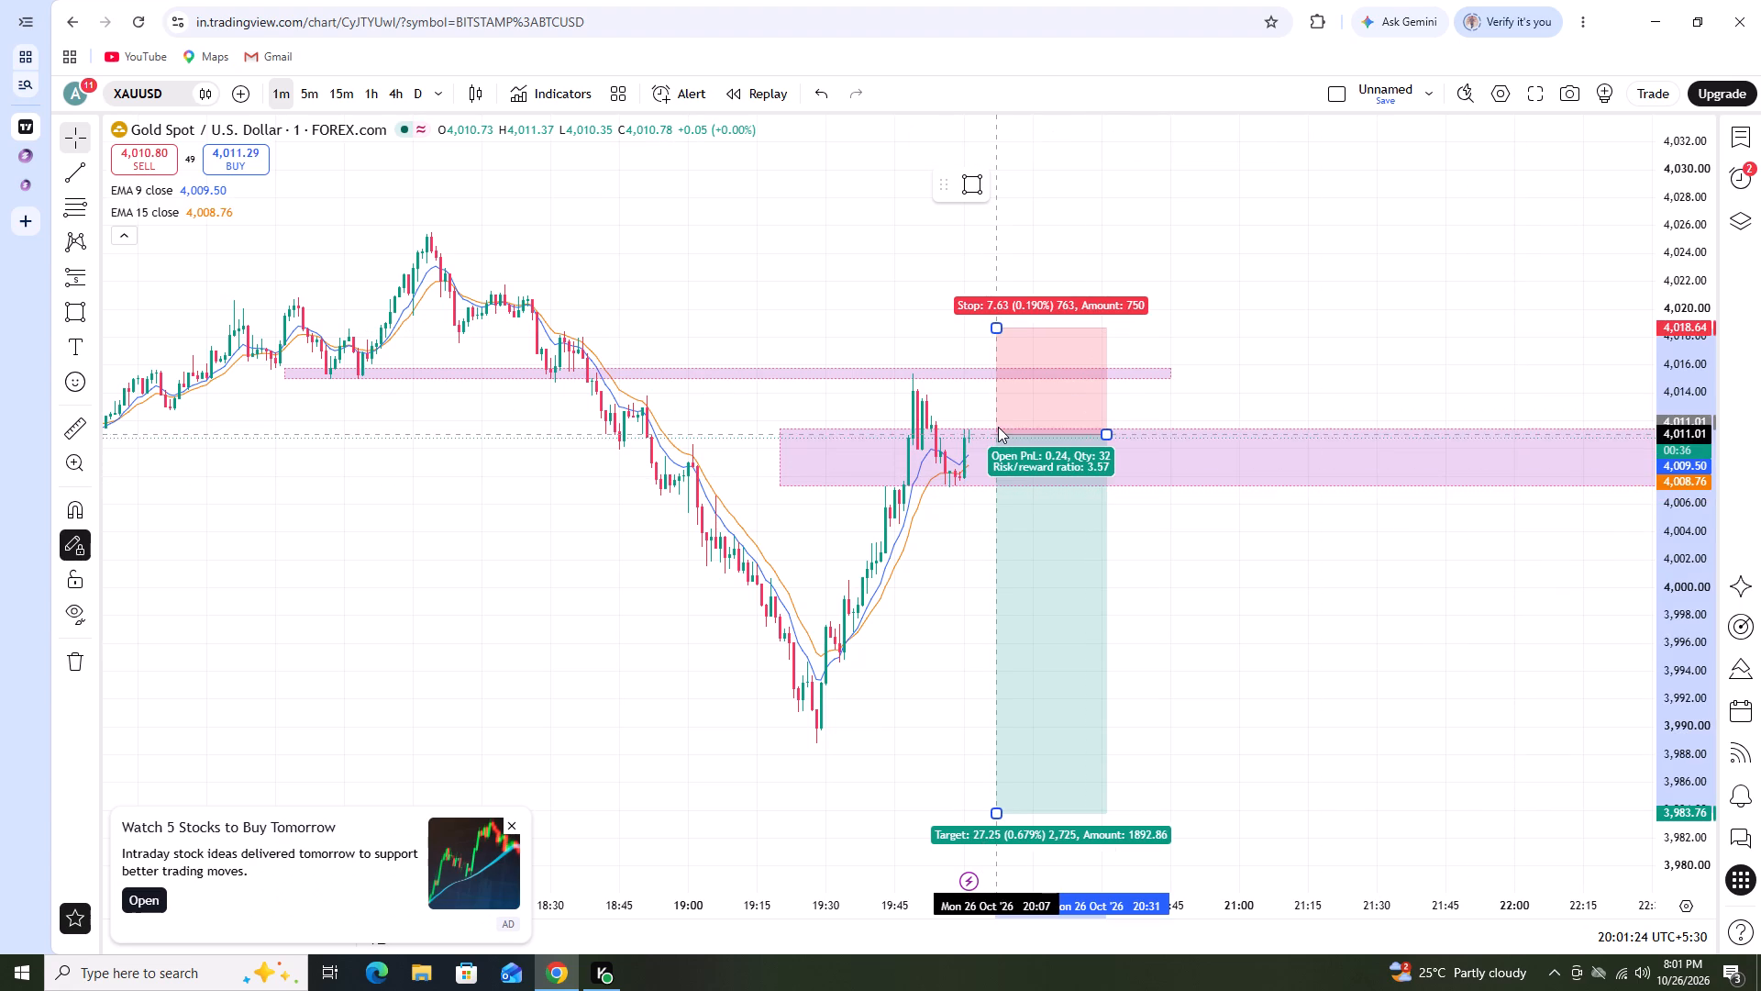
{"action": "left_click_drag", "start_coordinate": [998, 427], "coordinate": [965, 427]}
{"action": "left_click", "coordinate": [965, 427]}
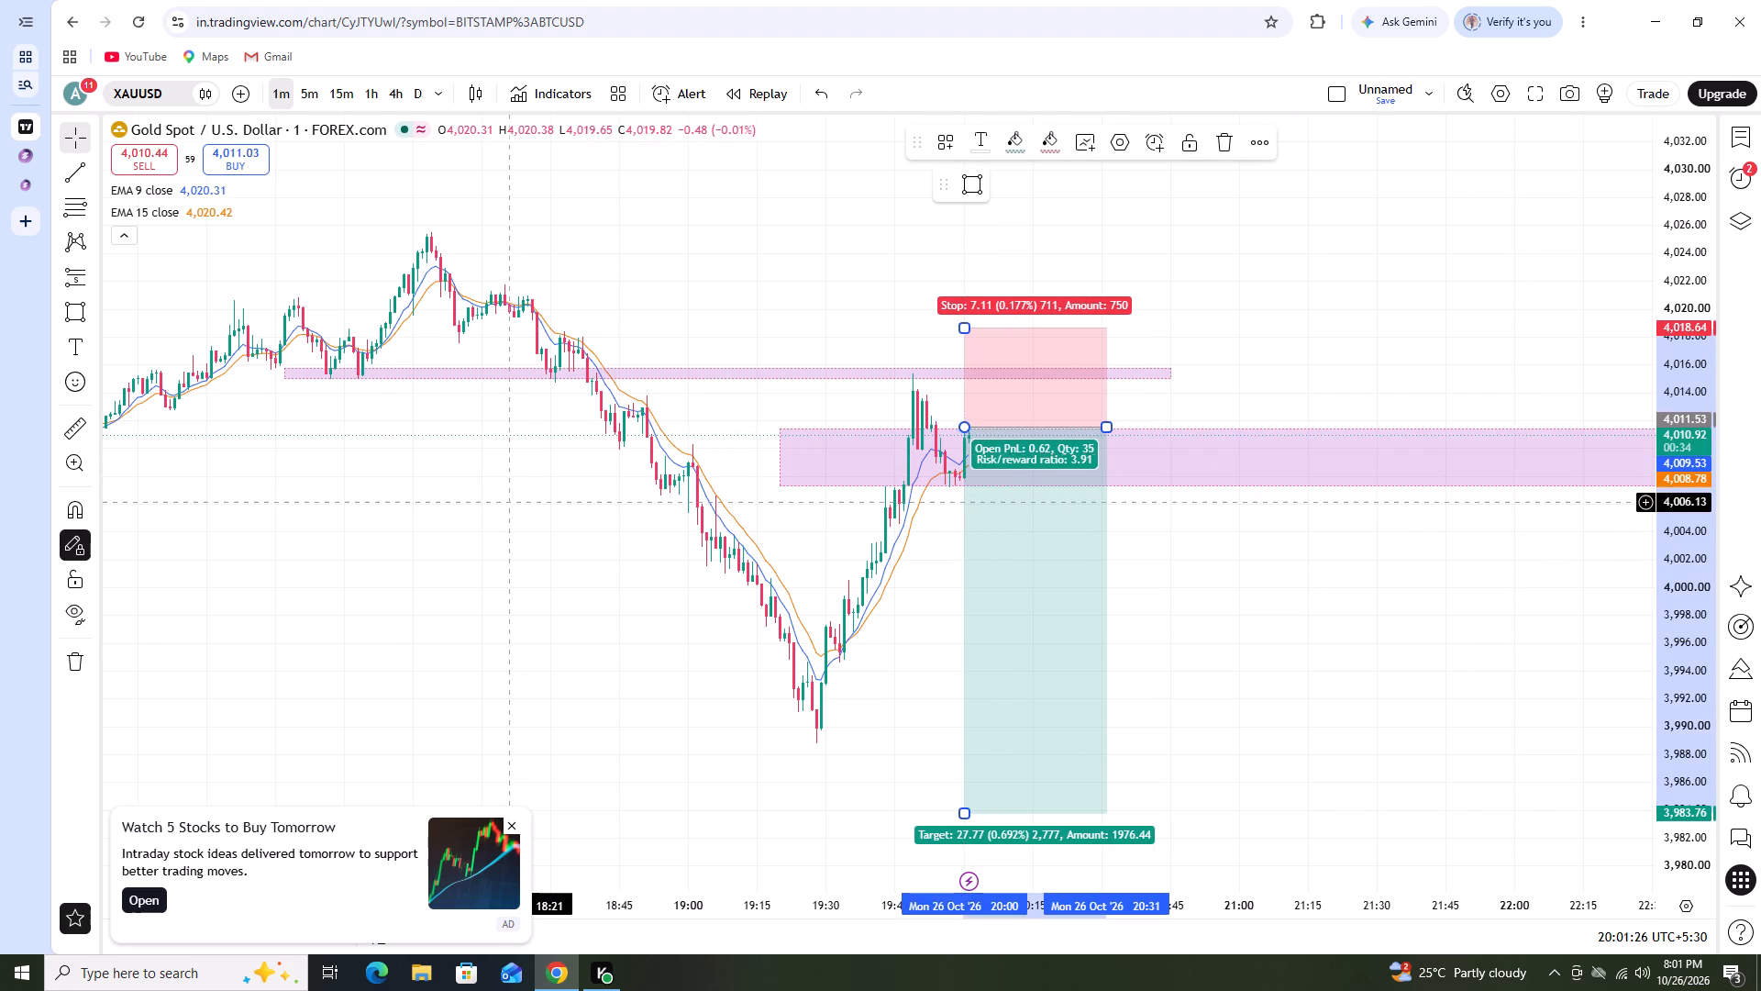
{"action": "left_click", "coordinate": [511, 502]}
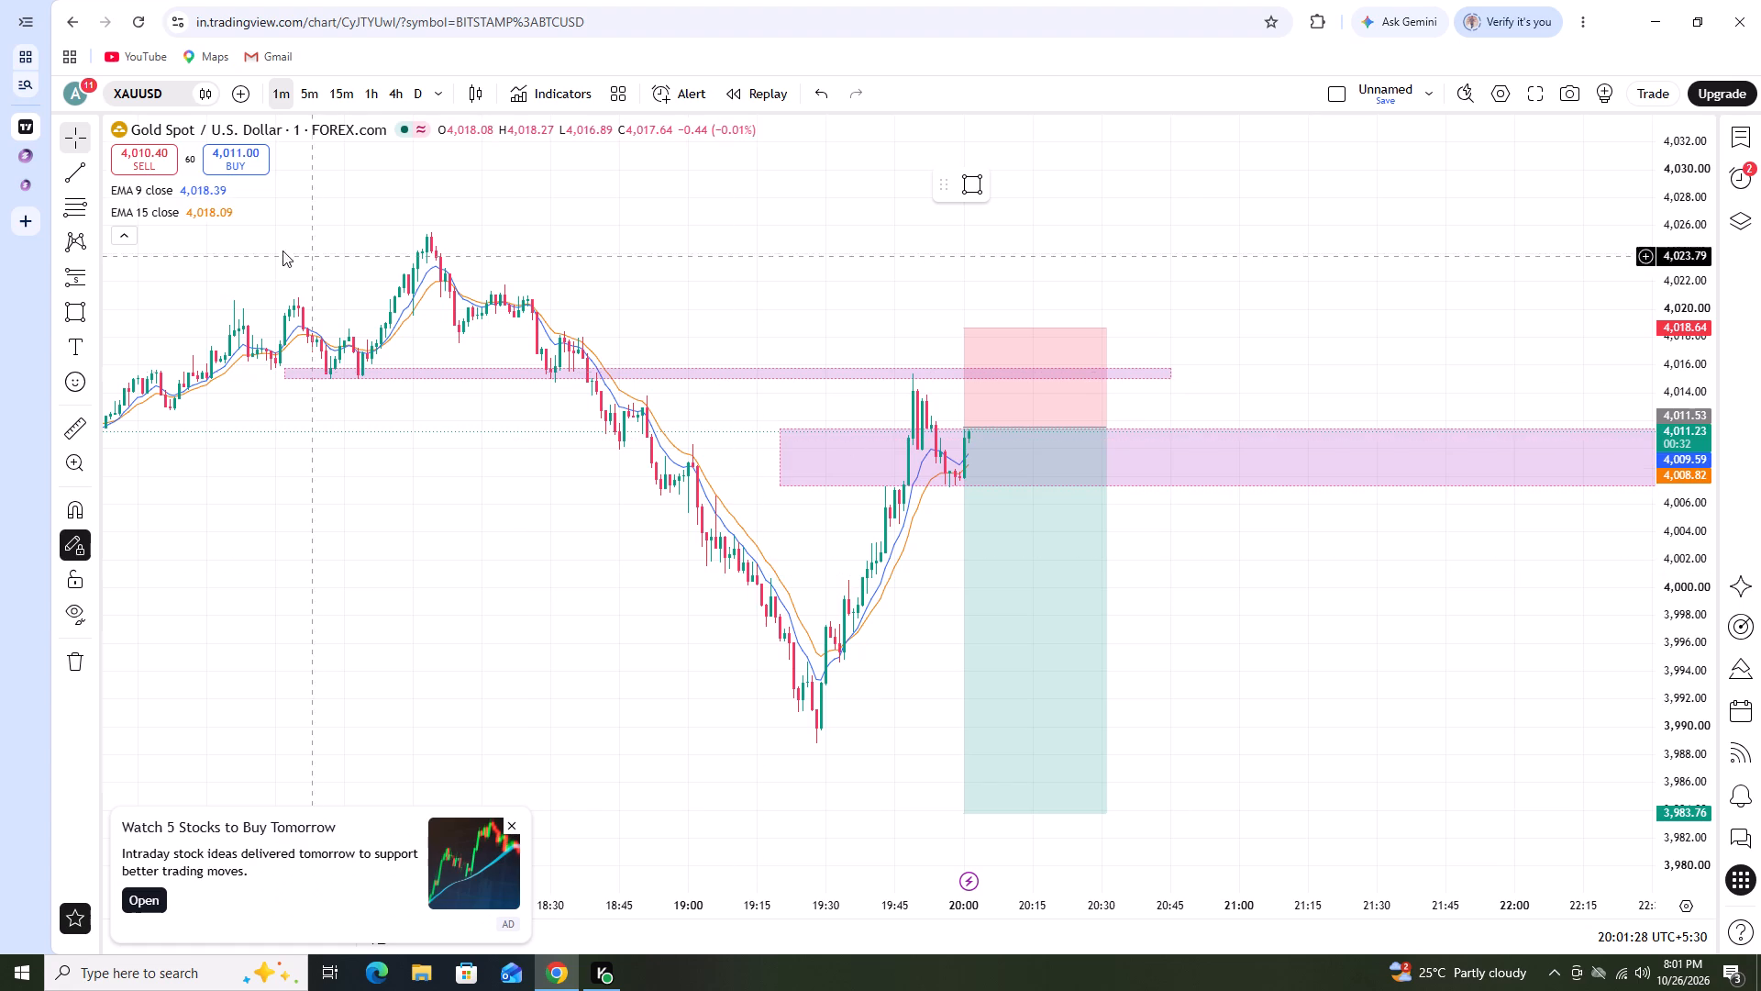
On the 5-minute chart, delete the wide purple zone spanning about 4,007.3 to 4,011.4.
{"action": "left_click", "coordinate": [309, 94]}
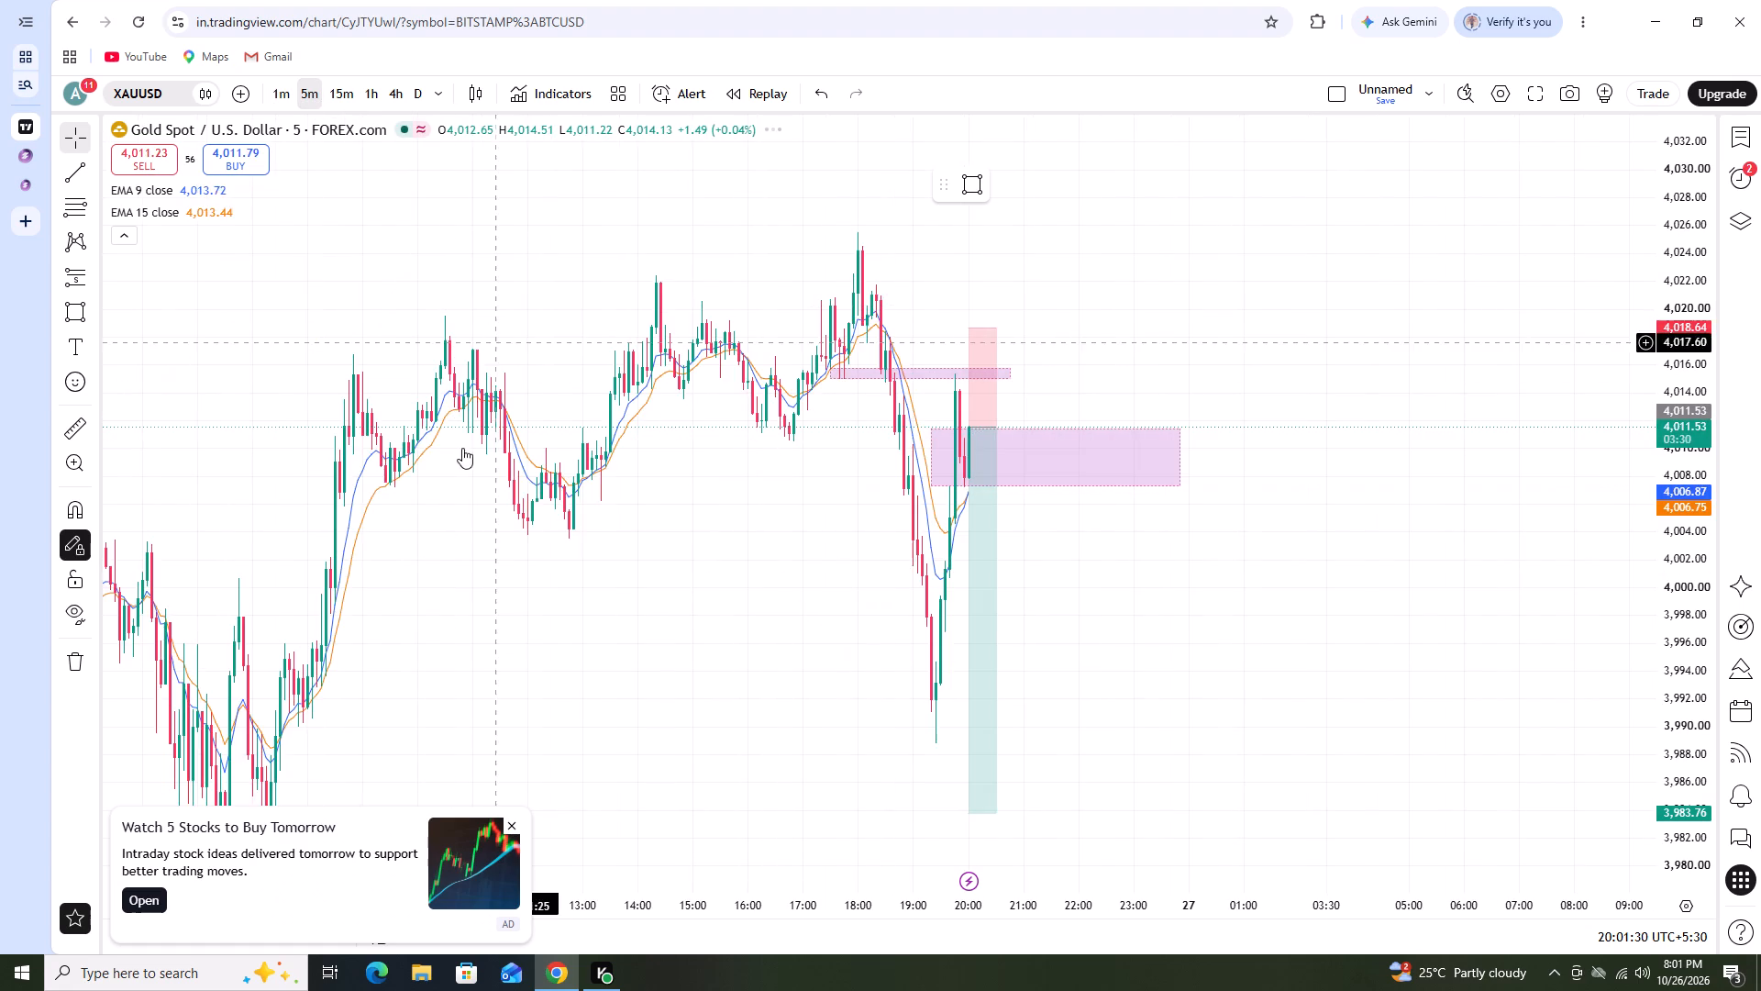
{"action": "scroll", "coordinate": [526, 482], "scroll_direction": "up", "scroll_amount": 2}
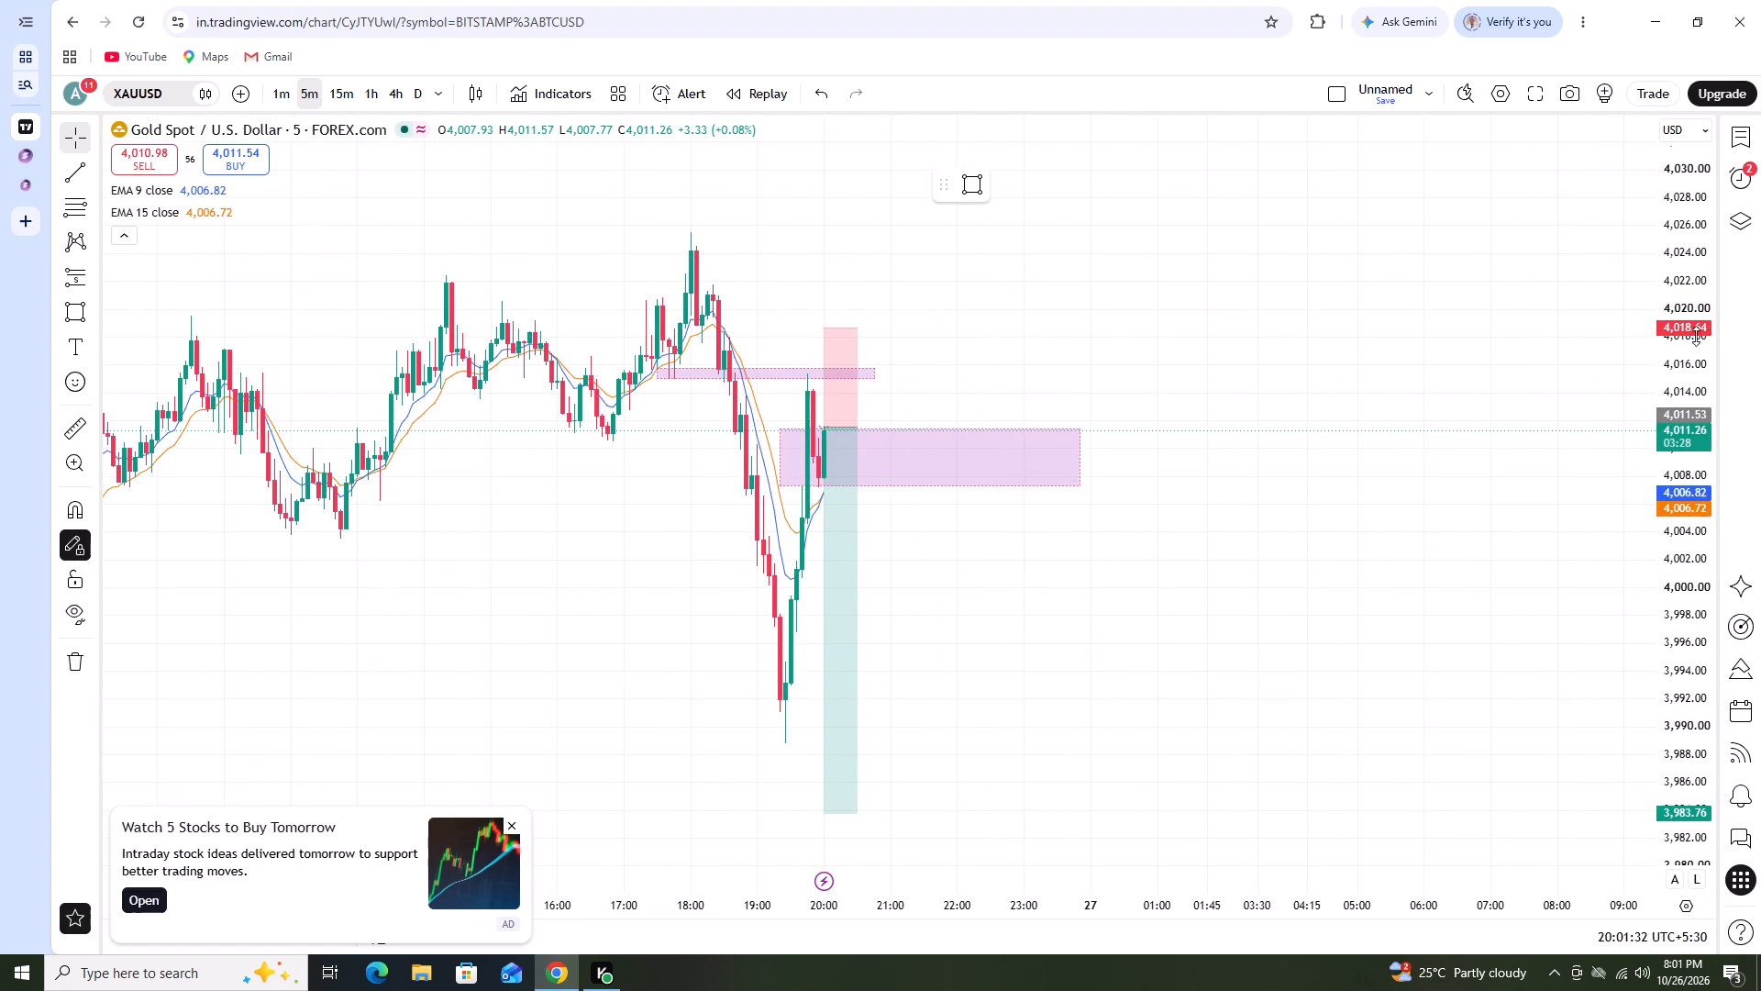
{"action": "scroll", "coordinate": [1689, 338], "scroll_direction": "down", "scroll_amount": 14}
{"action": "left_click_drag", "start_coordinate": [1423, 531], "coordinate": [1467, 523]}
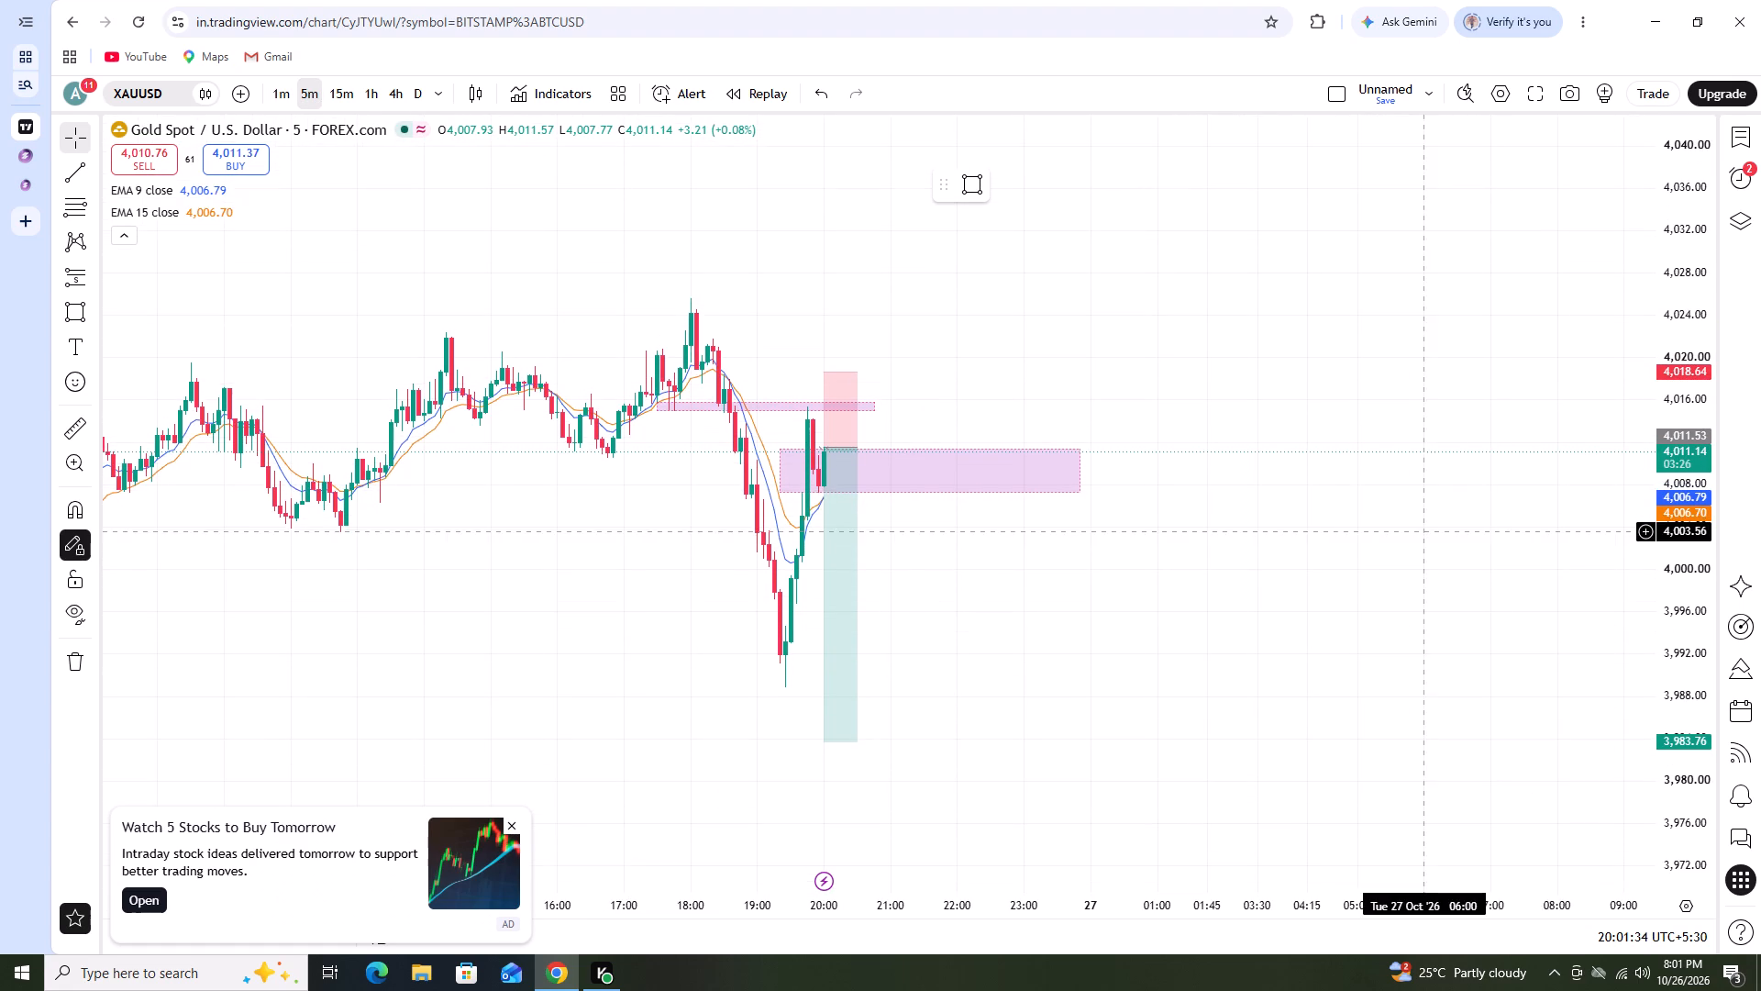
{"action": "left_click_drag", "start_coordinate": [1467, 523], "coordinate": [1545, 492]}
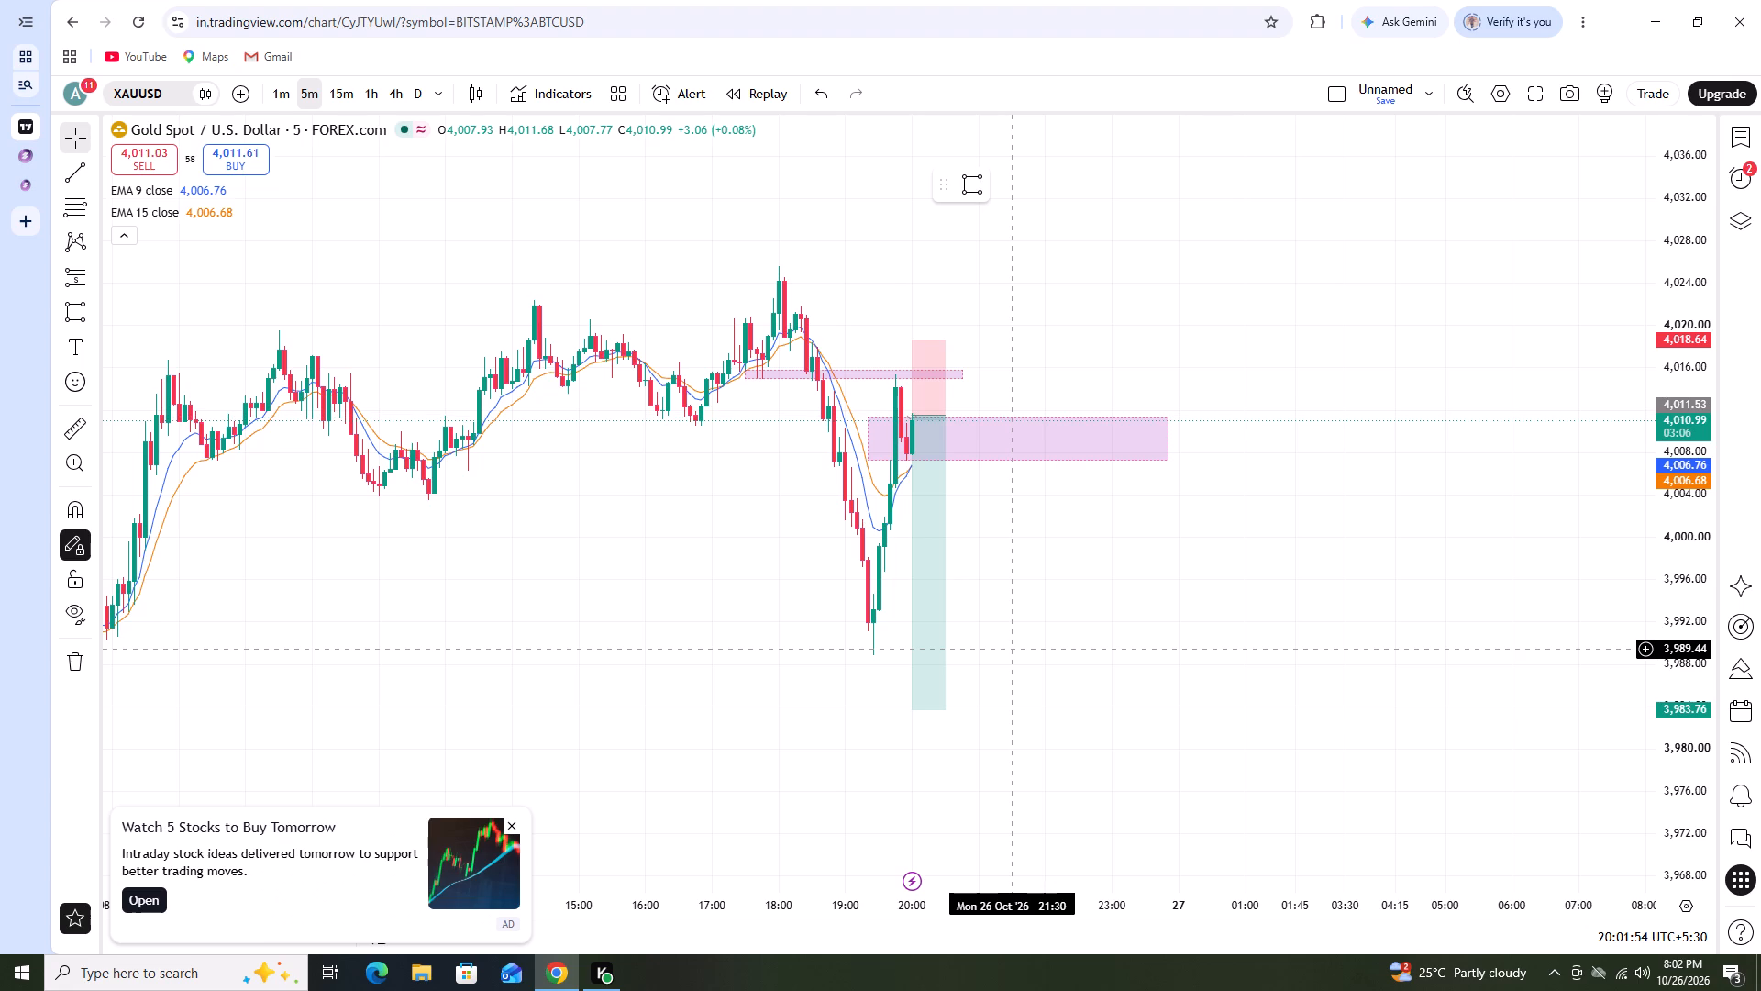
{"action": "scroll", "coordinate": [810, 485], "scroll_direction": "up", "scroll_amount": 3}
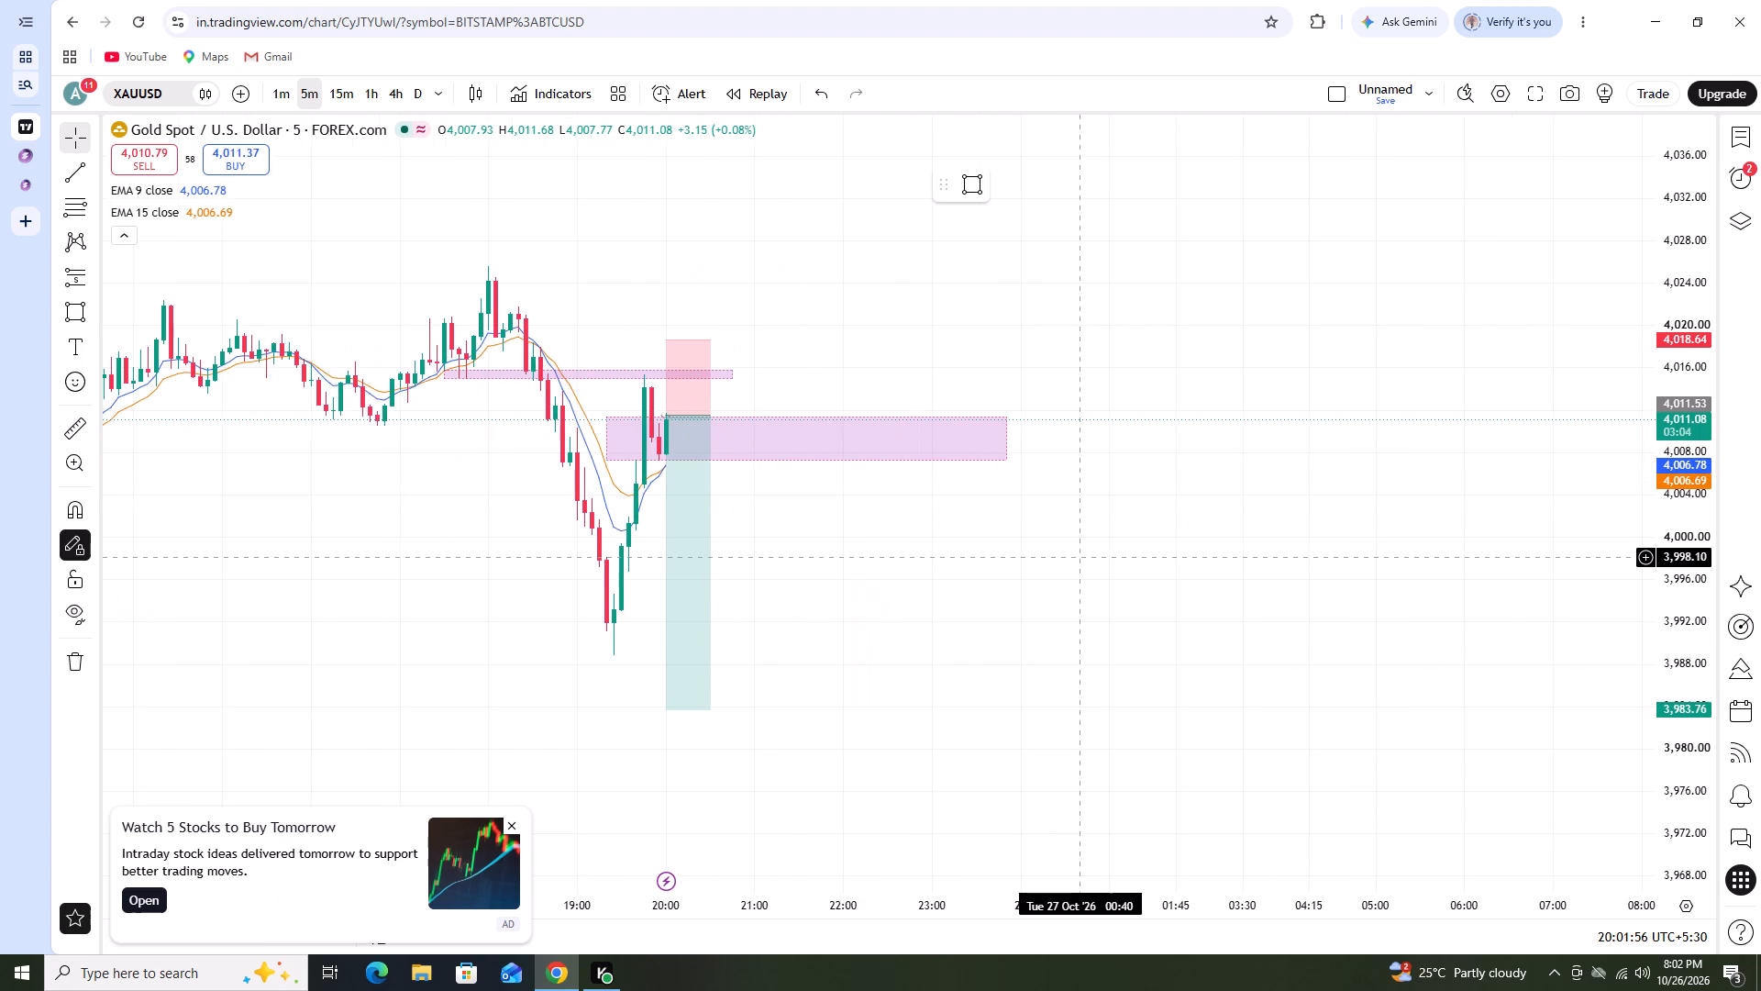
{"action": "left_click_drag", "start_coordinate": [1080, 554], "coordinate": [1254, 551]}
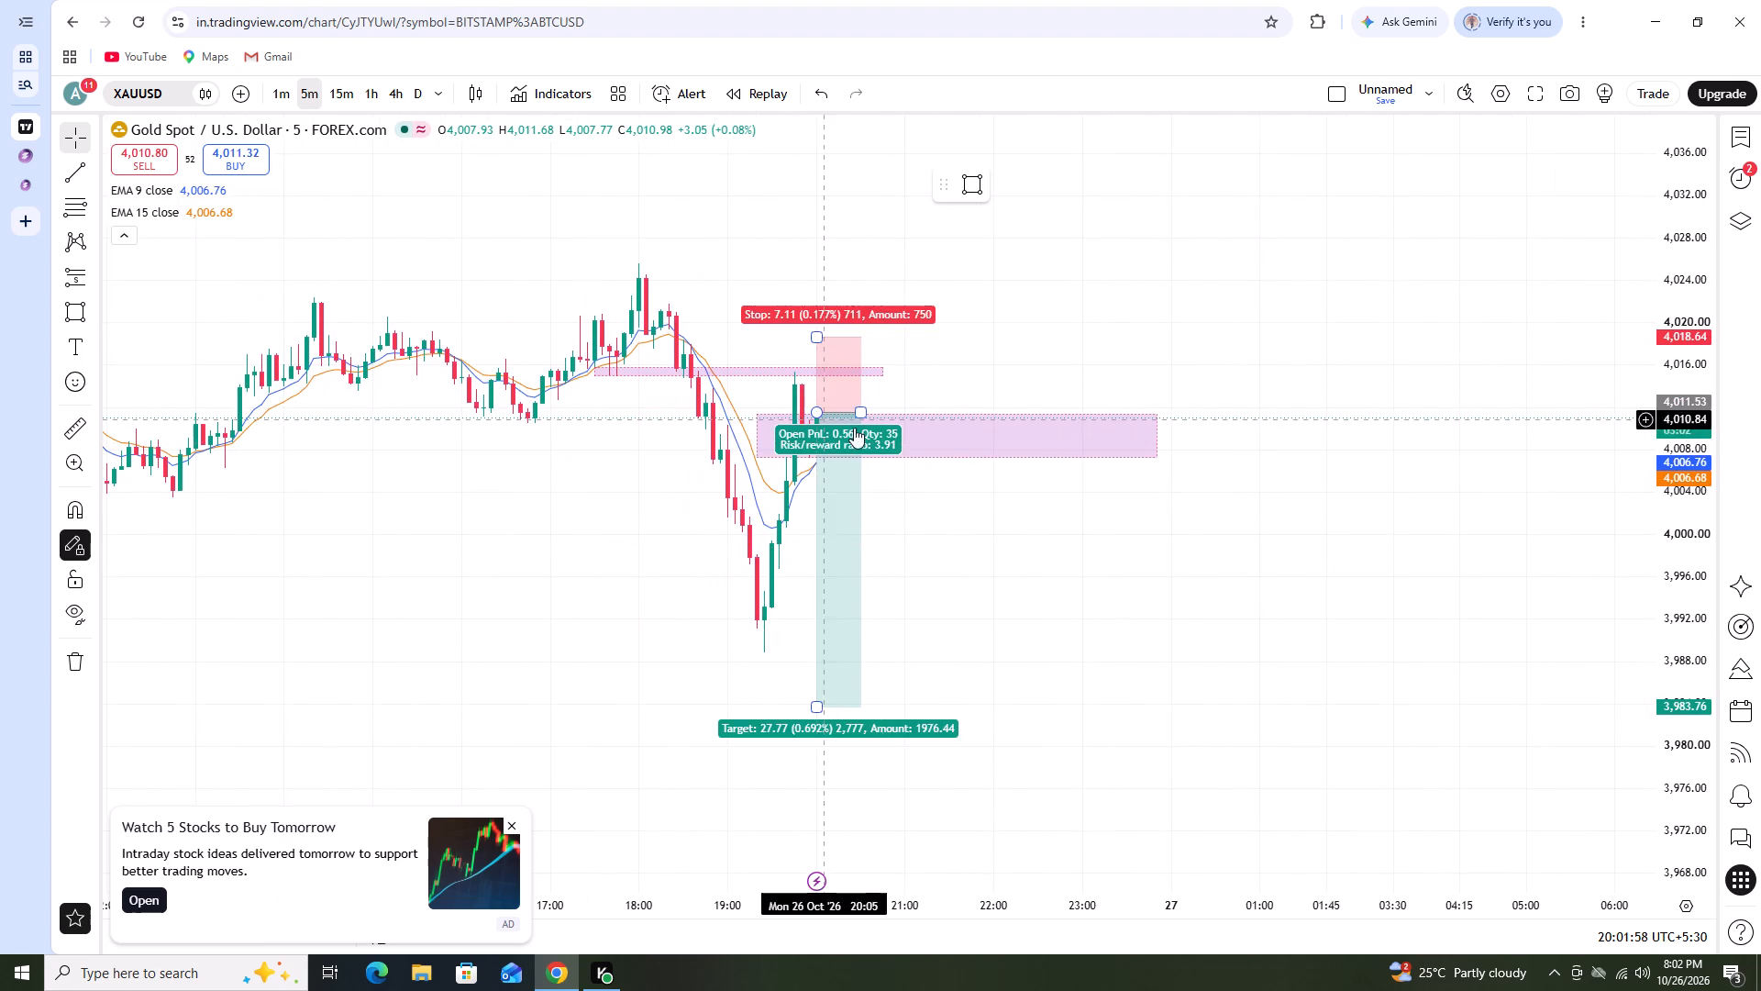
{"action": "left_click", "coordinate": [1006, 458]}
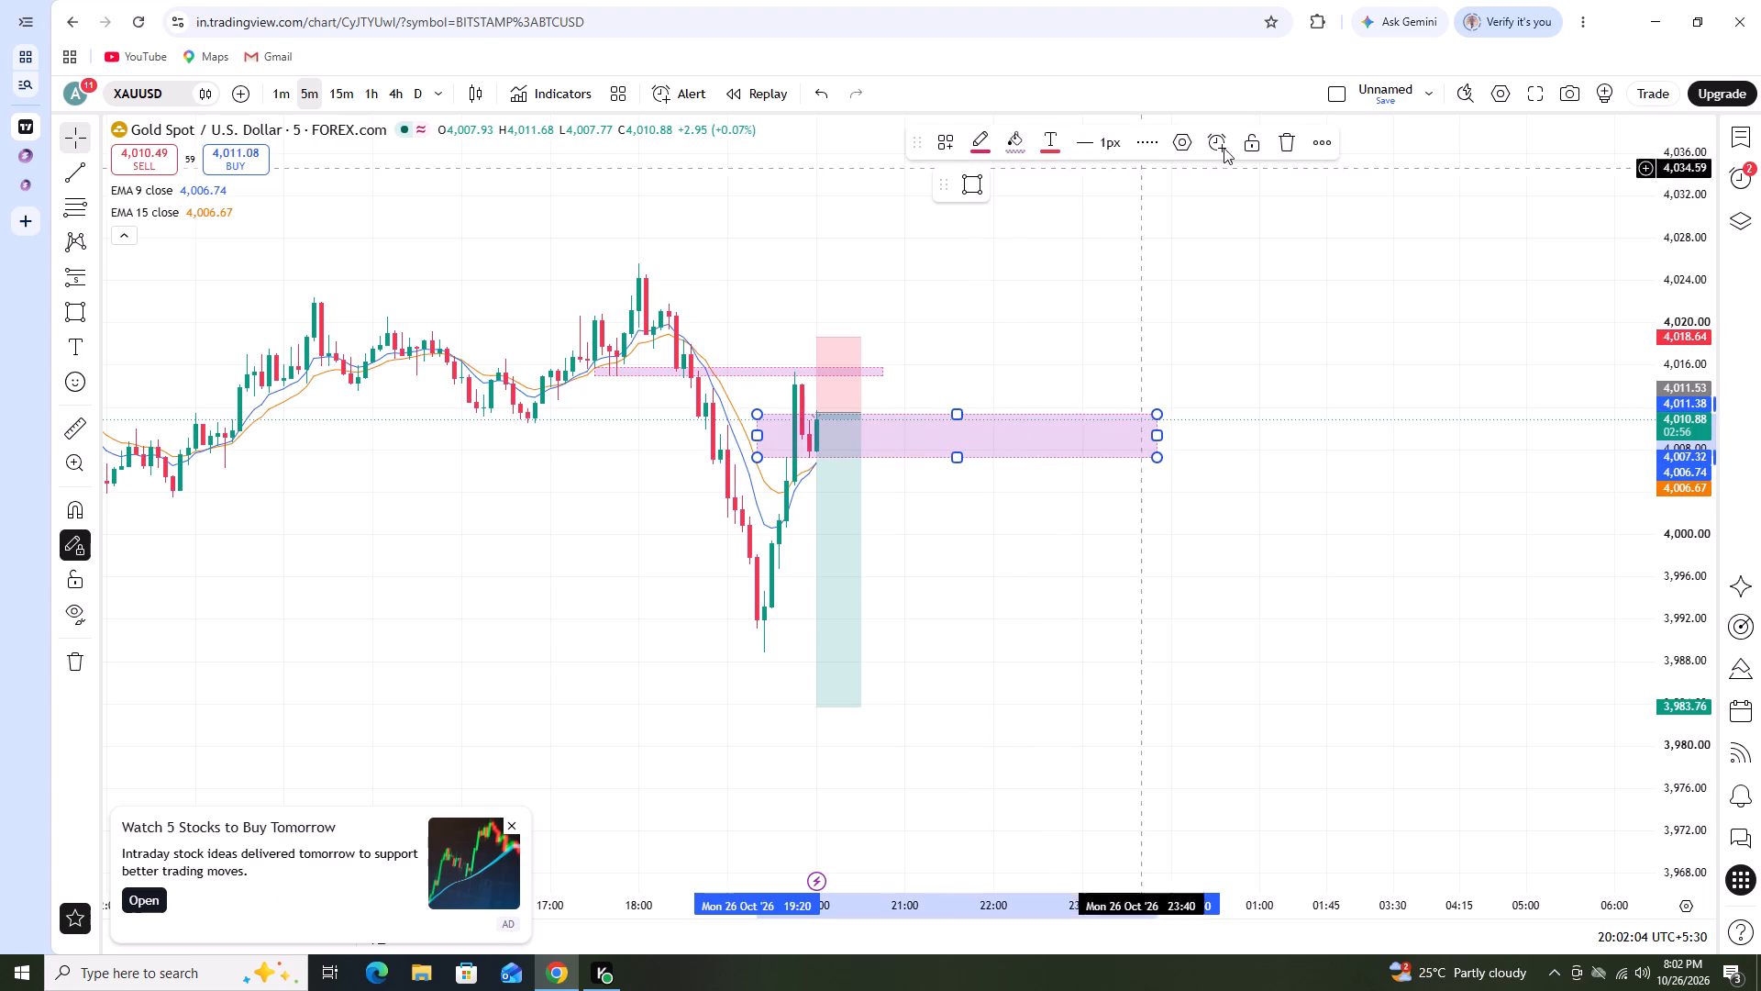
{"action": "left_click", "coordinate": [1289, 130]}
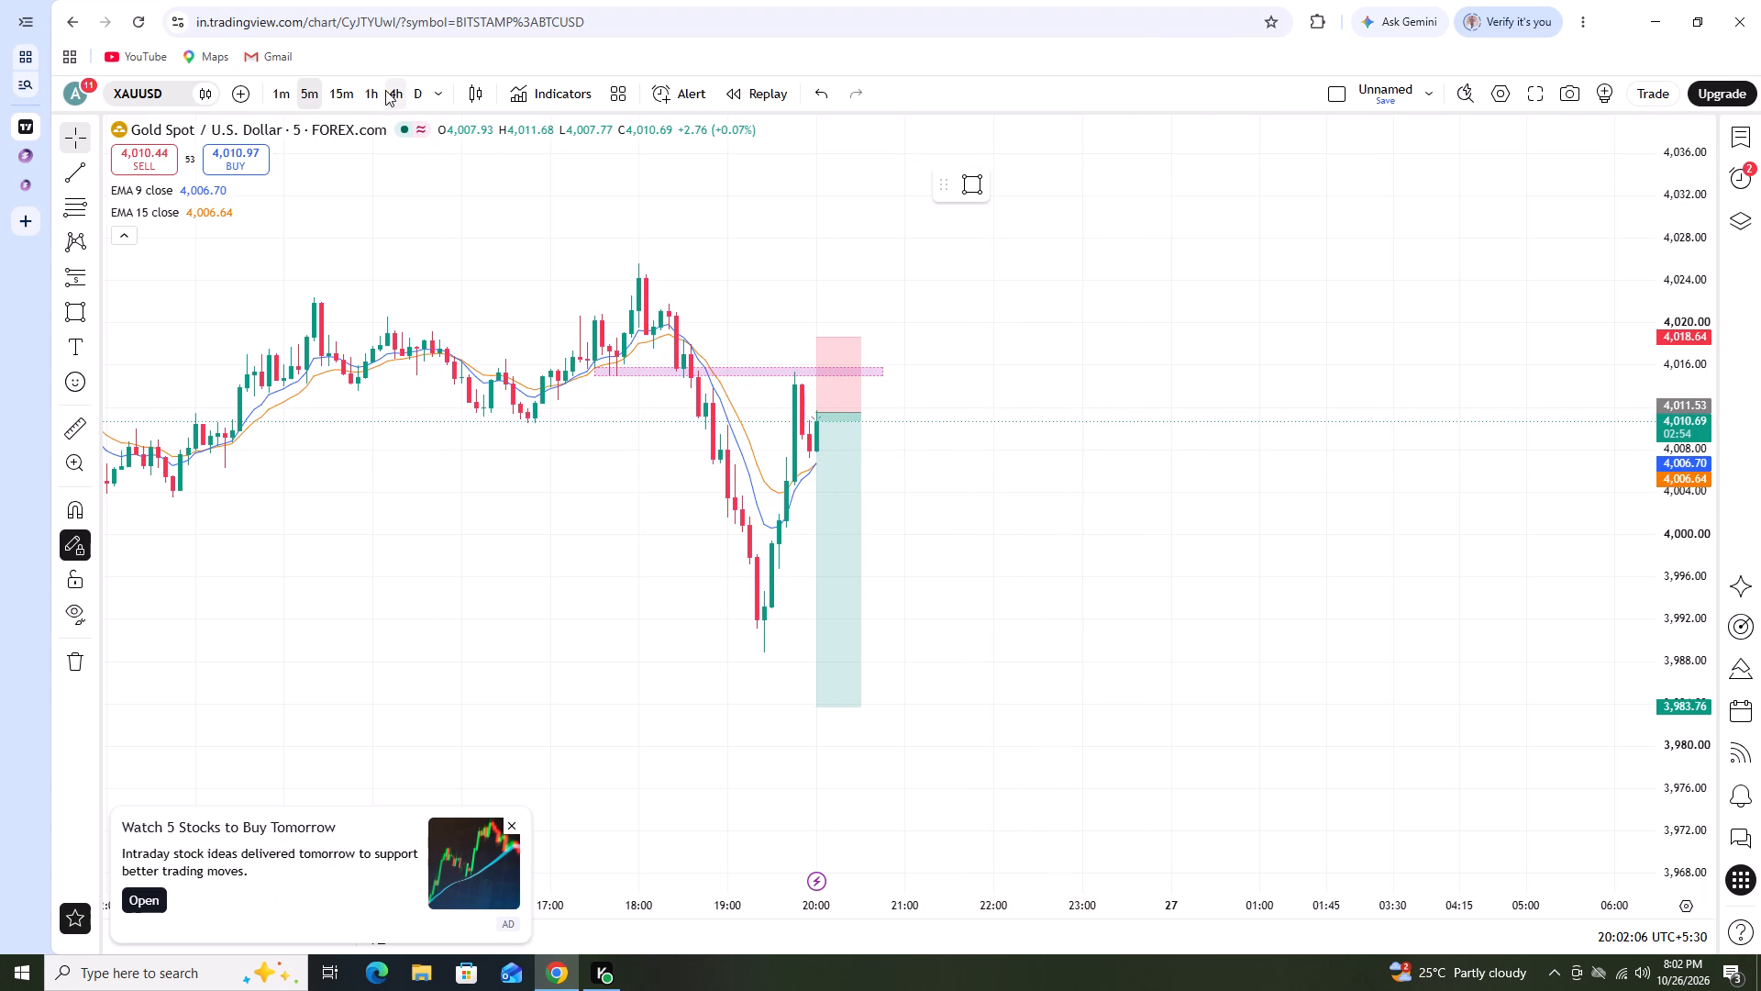
Review the price action, EMAs and short position on the 15-minute chart and return to the 5-minute timeframe.
{"action": "left_click", "coordinate": [351, 90]}
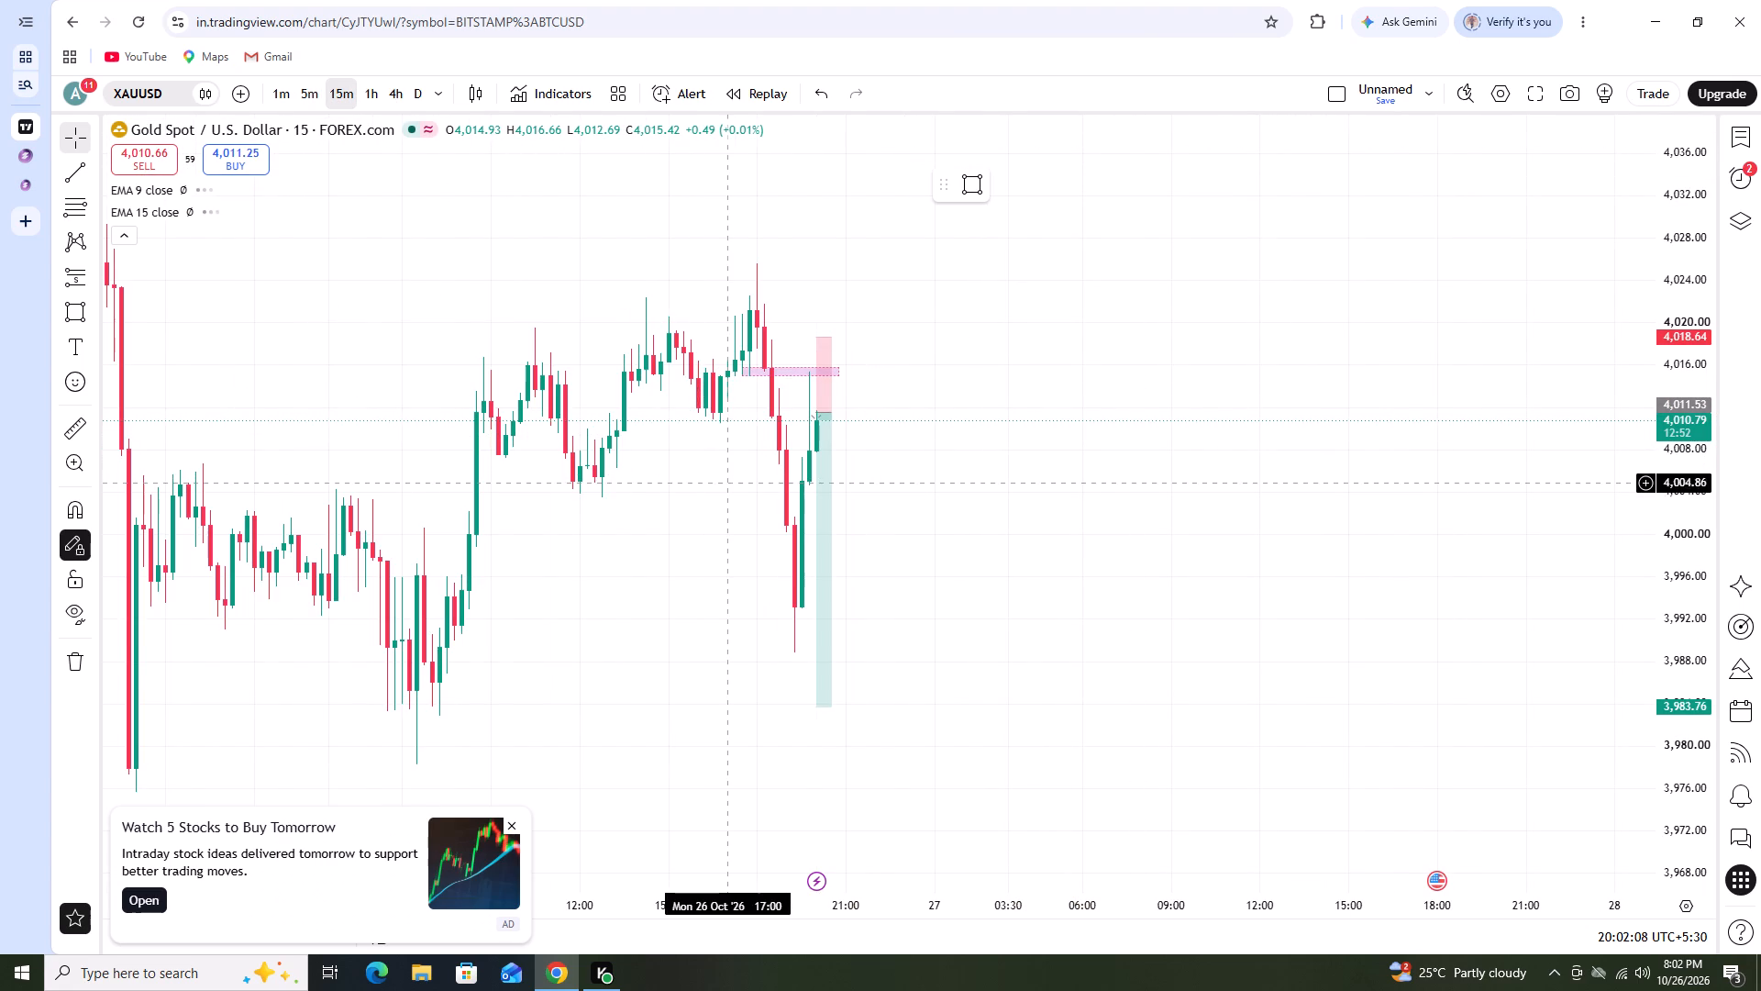
{"action": "scroll", "coordinate": [677, 502], "scroll_direction": "up", "scroll_amount": 1}
{"action": "left_click_drag", "start_coordinate": [933, 488], "coordinate": [1140, 494]}
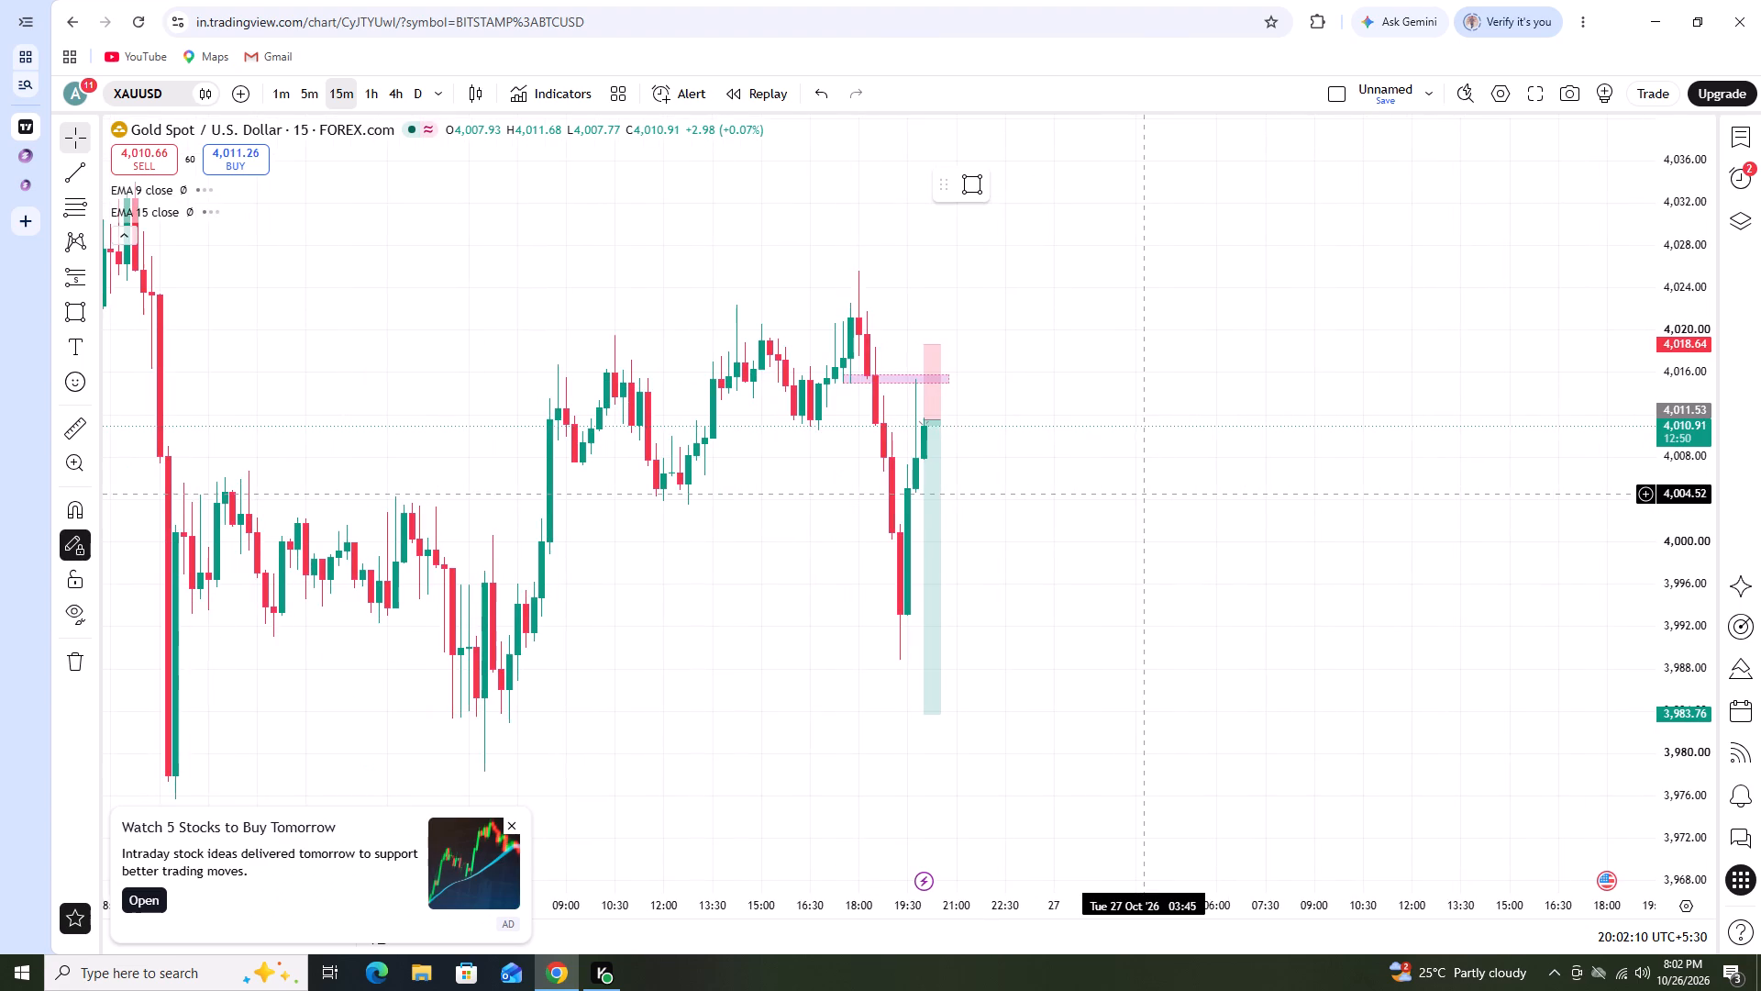
{"action": "left_click_drag", "start_coordinate": [1140, 494], "coordinate": [1189, 509]}
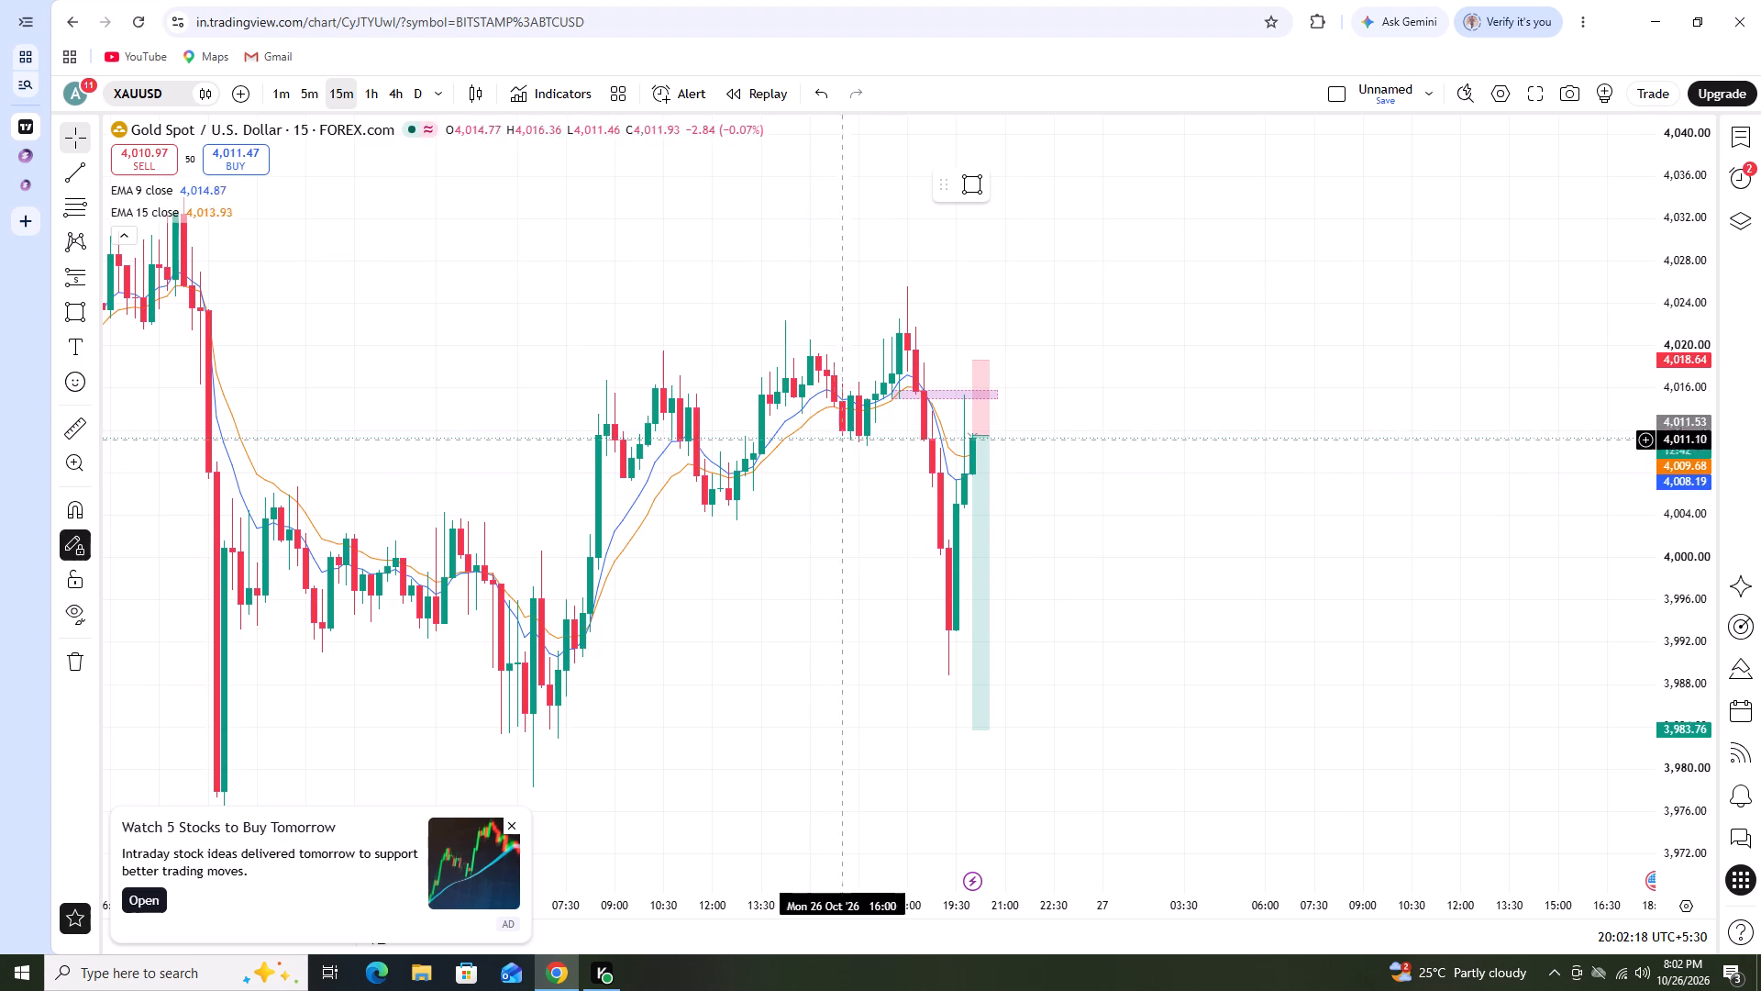
{"action": "left_click", "coordinate": [298, 91]}
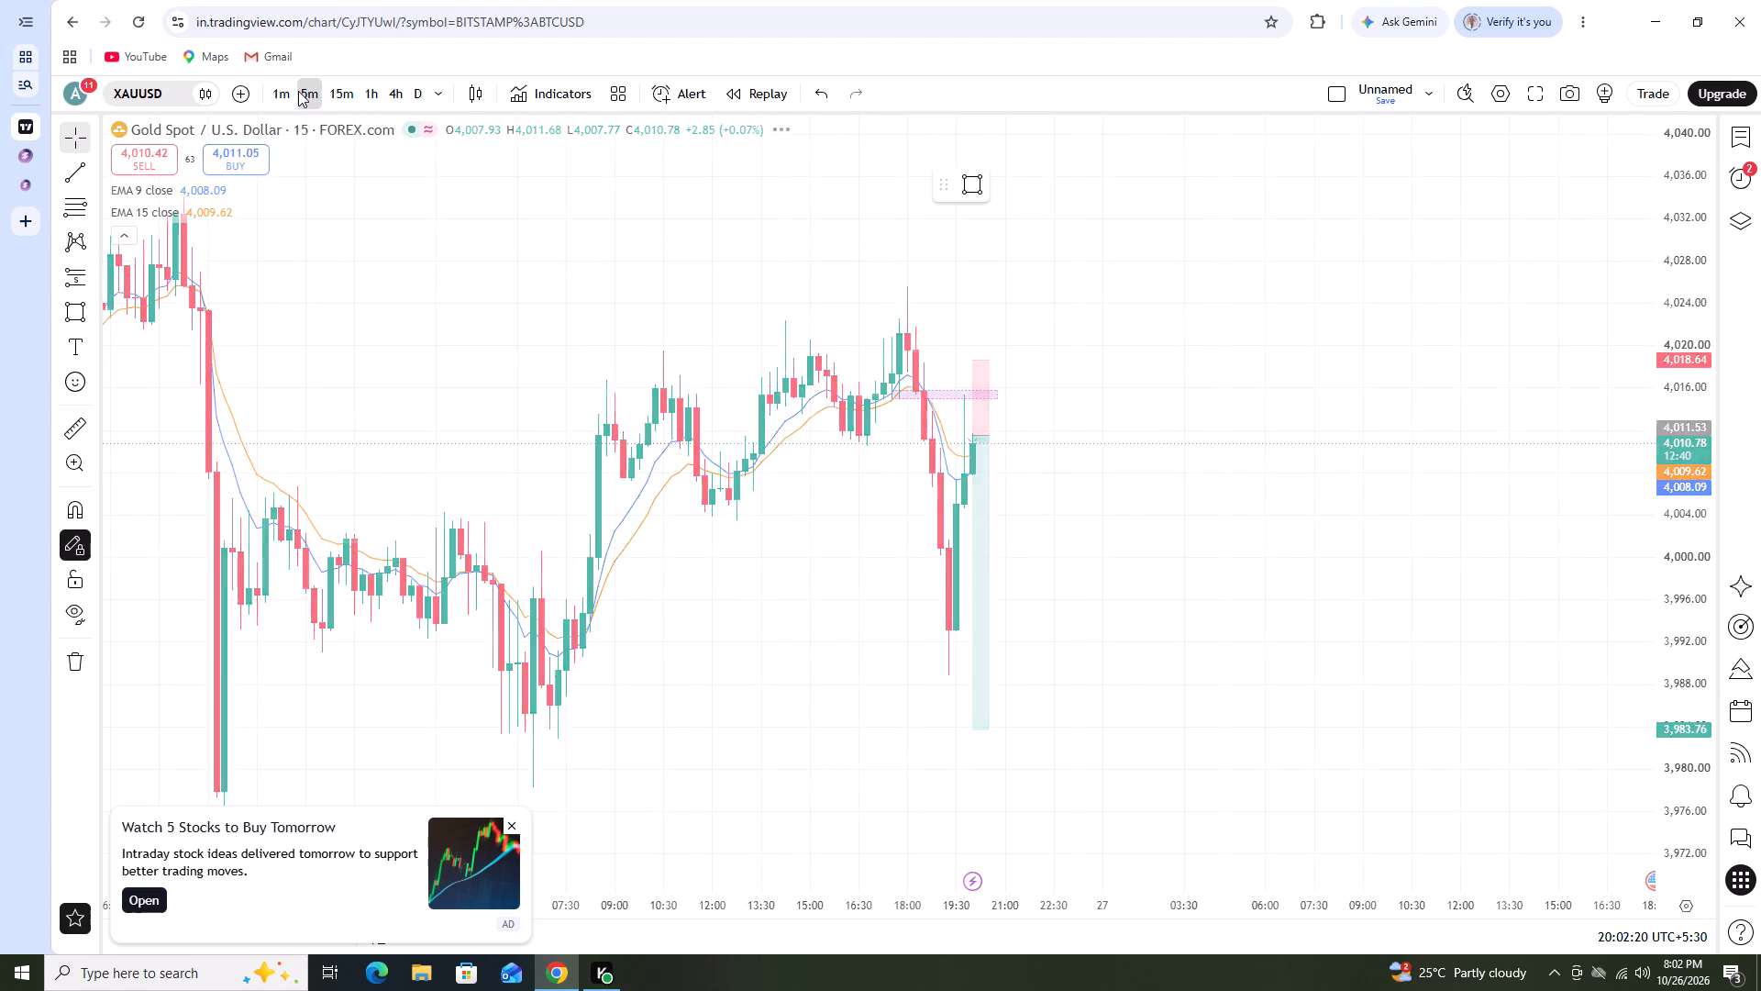
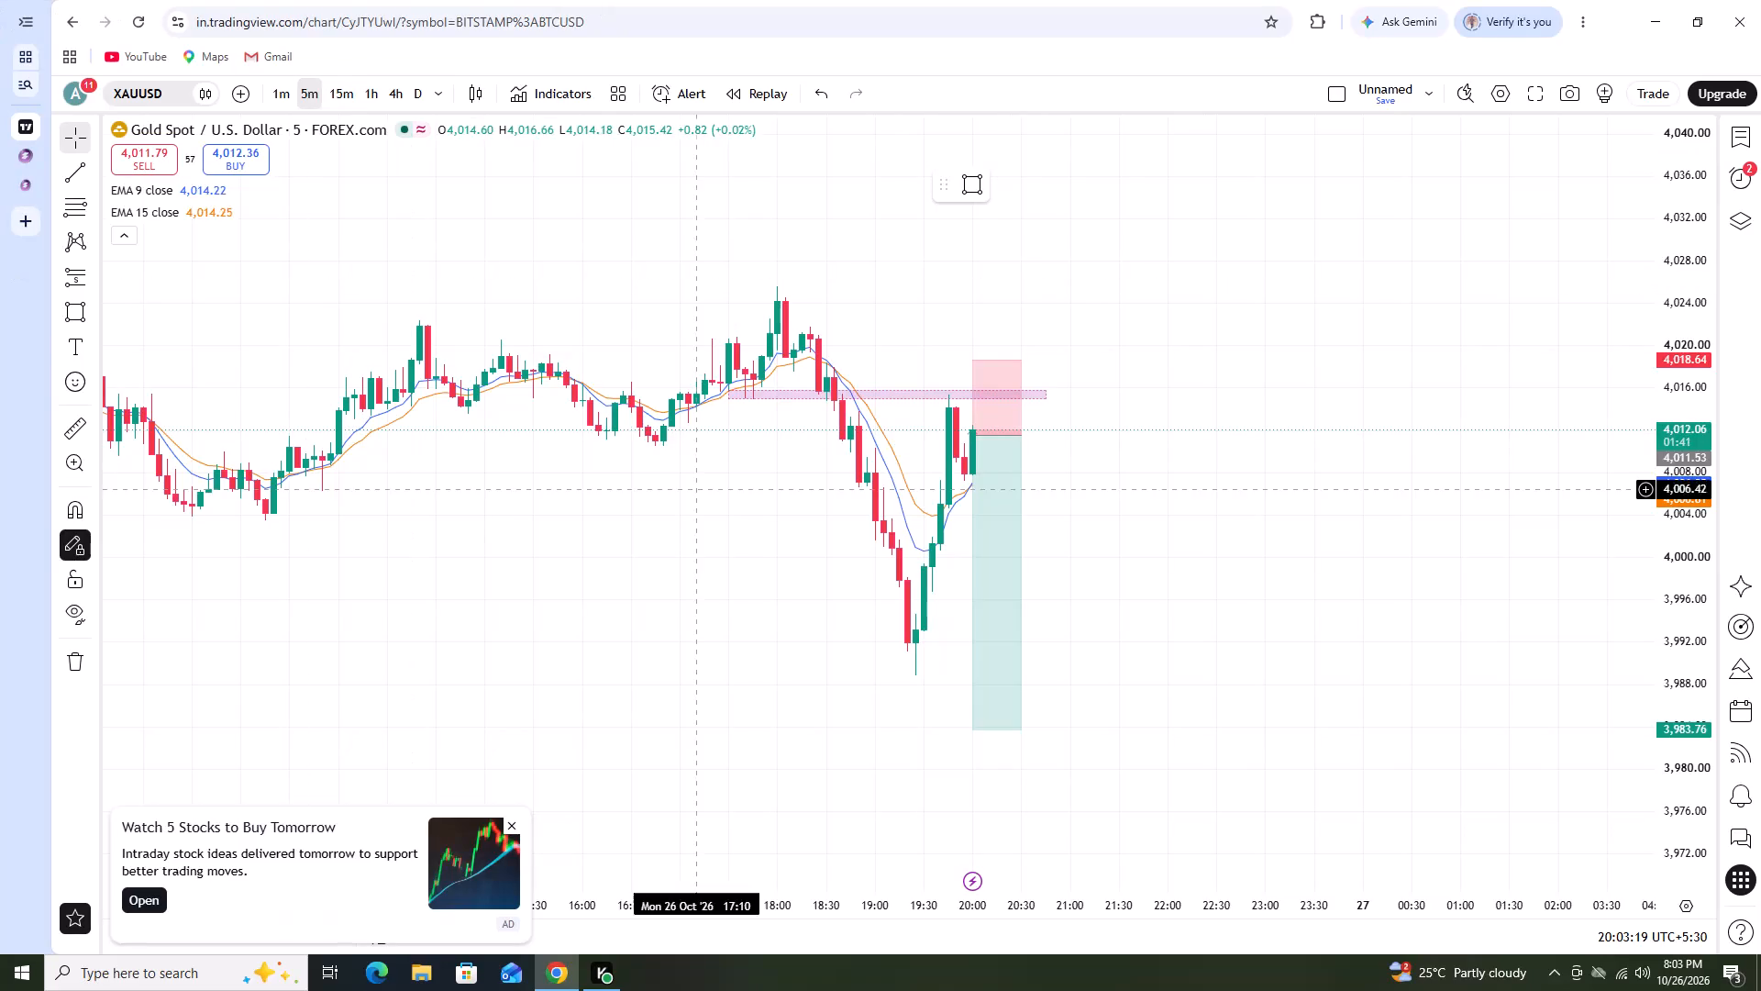
Review the gold price action around the short position on the 5-minute chart and switch to the 1-minute timeframe.
{"action": "scroll", "coordinate": [764, 492], "scroll_direction": "up", "scroll_amount": 1}
{"action": "scroll", "coordinate": [892, 495], "scroll_direction": "down", "scroll_amount": 2}
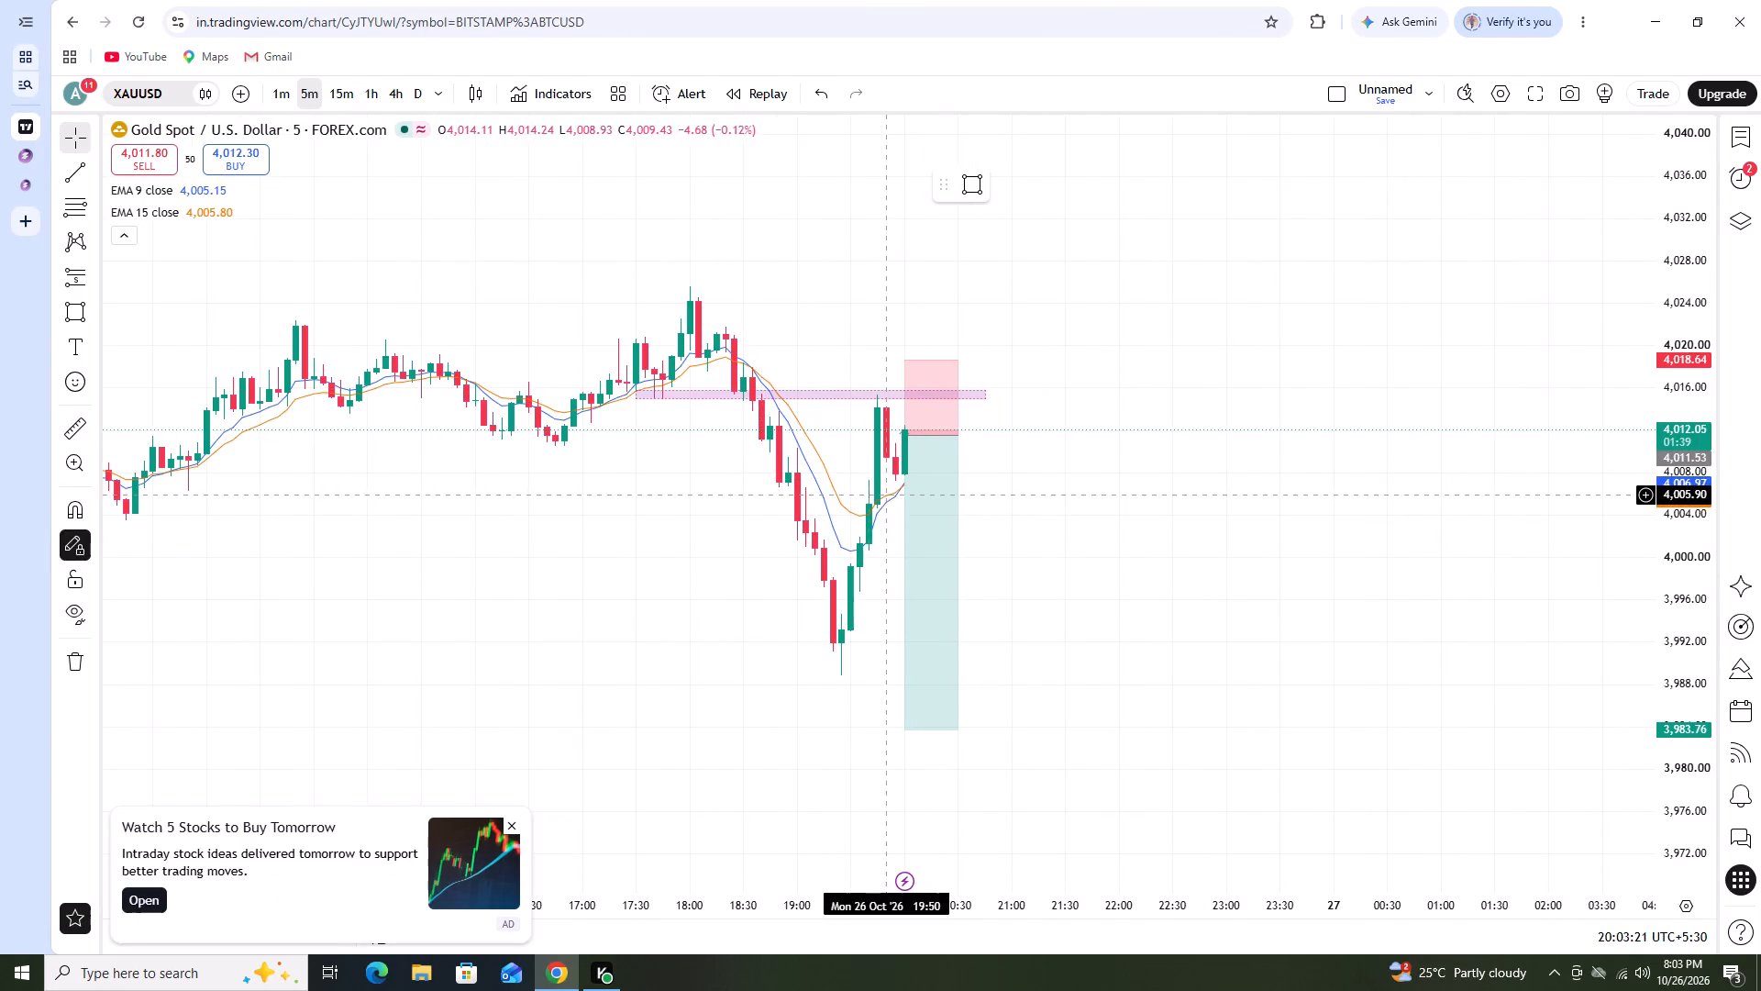
{"action": "scroll", "coordinate": [892, 495], "scroll_direction": "down", "scroll_amount": 1}
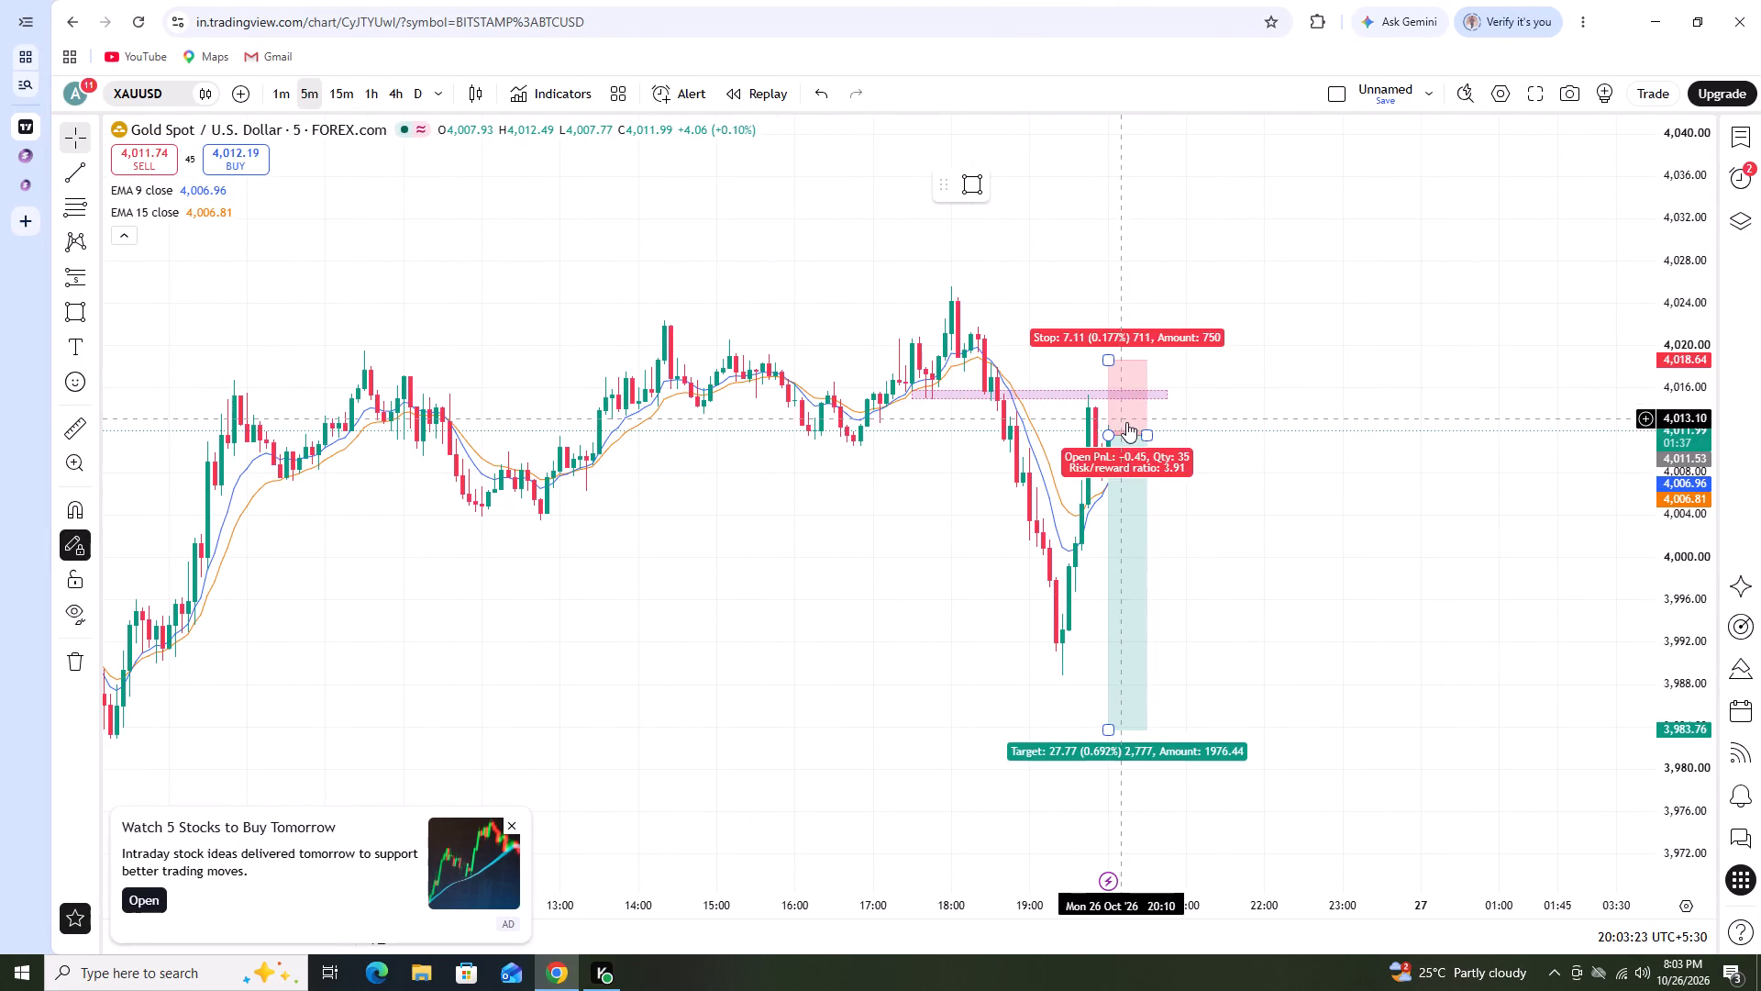
{"action": "left_click", "coordinate": [276, 94]}
{"action": "scroll", "coordinate": [809, 594], "scroll_direction": "down", "scroll_amount": 3}
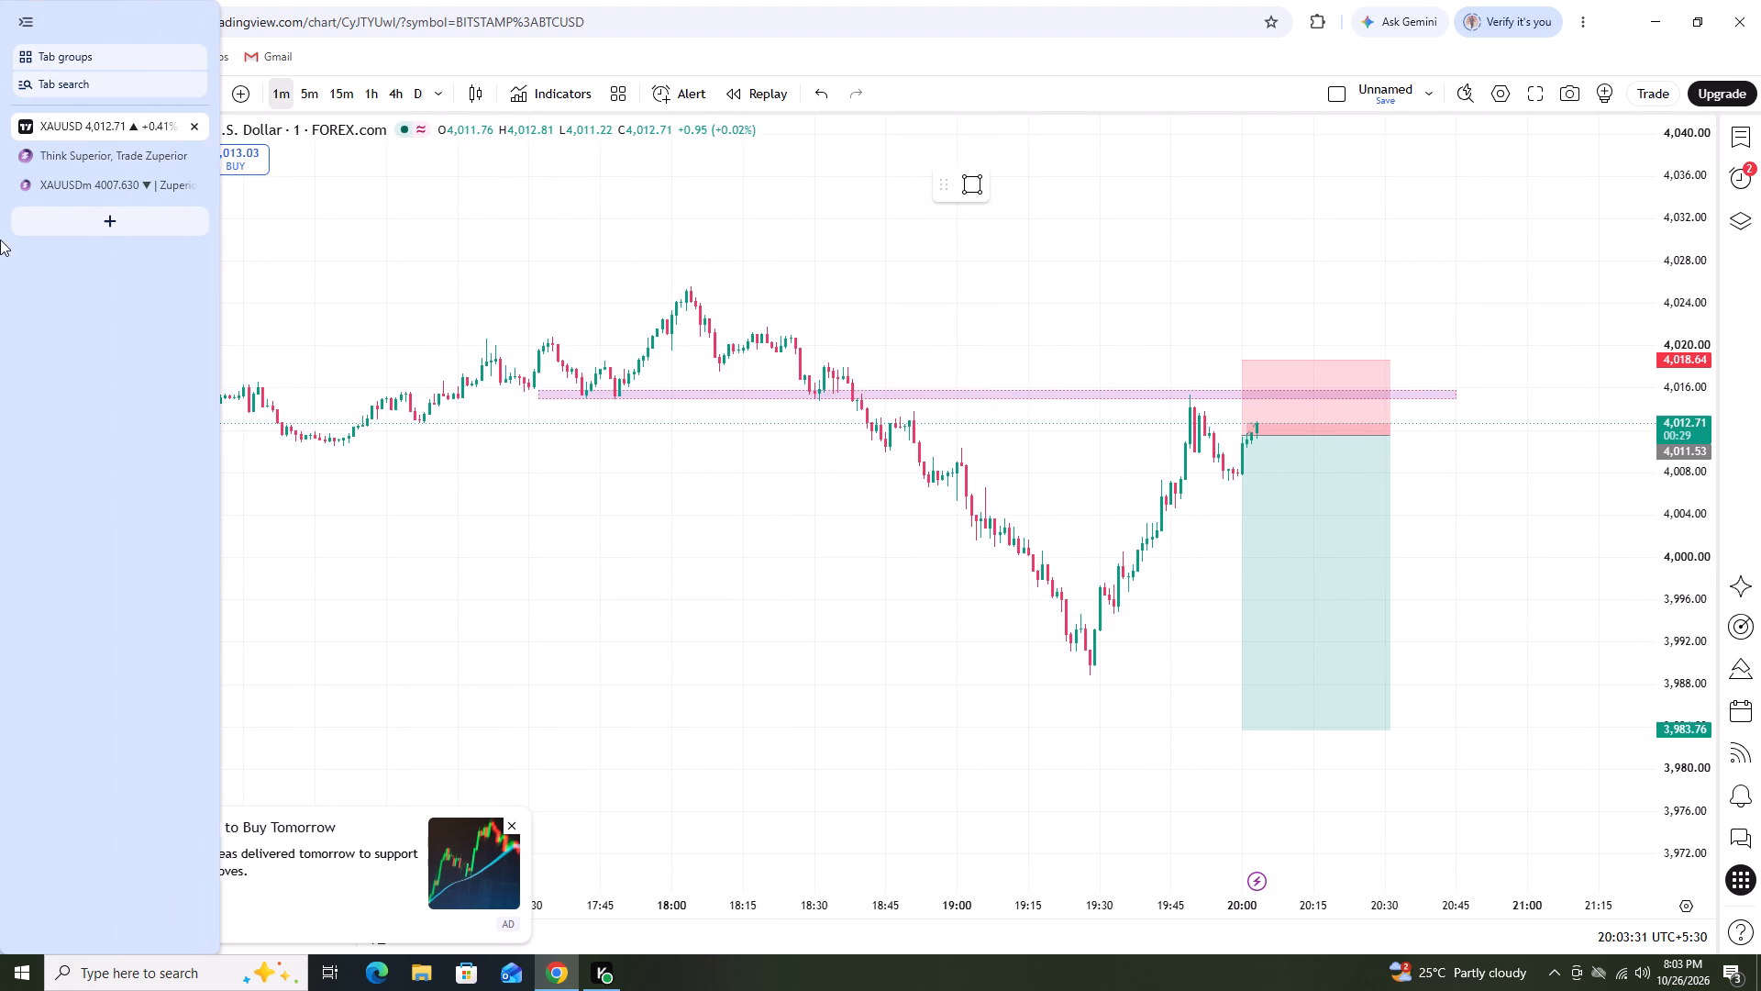
In the Zuperior terminal, place and confirm a second 0.01-lot market sell on XAUUSDm.
{"action": "left_click", "coordinate": [71, 184]}
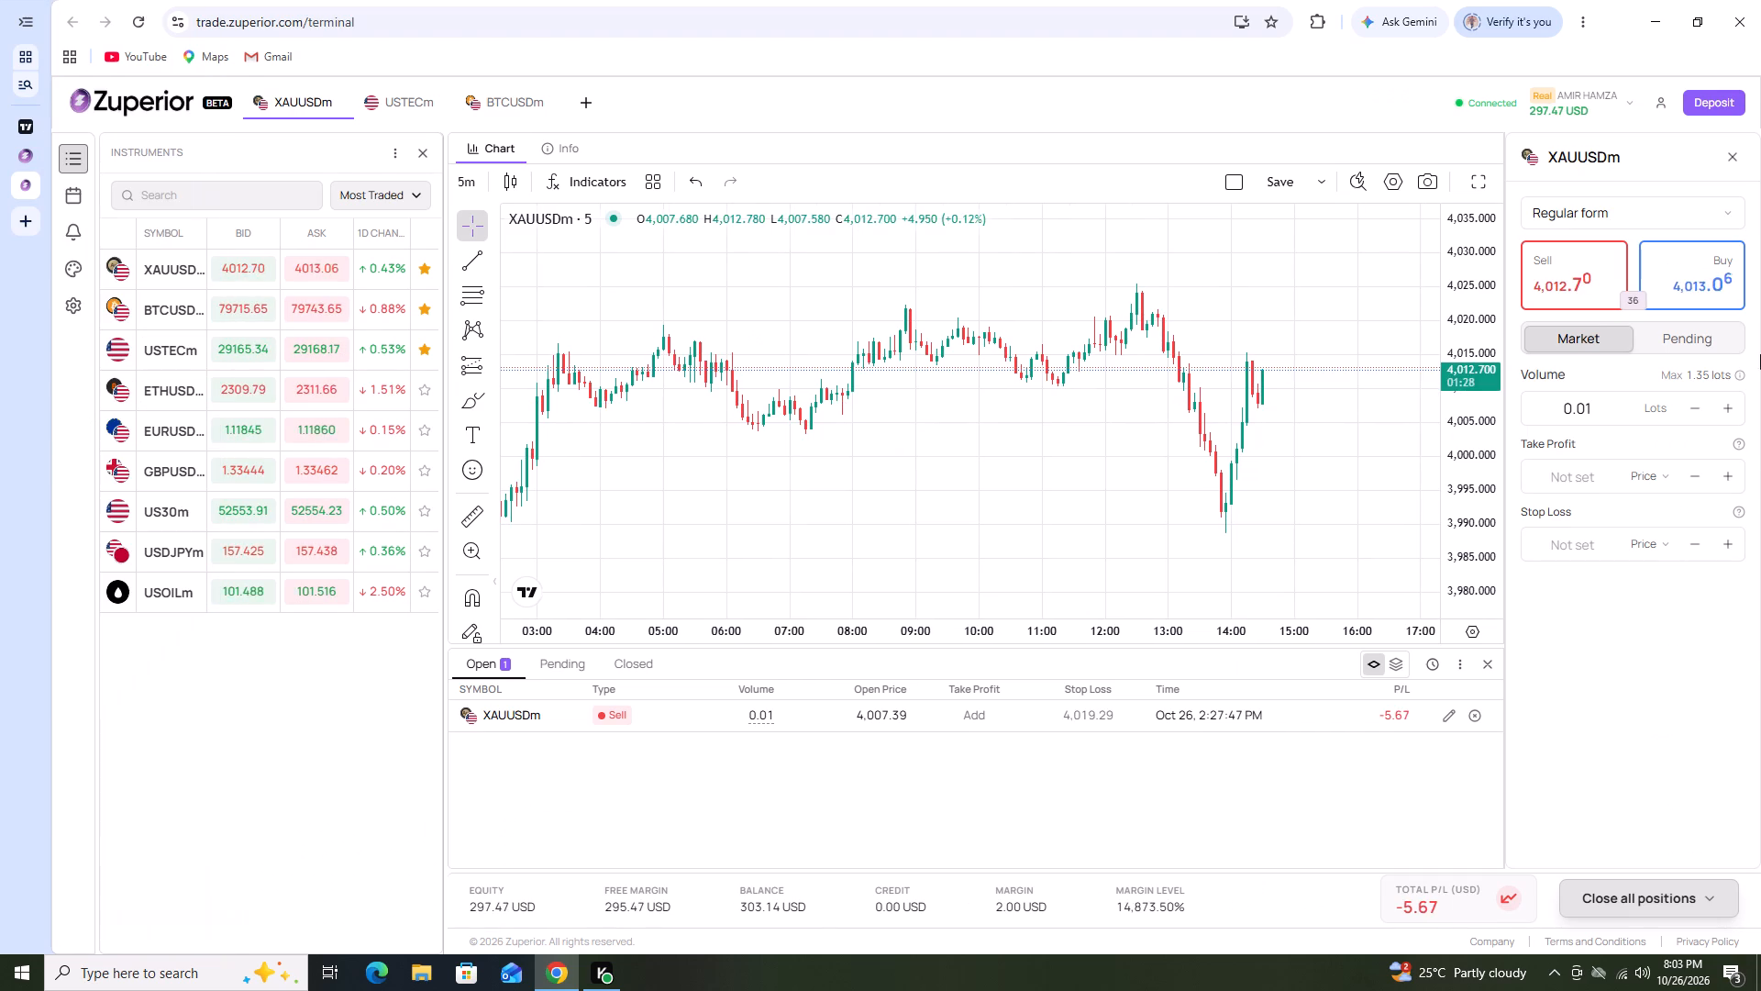
{"action": "left_click", "coordinate": [1567, 291]}
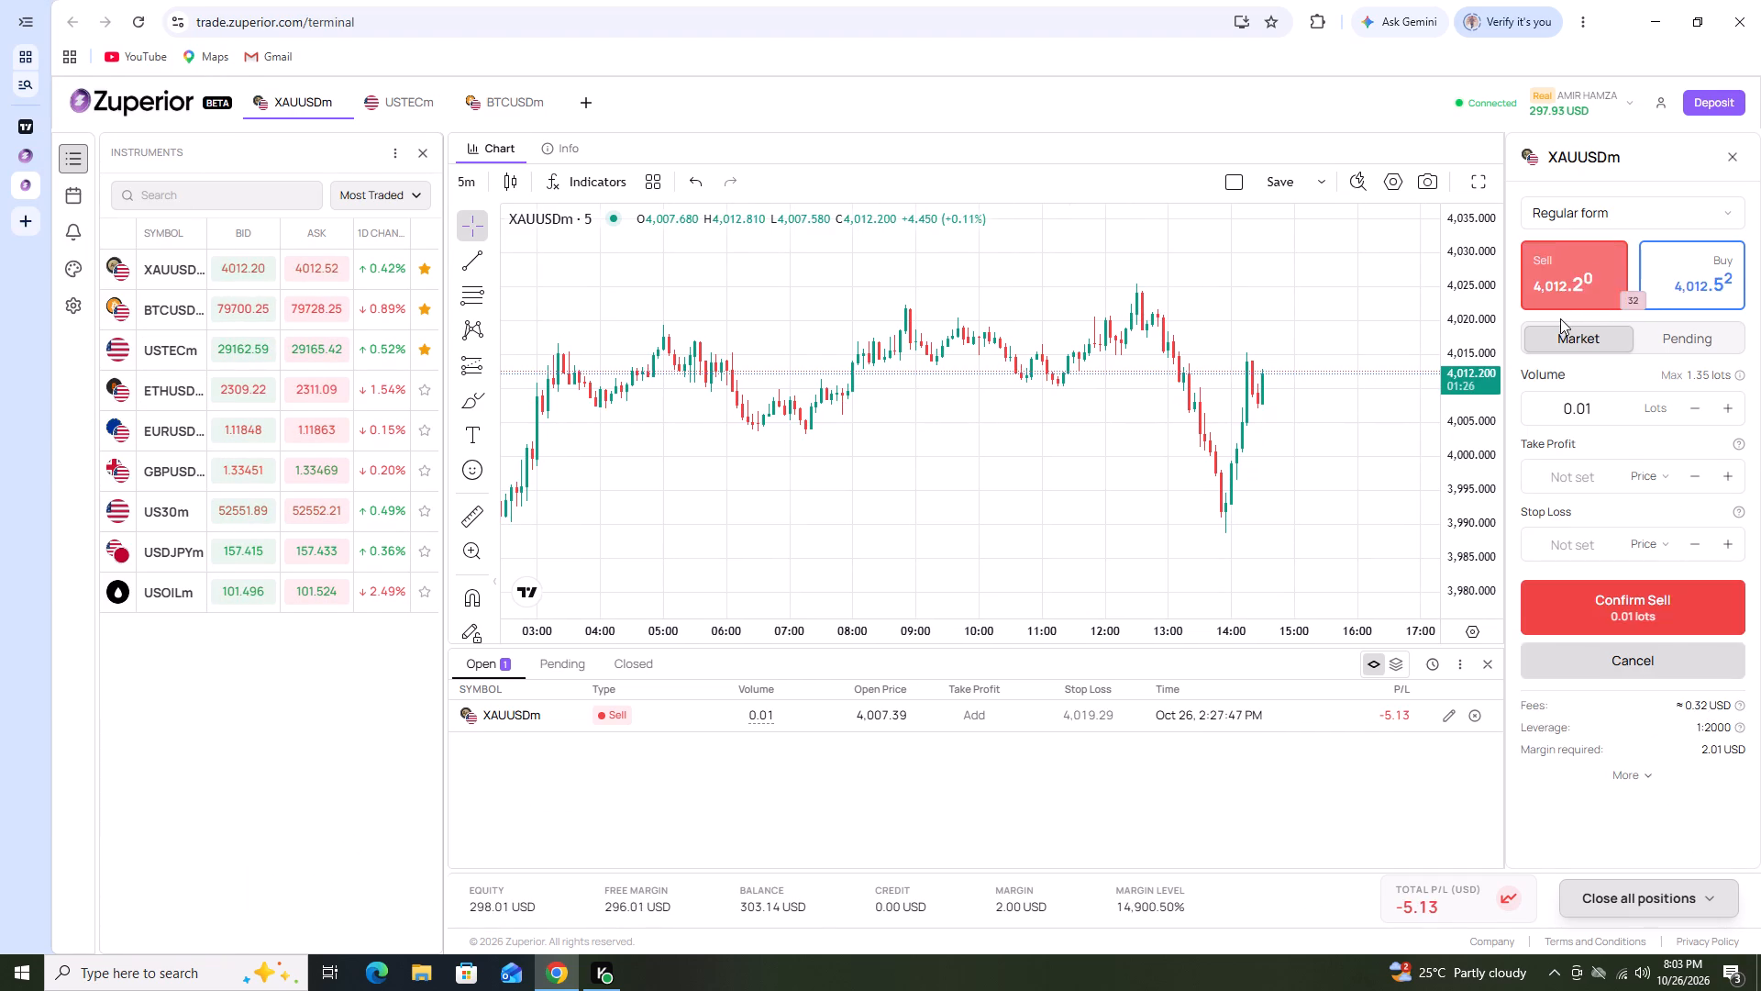
{"action": "left_click", "coordinate": [1599, 606]}
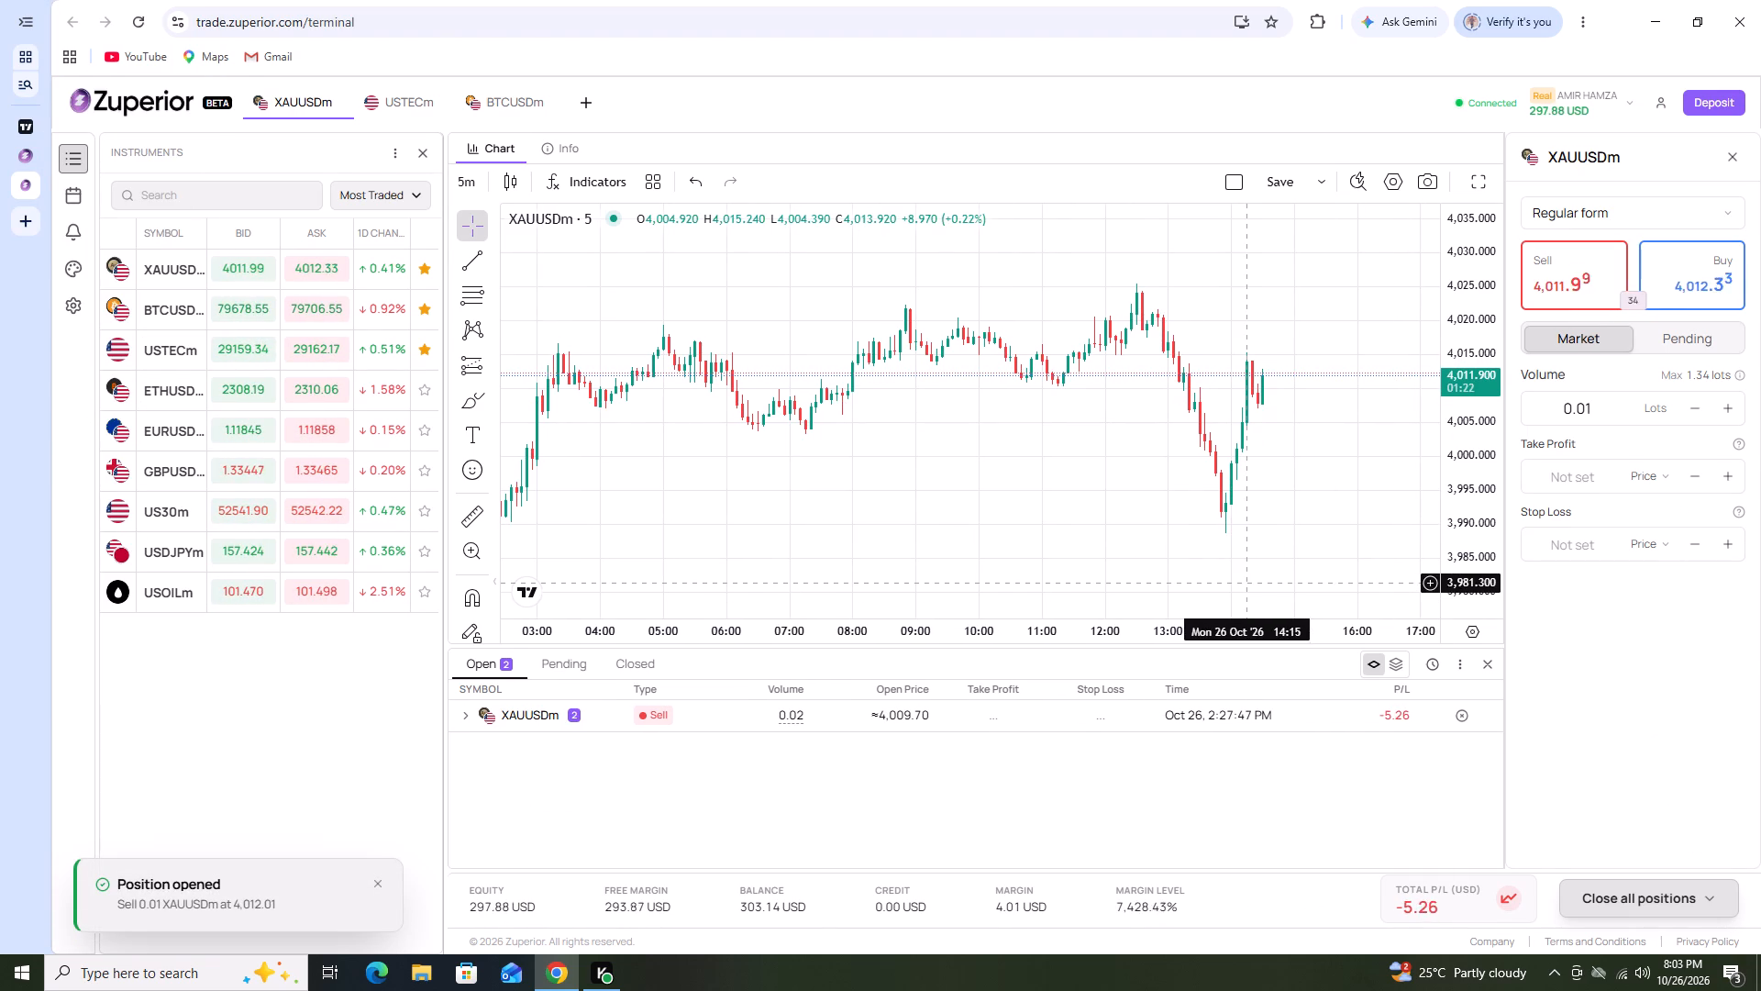
Back on the TradingView chart, raise the short position's stop level to about 4,019.8.
{"action": "left_click", "coordinate": [23, 132]}
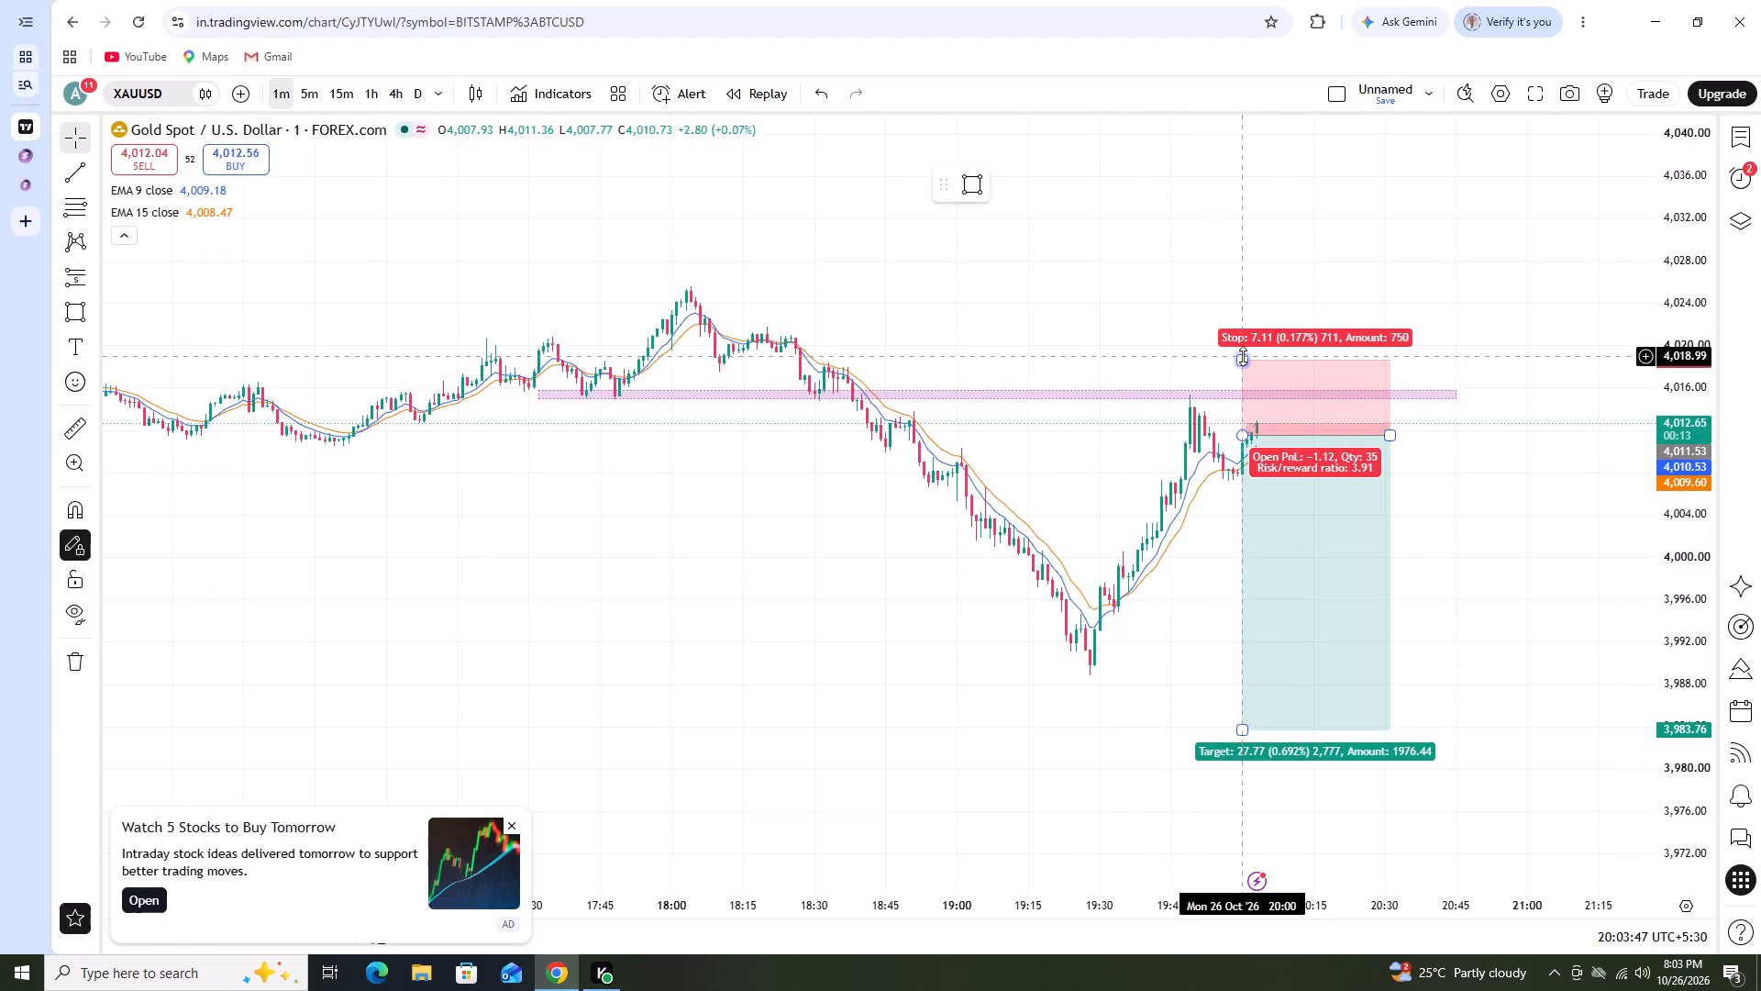
{"action": "left_click", "coordinate": [1243, 356]}
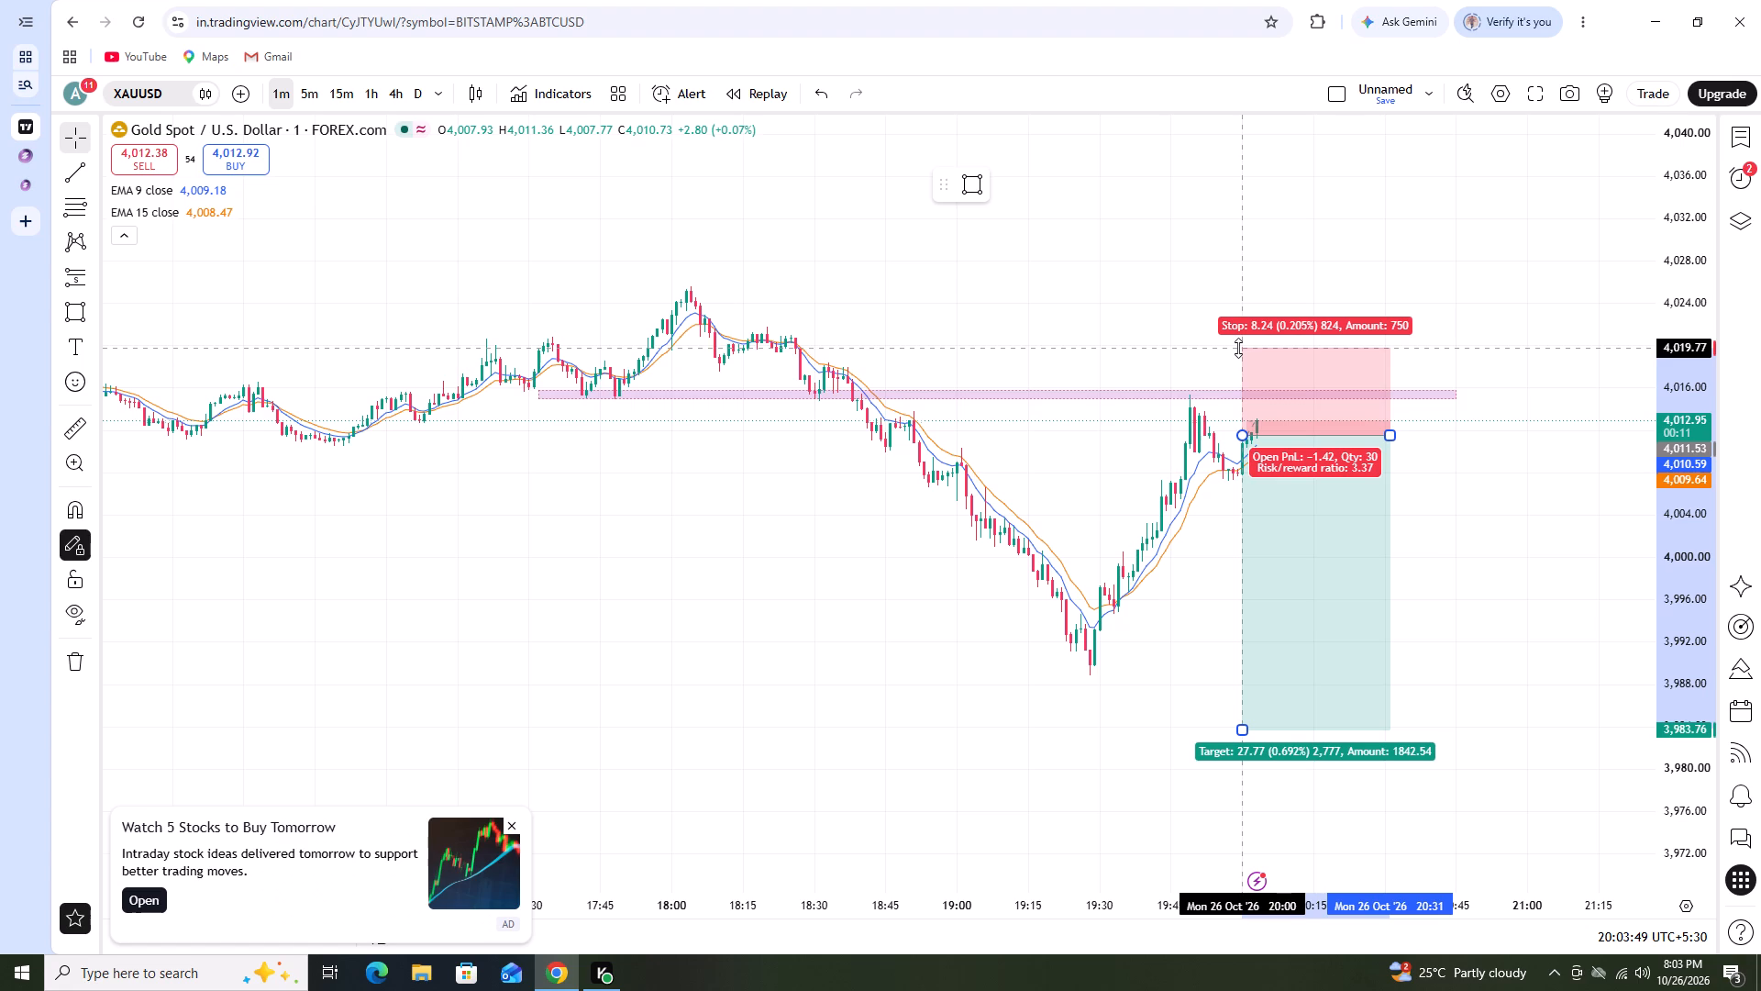
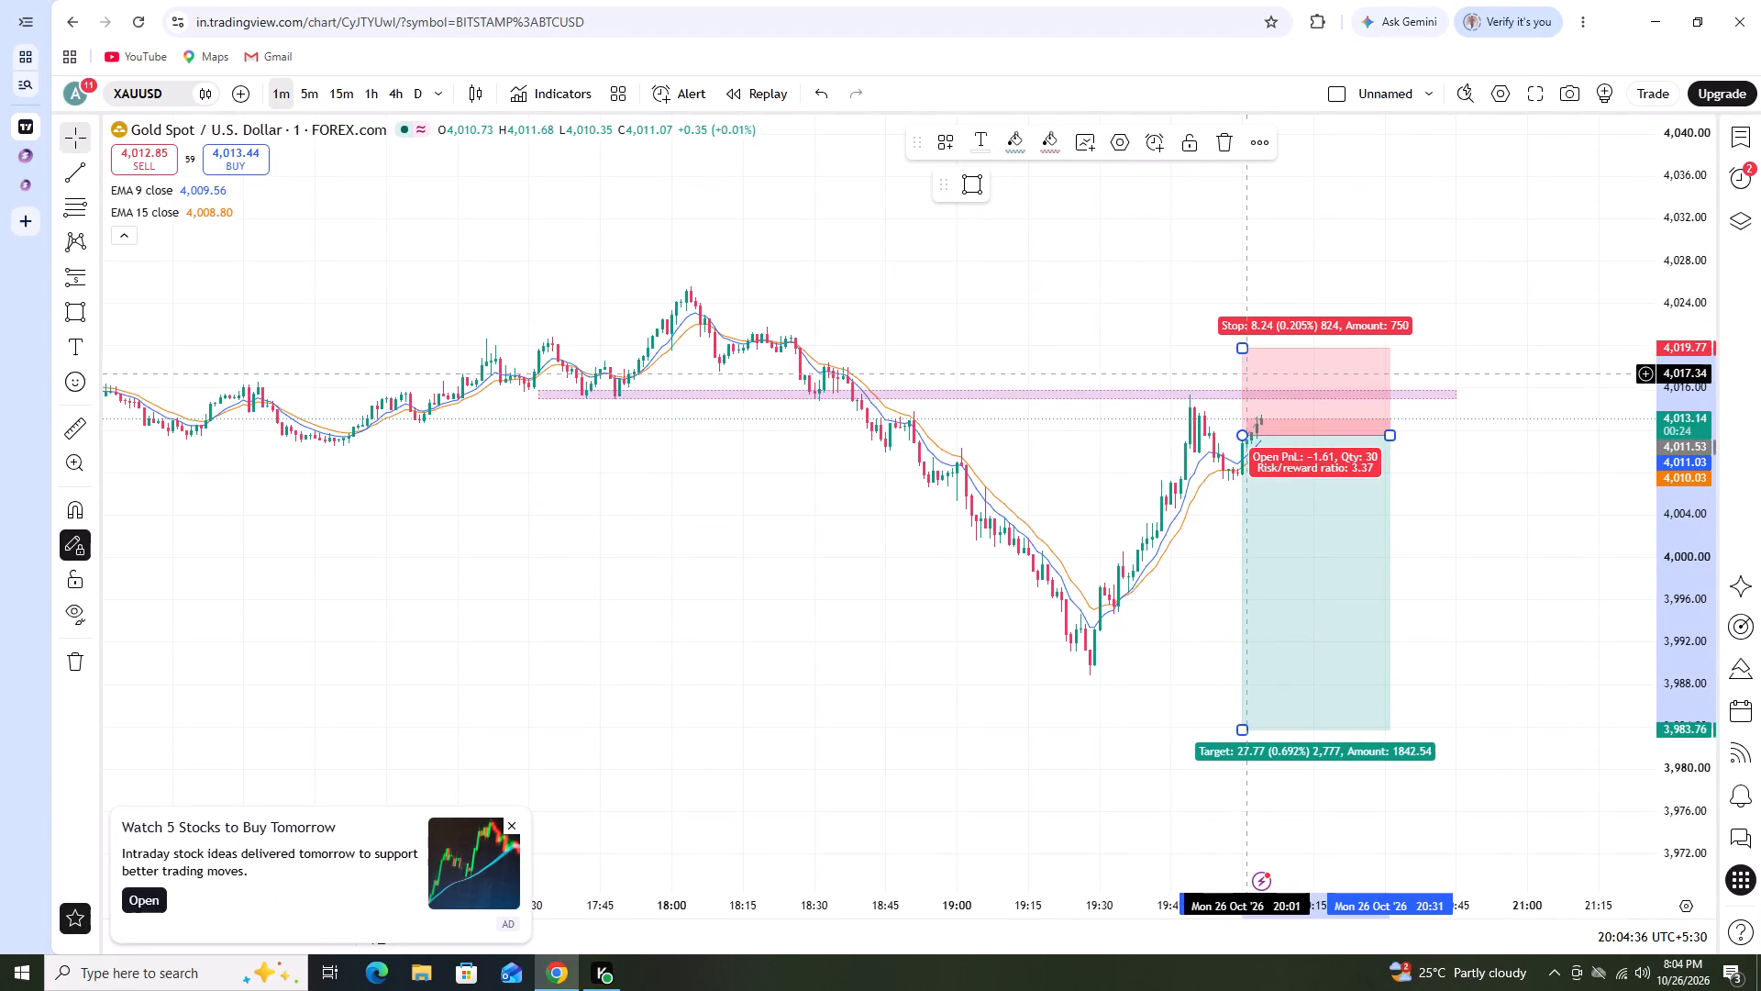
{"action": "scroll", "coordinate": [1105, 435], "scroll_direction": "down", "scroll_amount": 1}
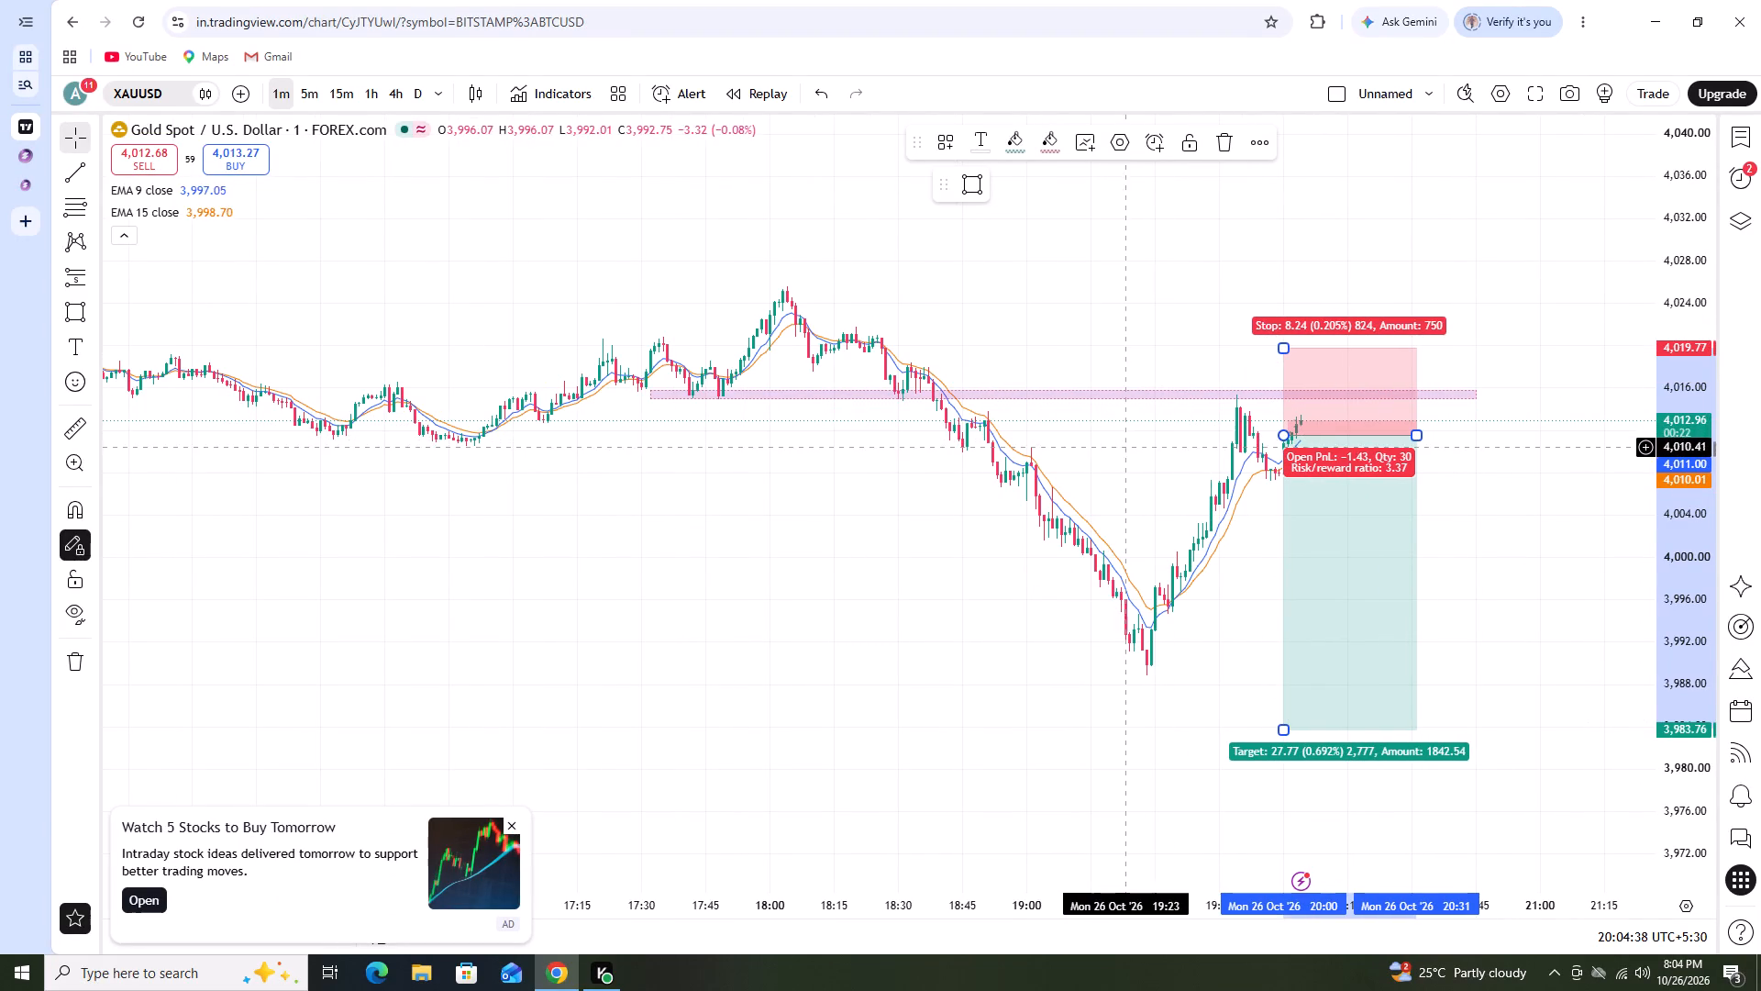
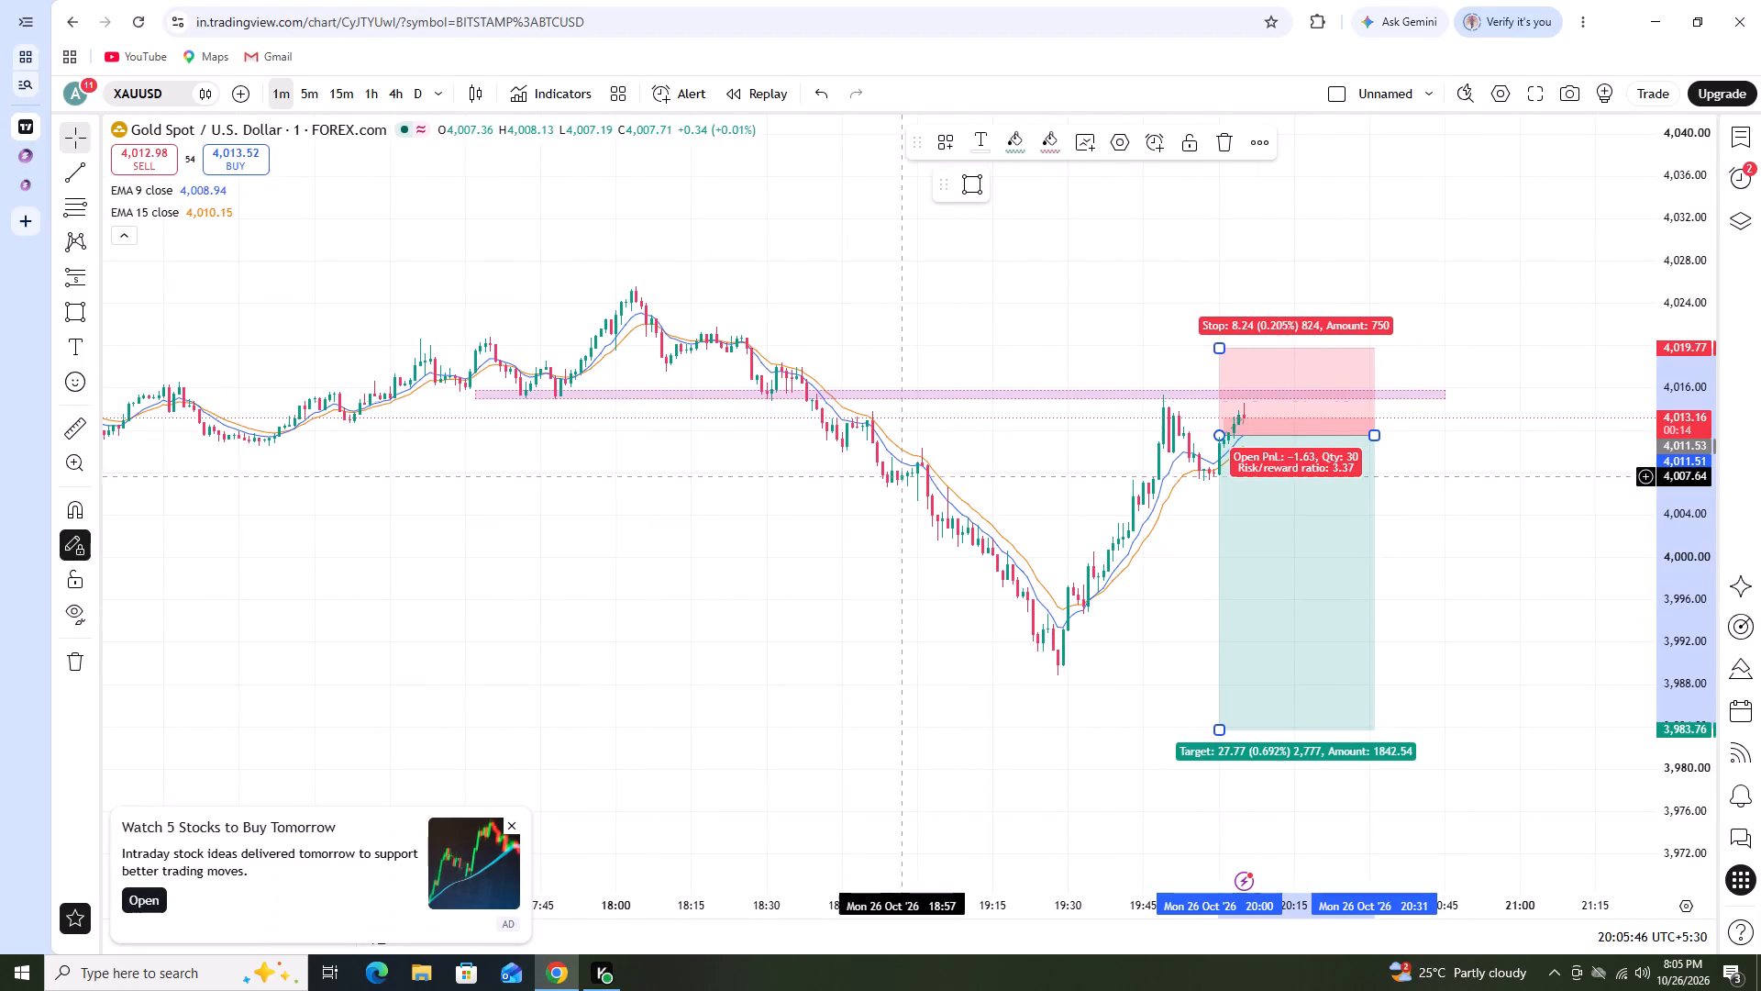
Switch the XAUUSD chart to the 5-minute timeframe and deselect the short position drawing.
{"action": "left_click", "coordinate": [316, 88]}
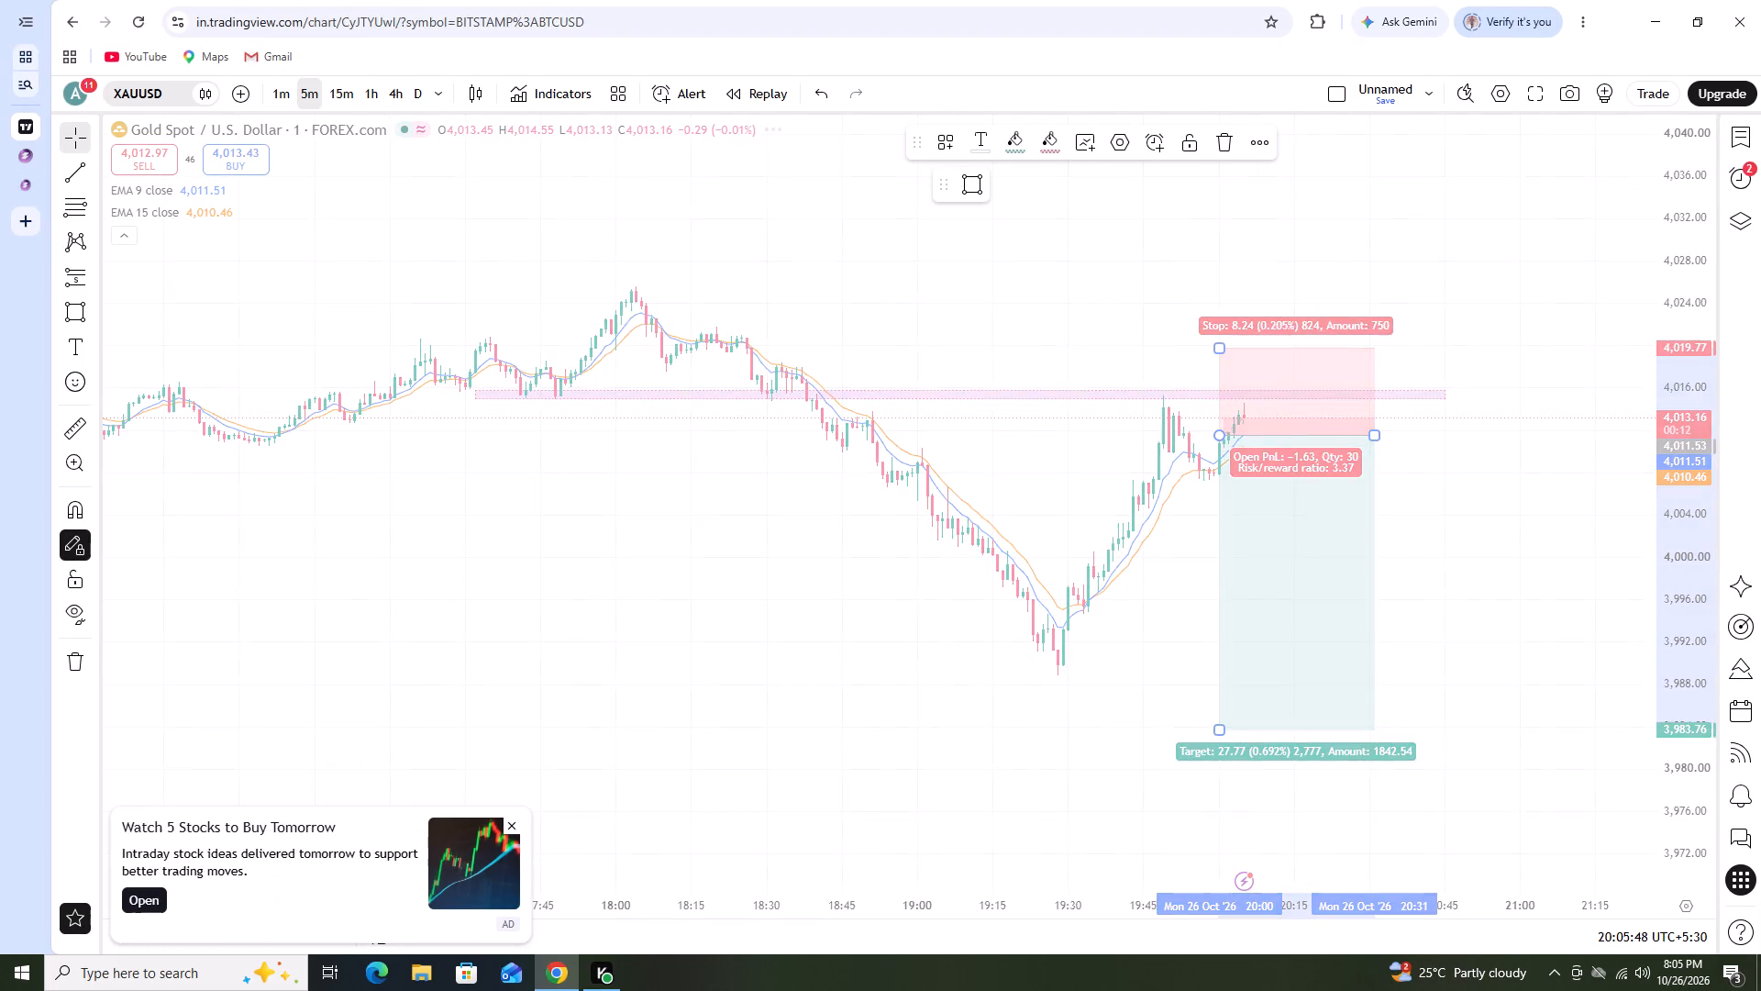
{"action": "scroll", "coordinate": [861, 480], "scroll_direction": "up", "scroll_amount": 4}
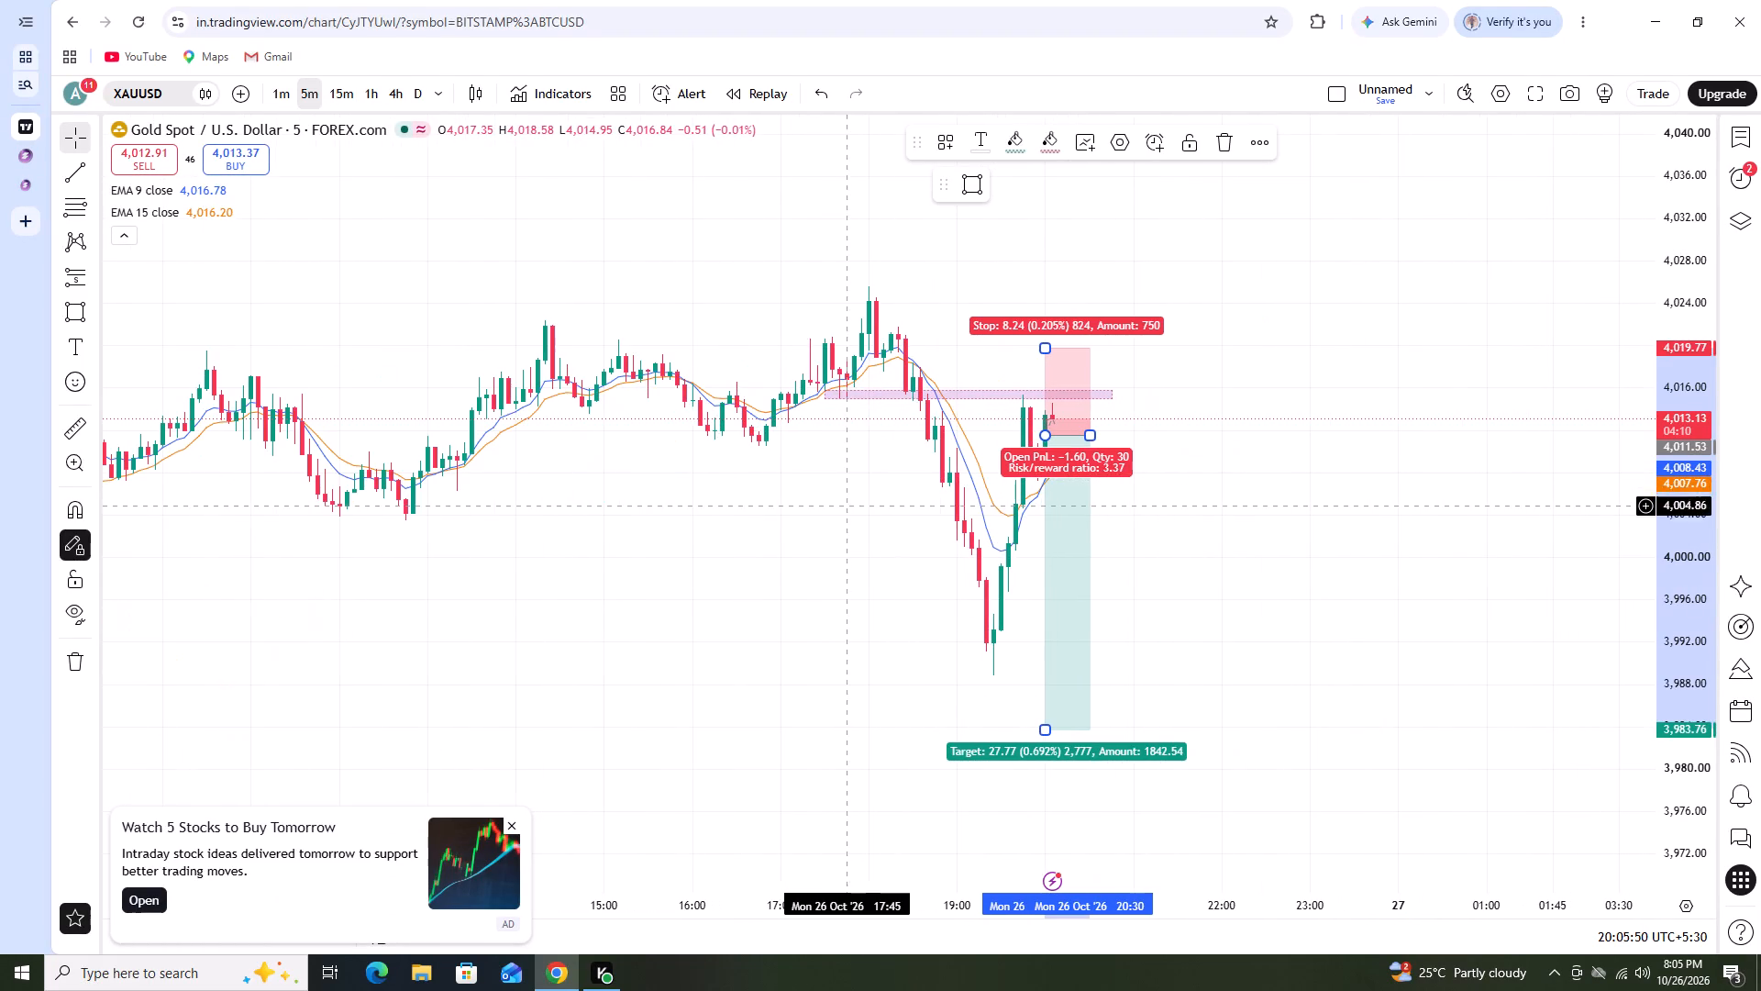
{"action": "left_click", "coordinate": [842, 585]}
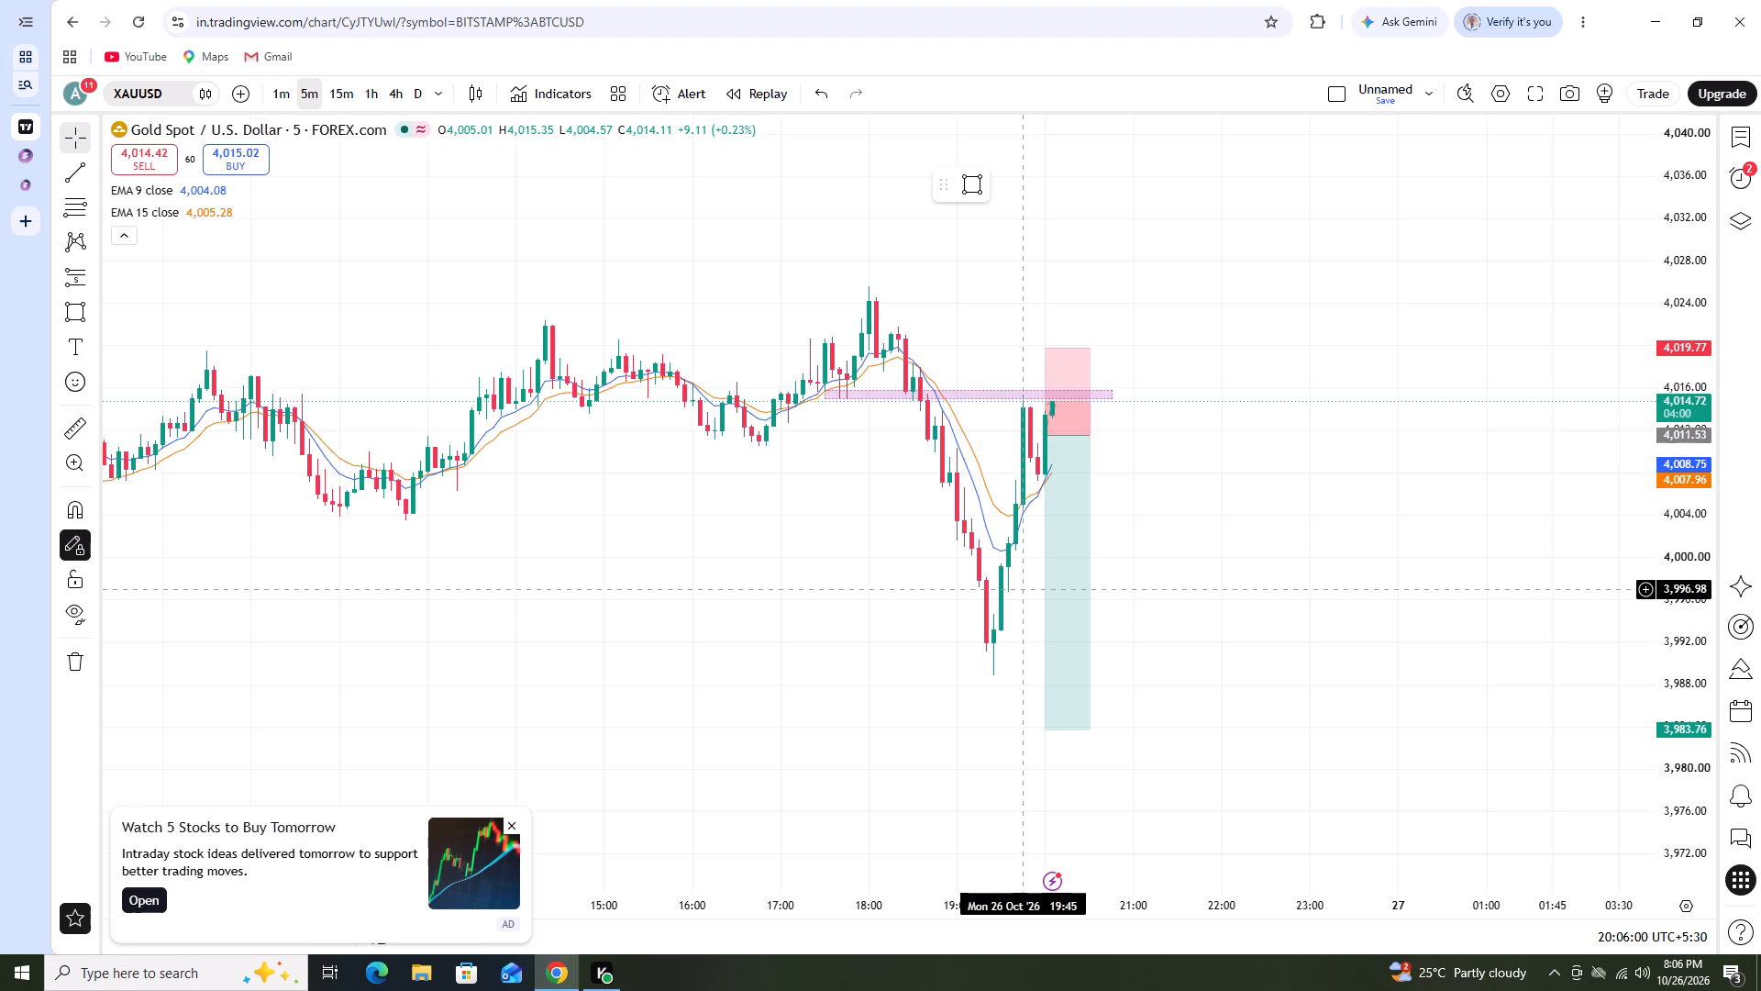
Search Google for forex factory in a new tab and open the Forex Factory website.
{"action": "left_click", "coordinate": [97, 217]}
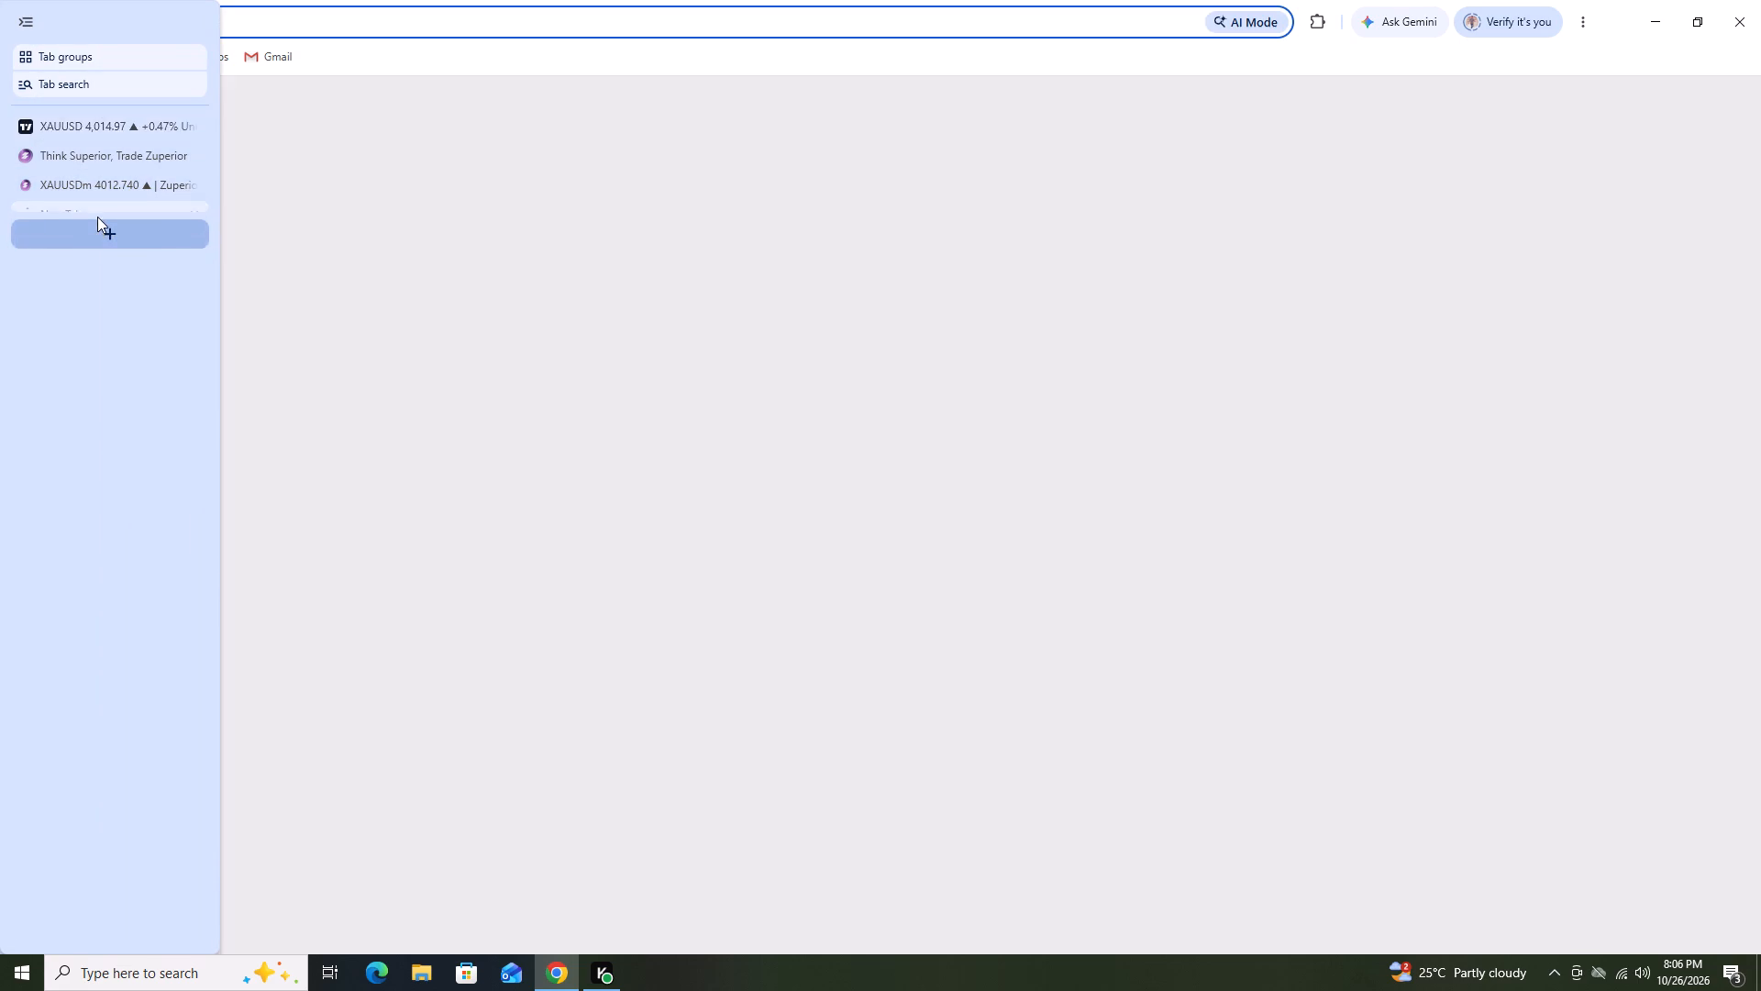
{"action": "left_click", "coordinate": [790, 341]}
{"action": "left_click", "coordinate": [745, 384]}
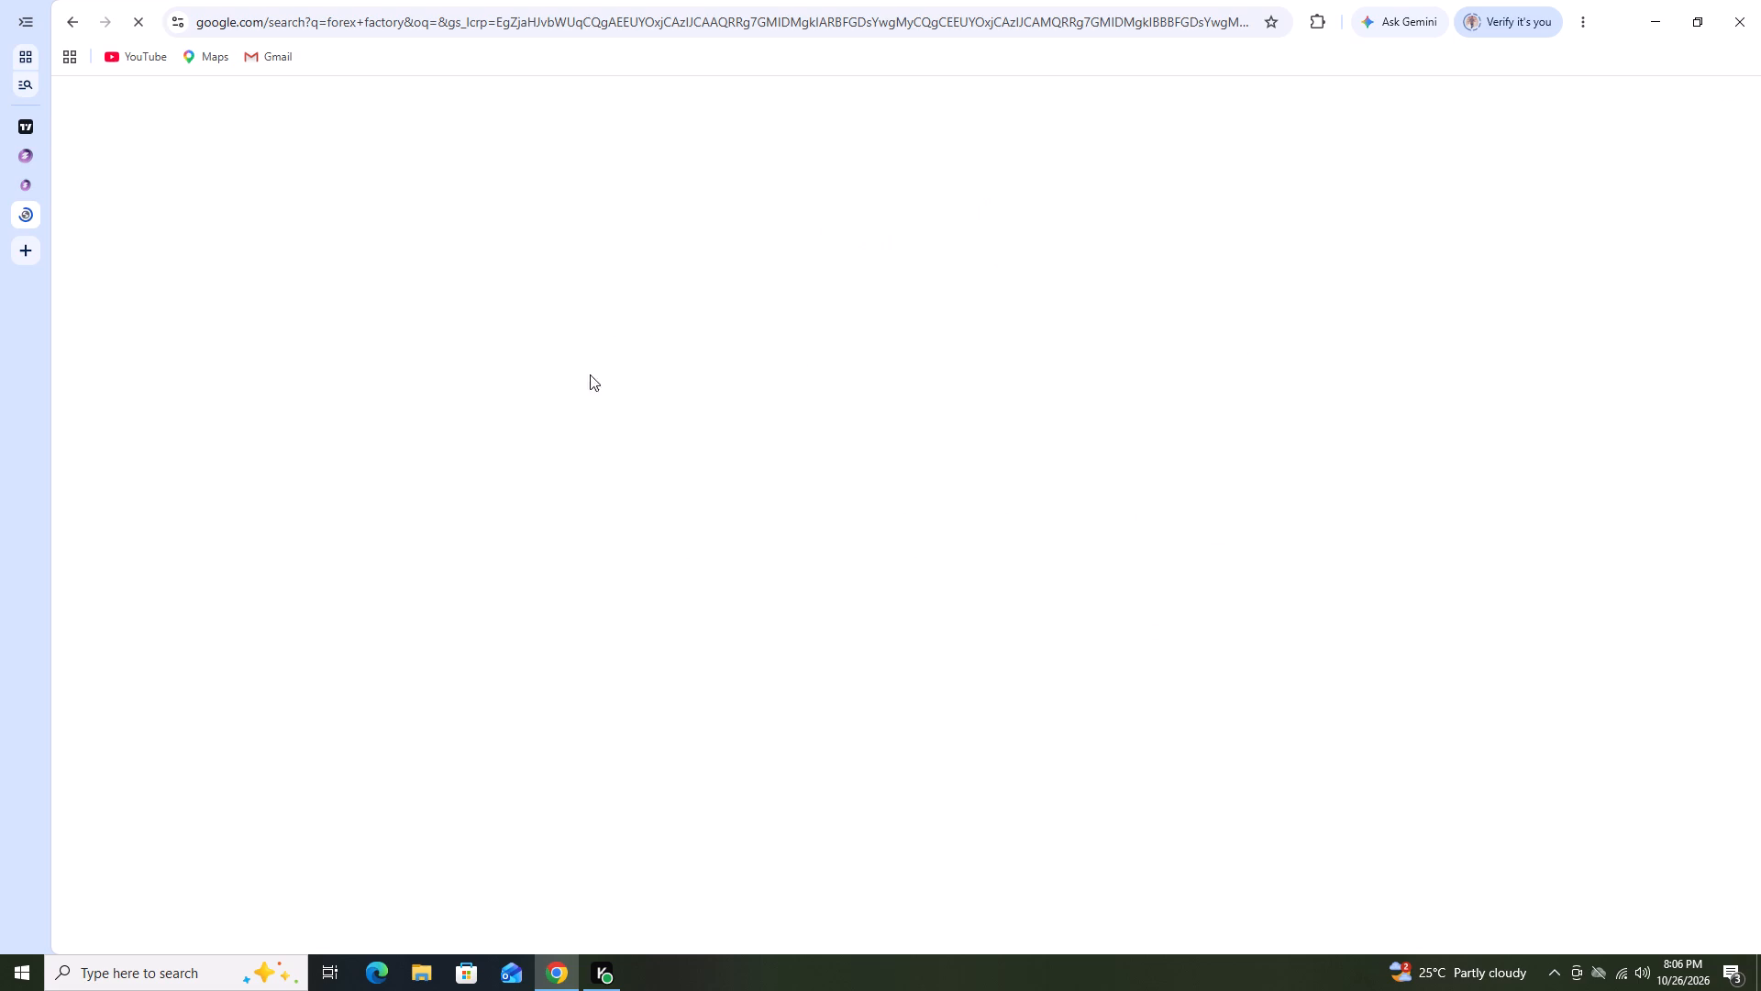
{"action": "left_click", "coordinate": [542, 274]}
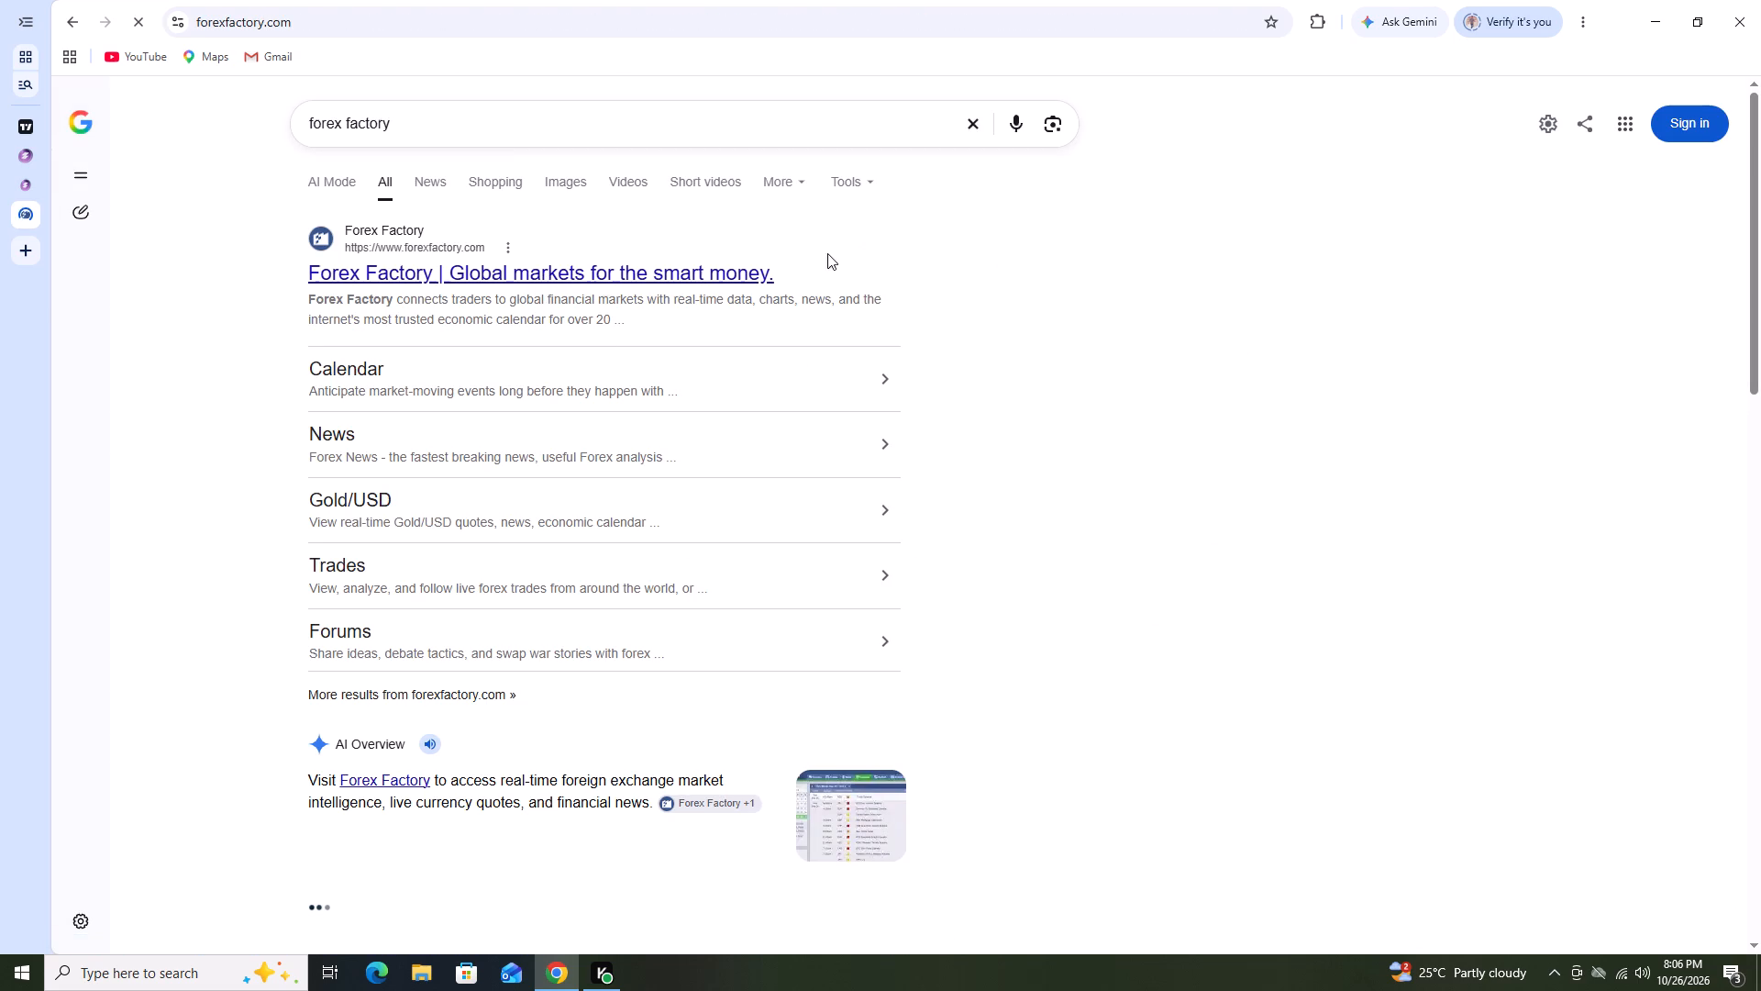
Look over the Forex Factory home page for market news, today's calendar events and gold forum discussions.
{"action": "scroll", "coordinate": [1046, 370], "scroll_direction": "down", "scroll_amount": 7}
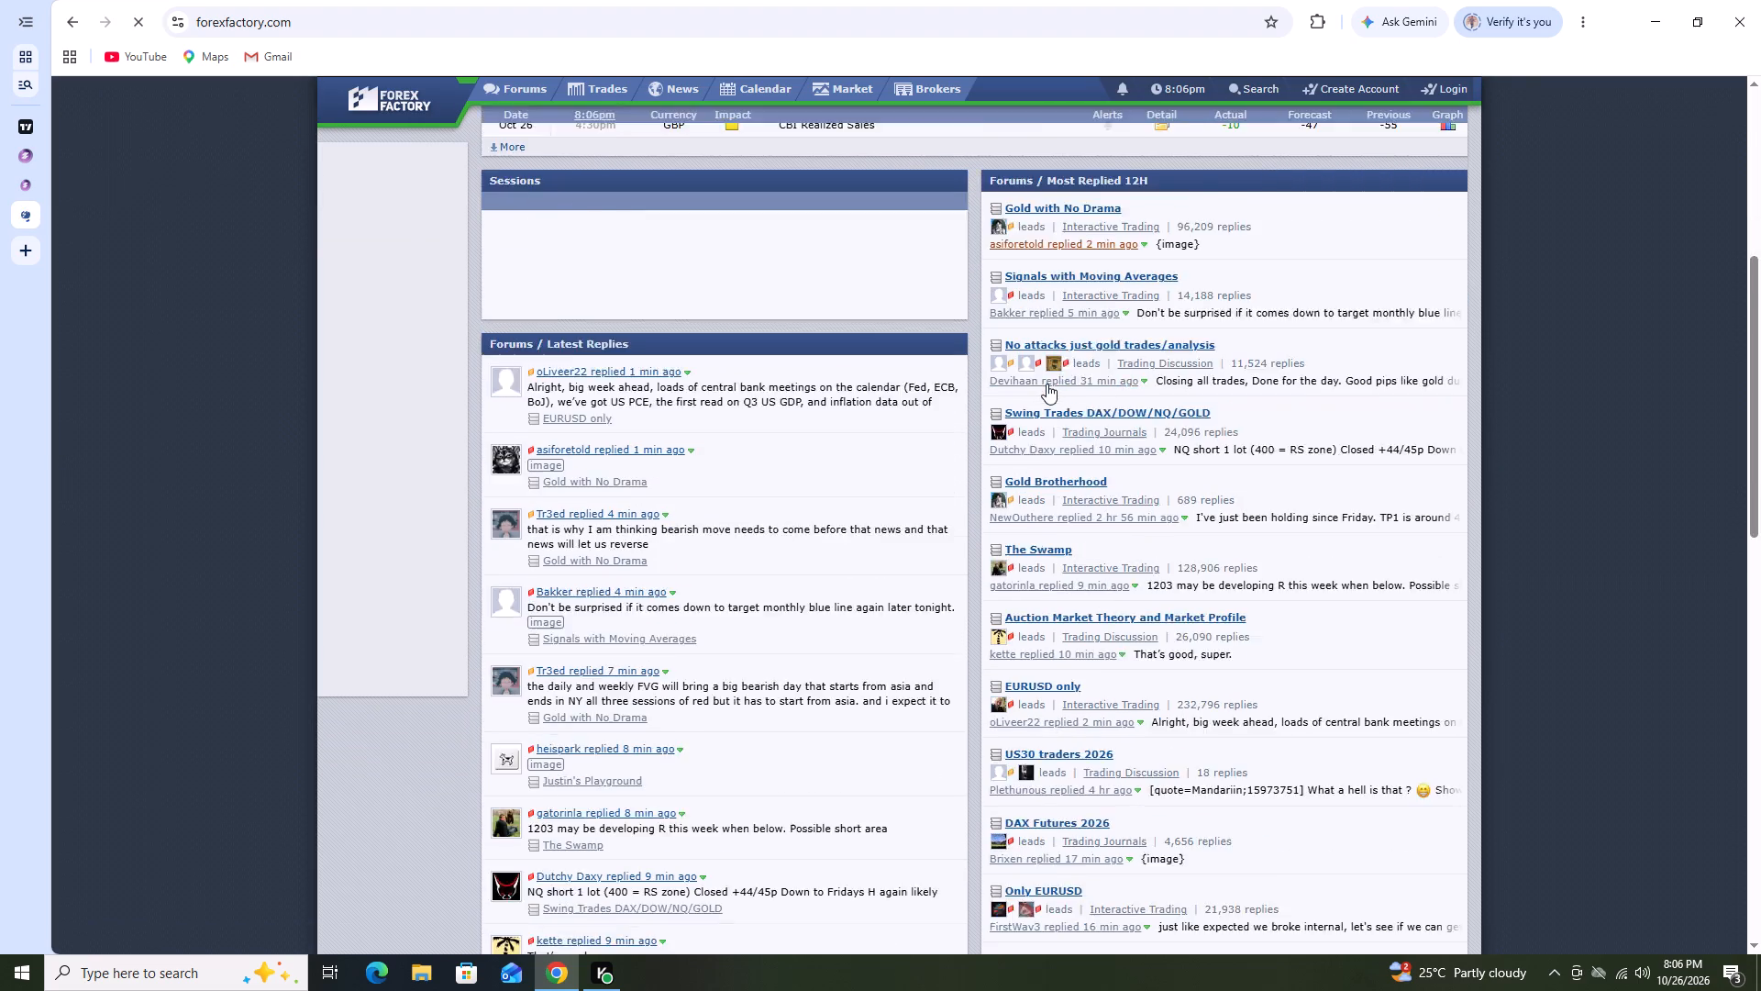
{"action": "scroll", "coordinate": [1047, 384], "scroll_direction": "down", "scroll_amount": 1}
{"action": "scroll", "coordinate": [1045, 384], "scroll_direction": "up", "scroll_amount": 12}
{"action": "scroll", "coordinate": [1046, 382], "scroll_direction": "up", "scroll_amount": 12}
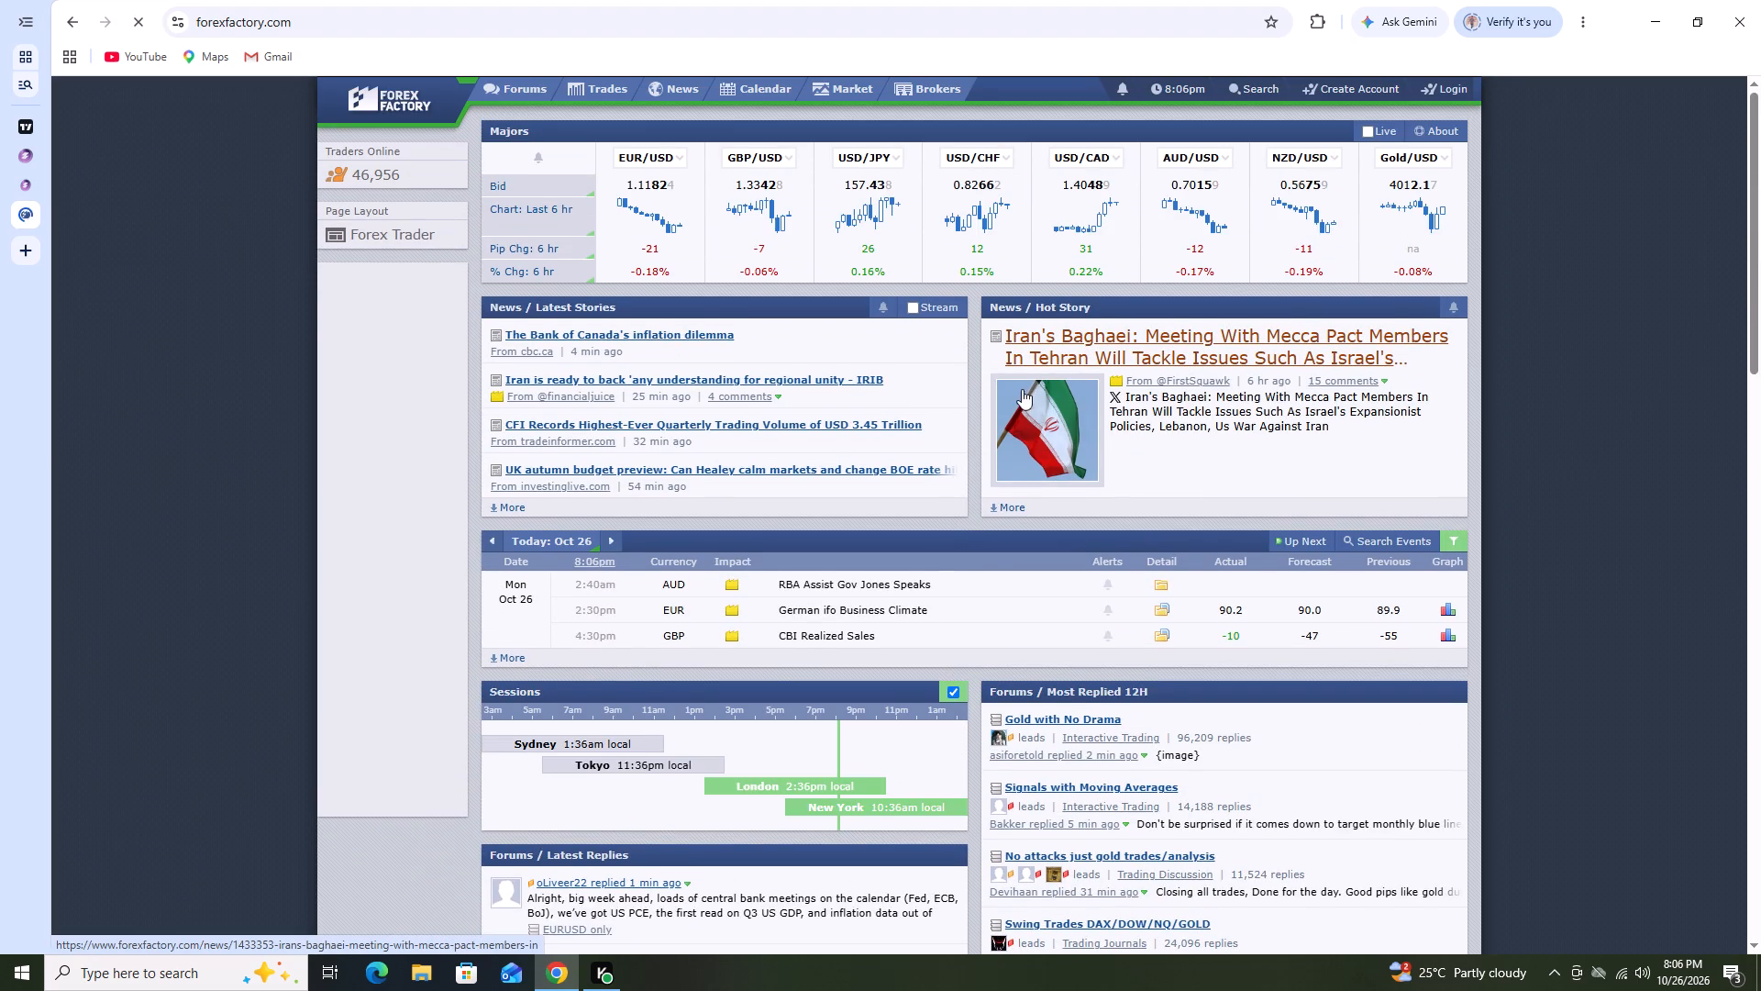
{"action": "scroll", "coordinate": [892, 338], "scroll_direction": "up", "scroll_amount": 7}
{"action": "scroll", "coordinate": [888, 350], "scroll_direction": "down", "scroll_amount": 5}
{"action": "scroll", "coordinate": [885, 370], "scroll_direction": "up", "scroll_amount": 14}
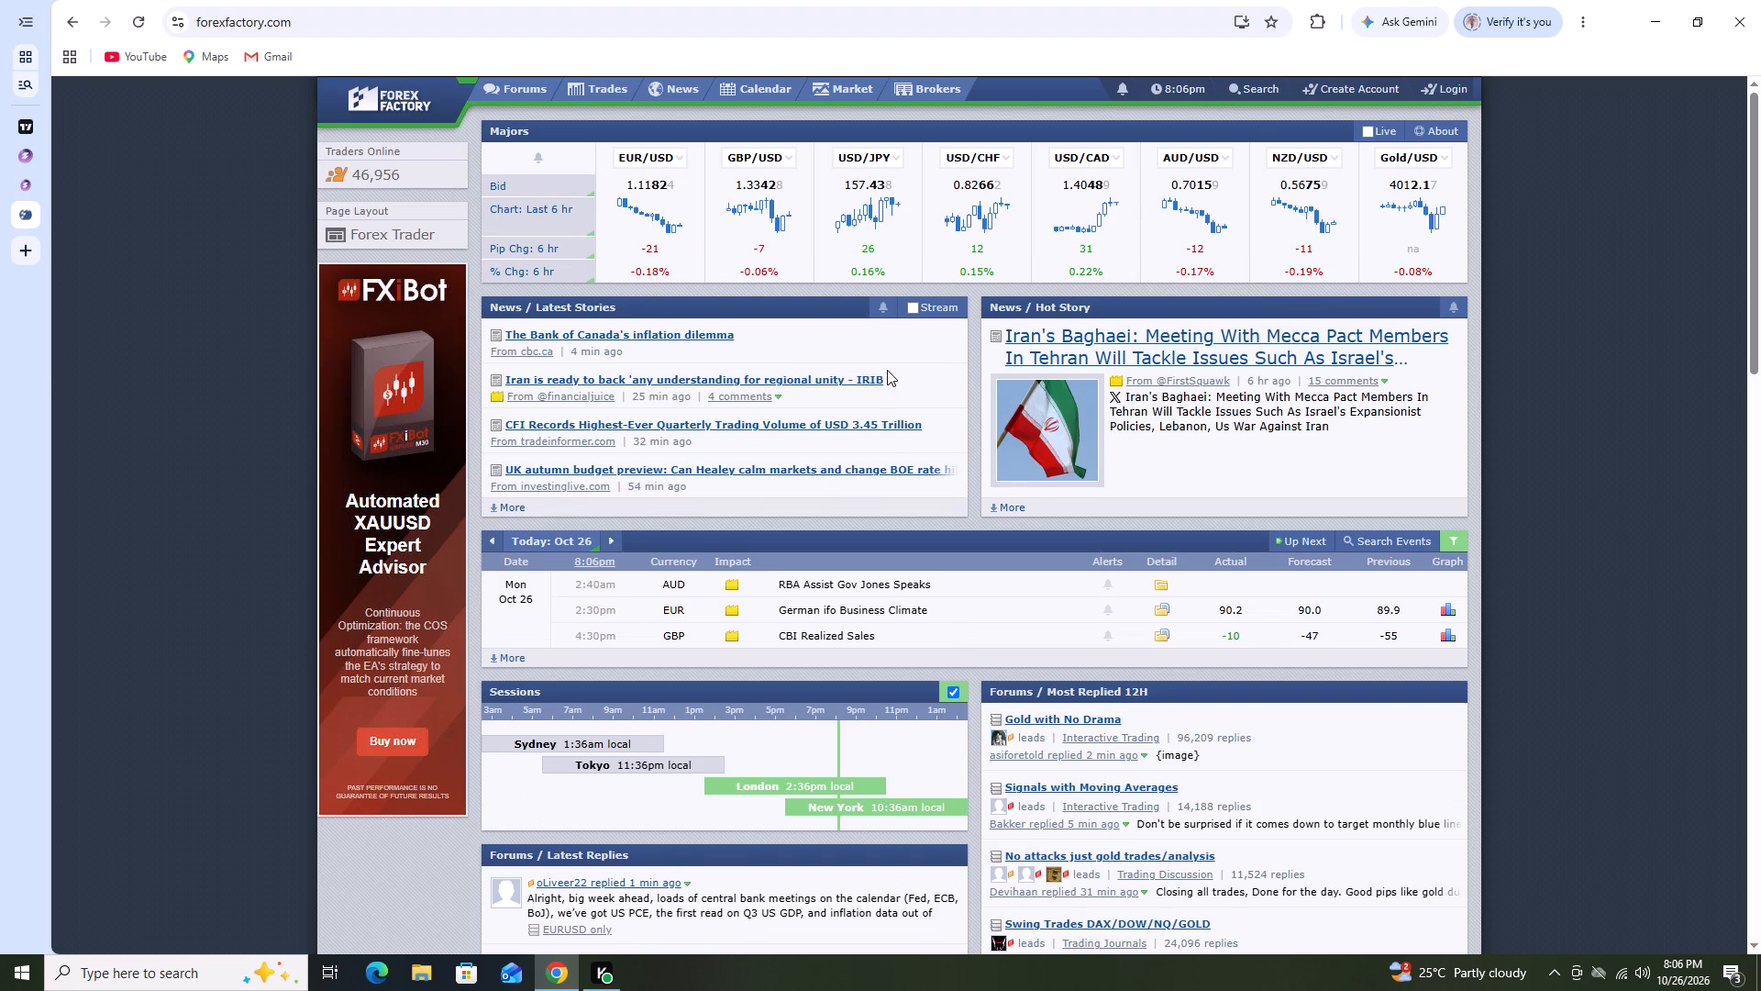
{"action": "left_click_drag", "start_coordinate": [757, 316], "coordinate": [778, 333]}
{"action": "right_click", "coordinate": [784, 326]}
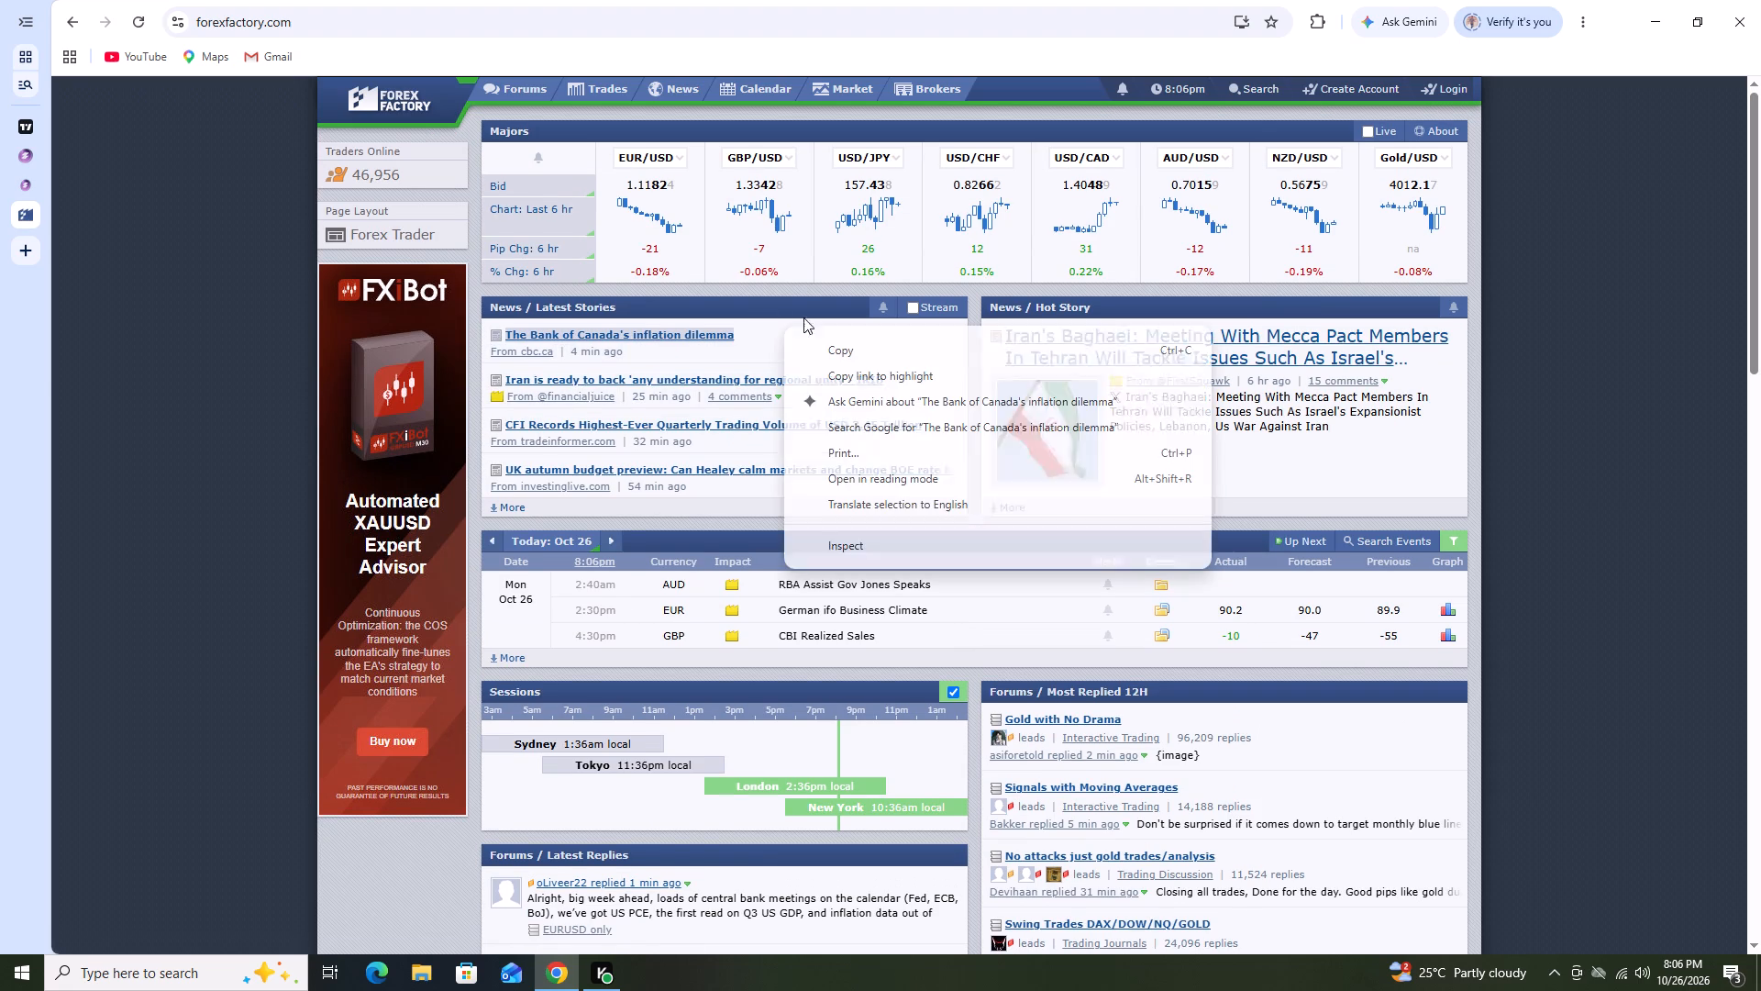
{"action": "left_click", "coordinate": [103, 261]}
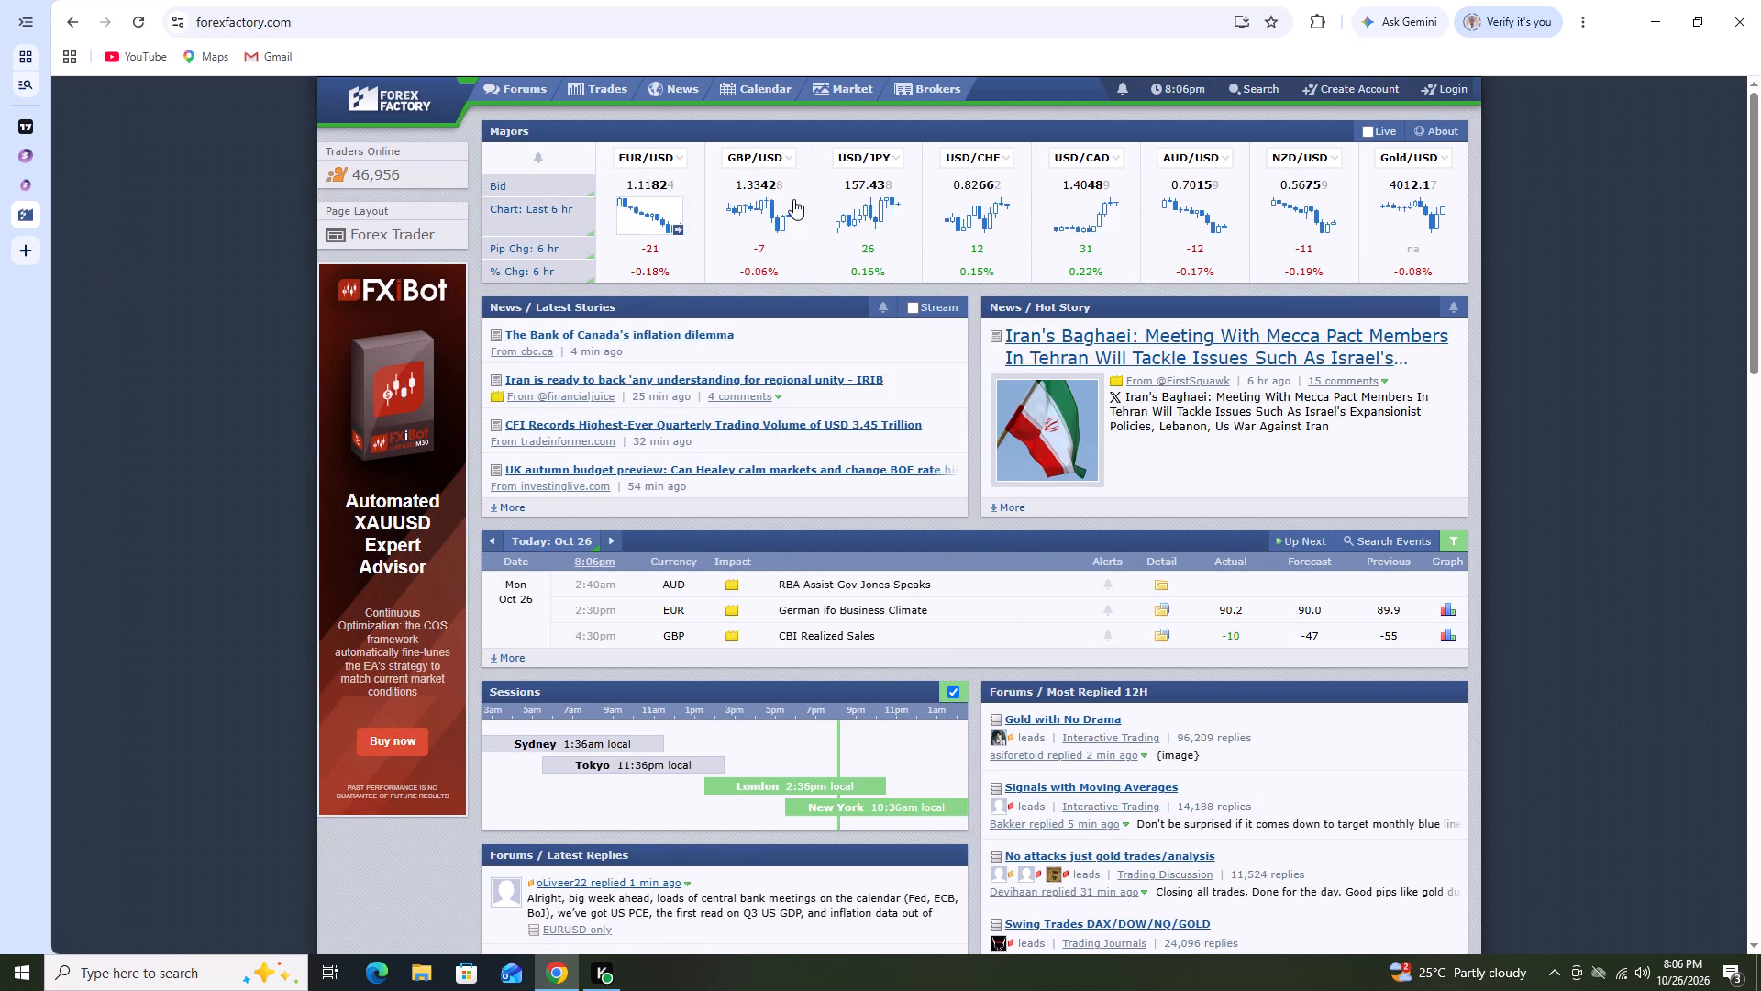
{"action": "scroll", "coordinate": [1295, 306], "scroll_direction": "down", "scroll_amount": 6}
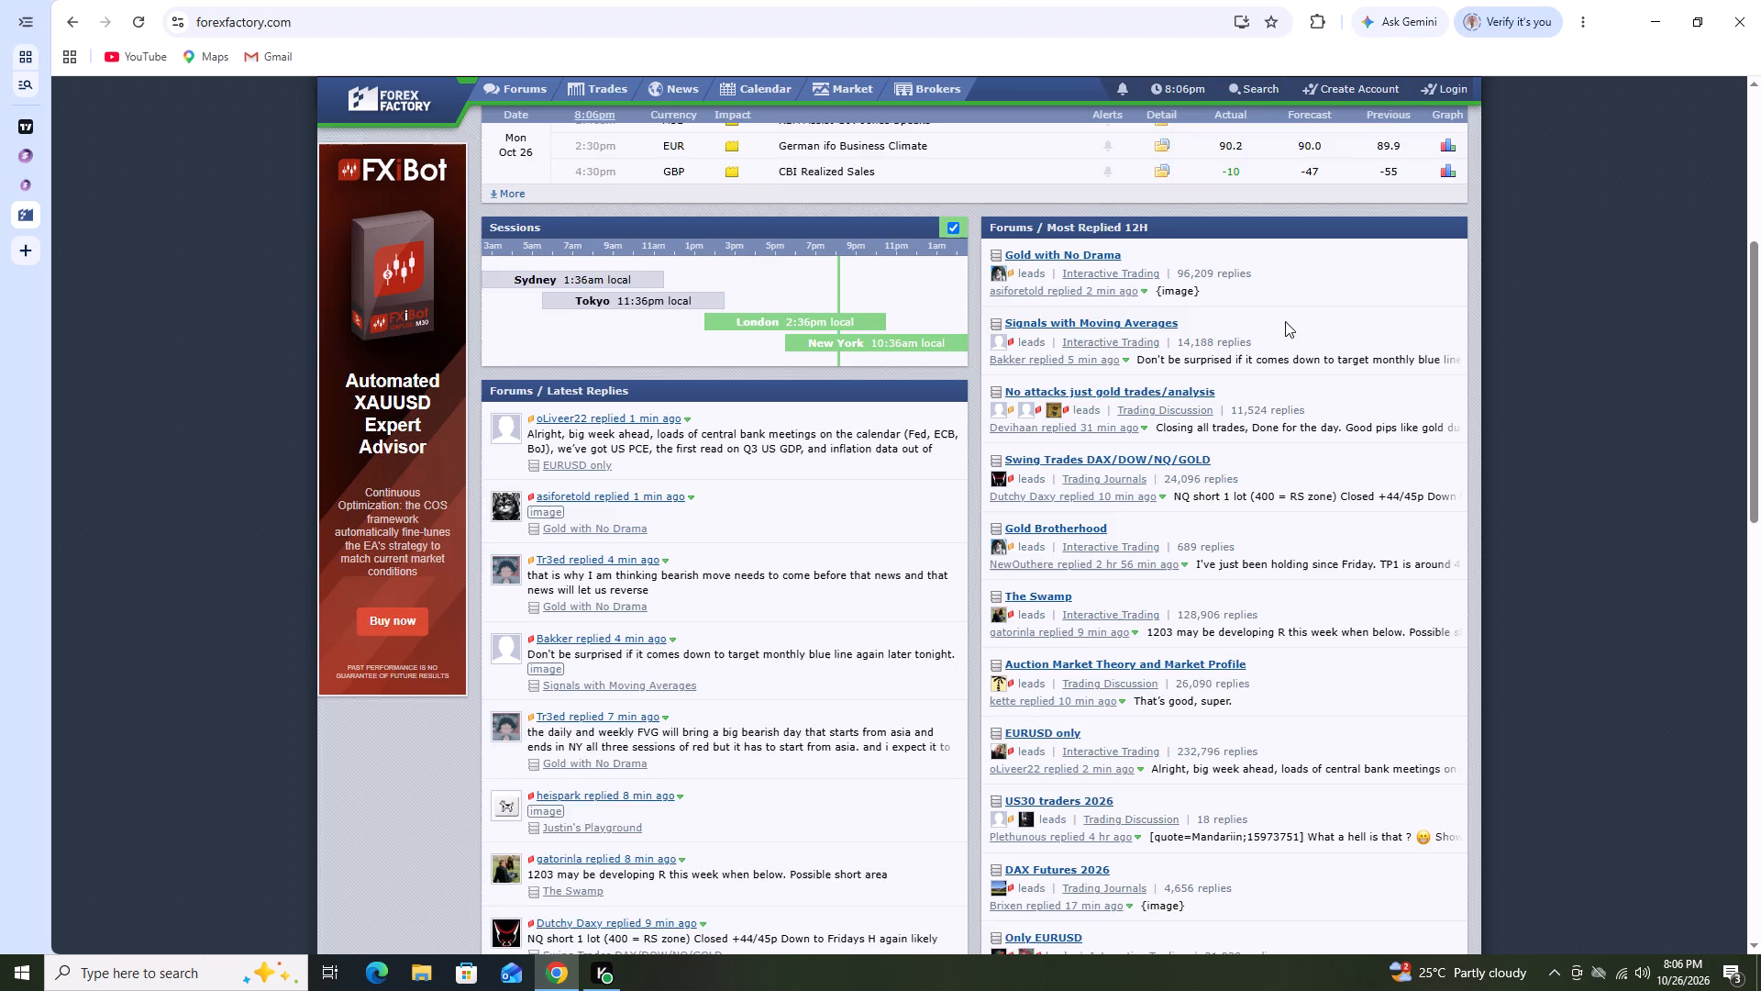
{"action": "scroll", "coordinate": [1285, 321], "scroll_direction": "up", "scroll_amount": 5}
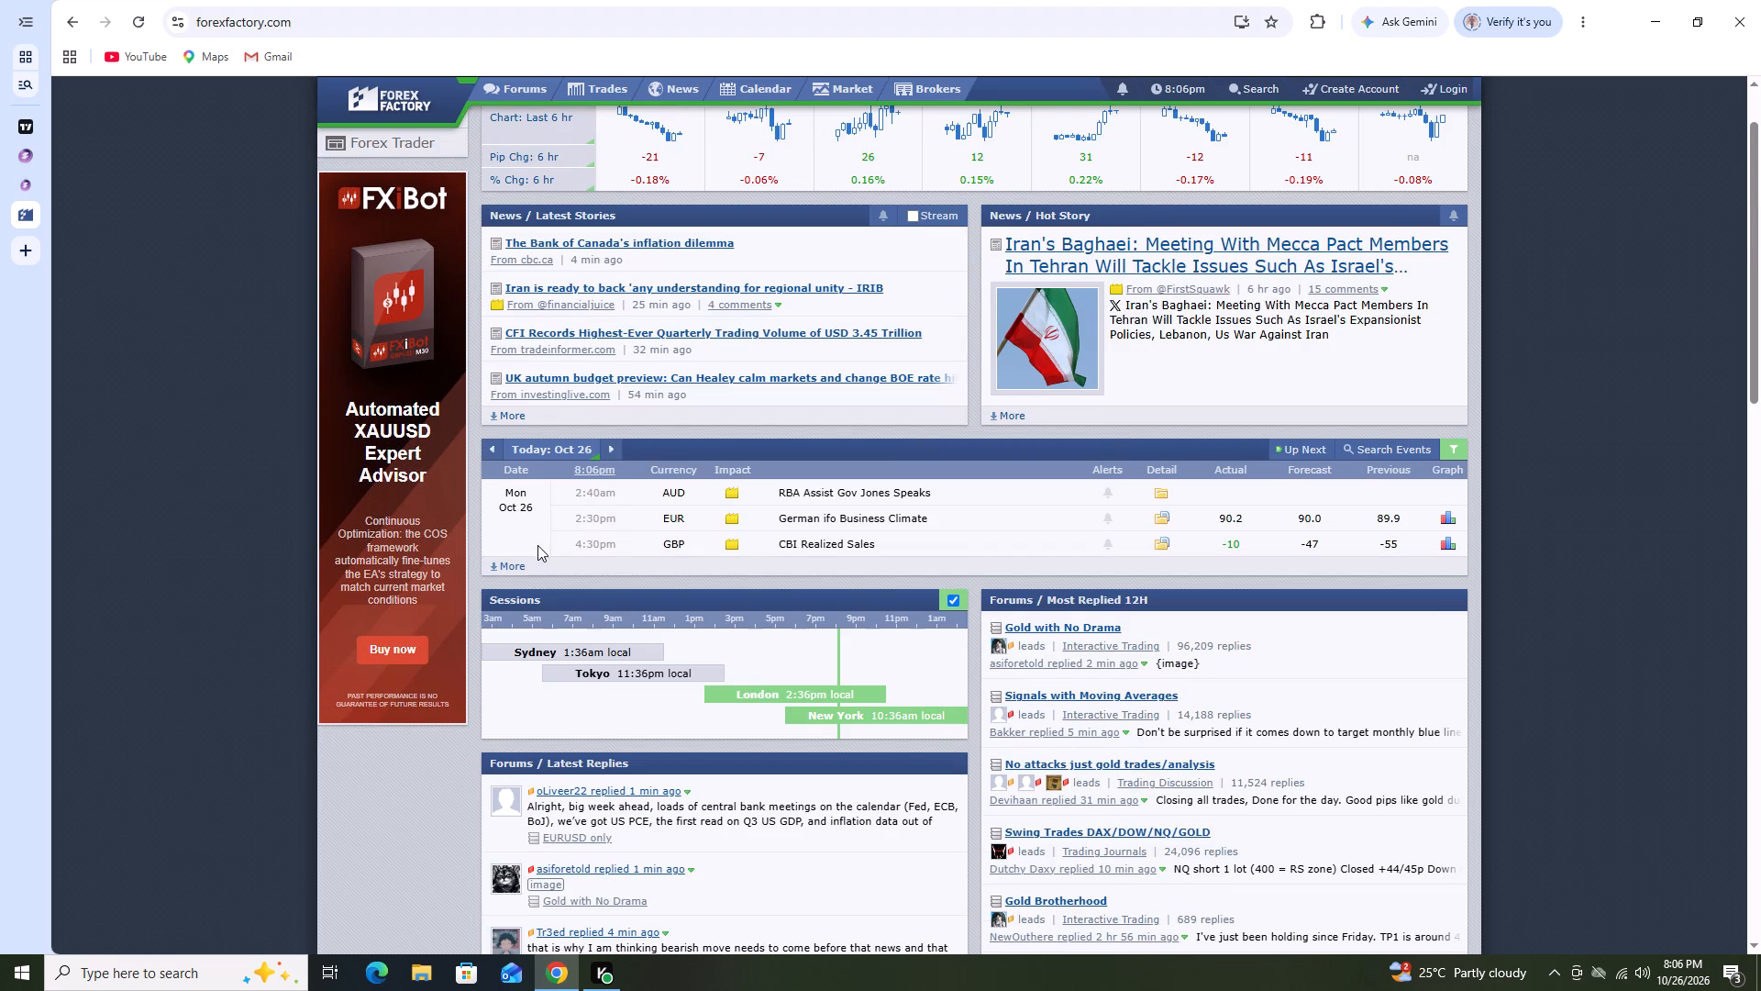
Expand the economic calendar to the Oct 26 – Nov 2, 2026 range and review the upcoming high-impact events.
{"action": "left_click", "coordinate": [508, 565]}
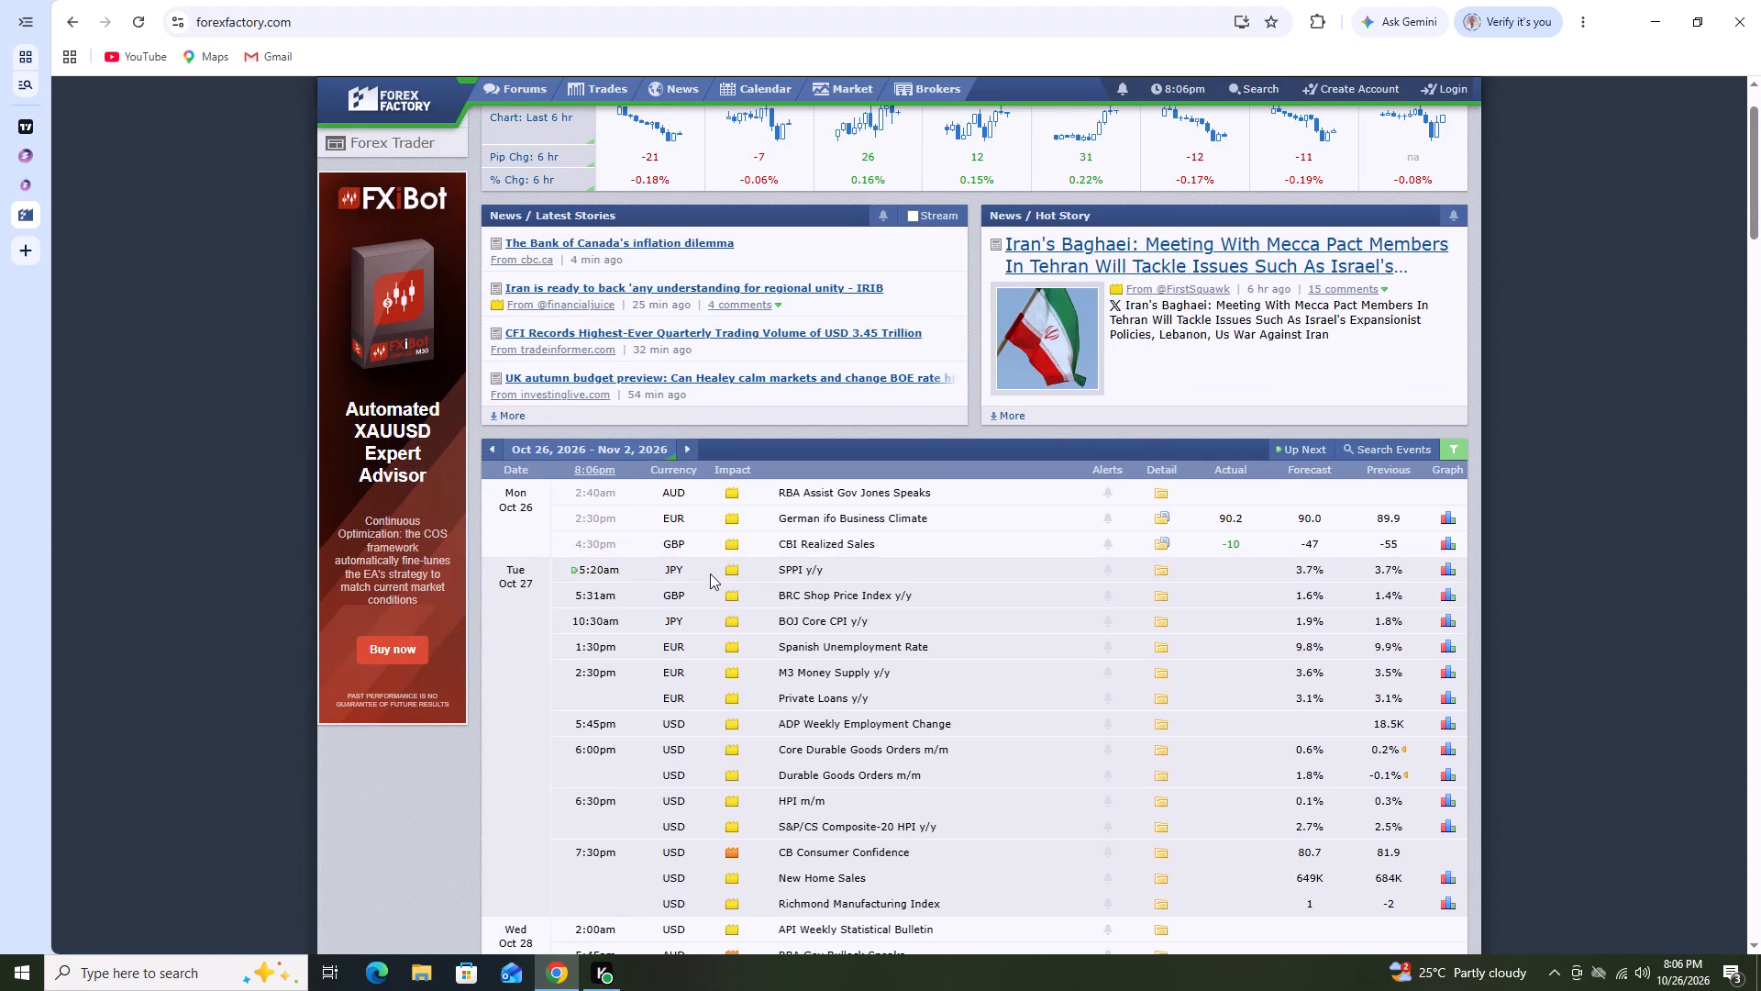
{"action": "scroll", "coordinate": [710, 573], "scroll_direction": "down", "scroll_amount": 7}
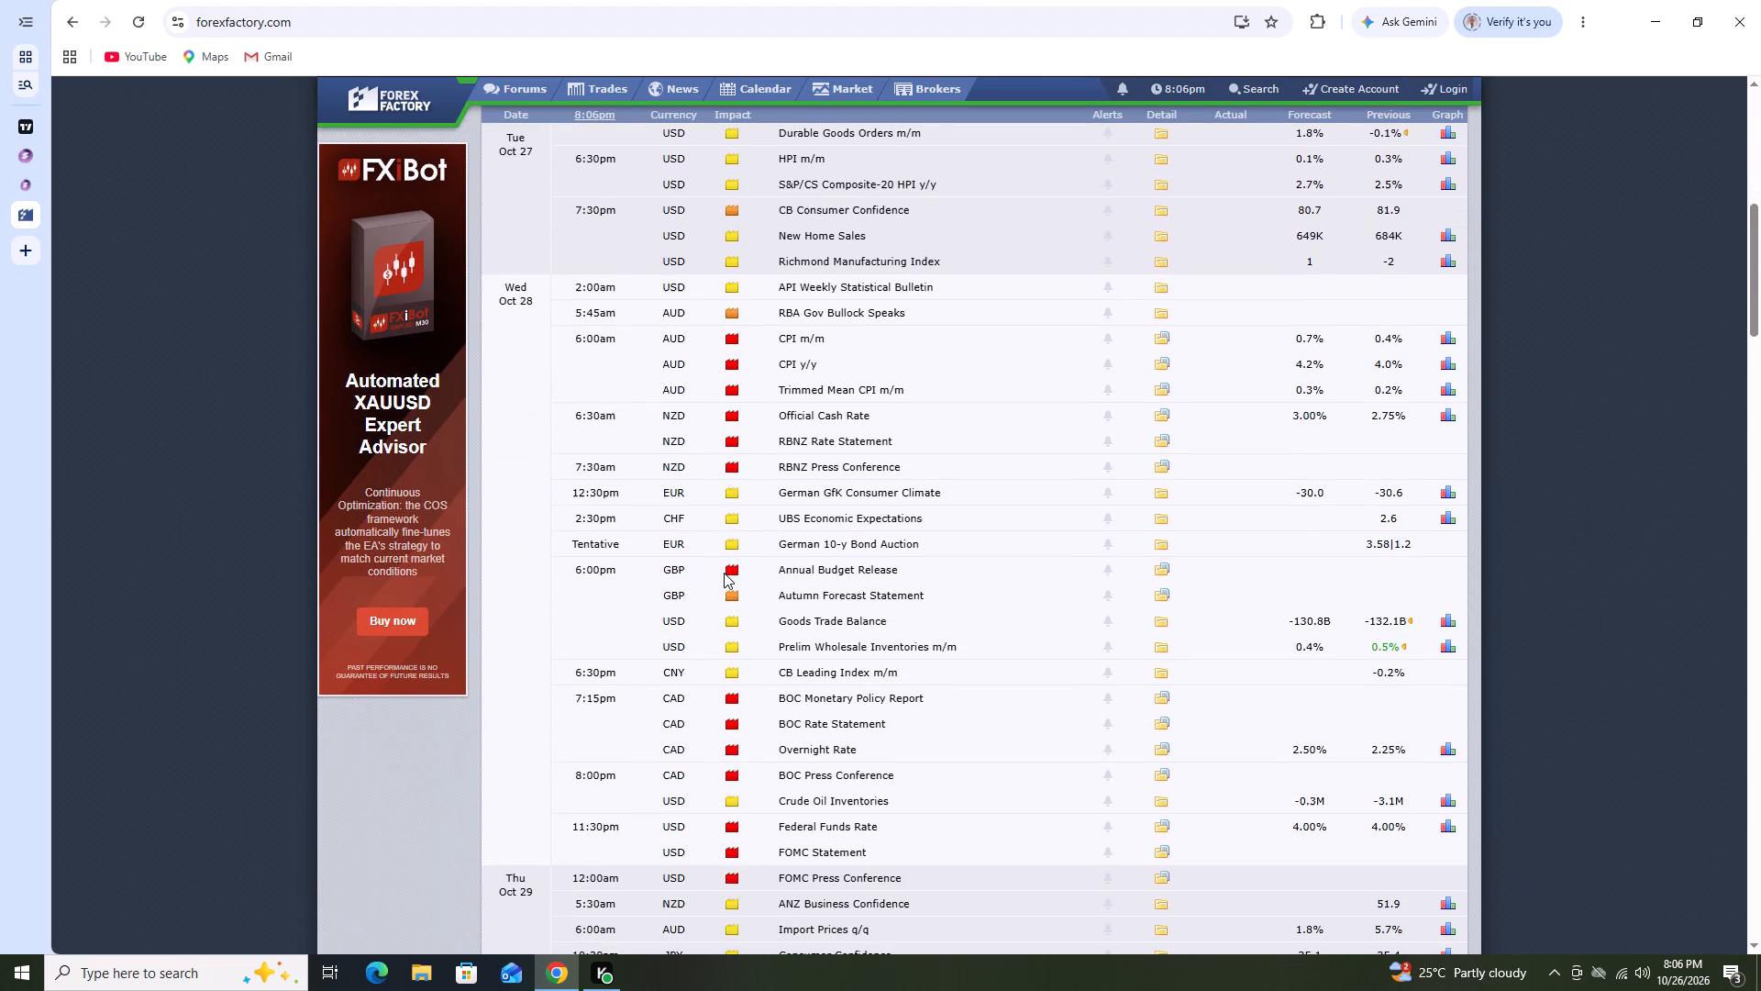
{"action": "scroll", "coordinate": [724, 573], "scroll_direction": "down", "scroll_amount": 2}
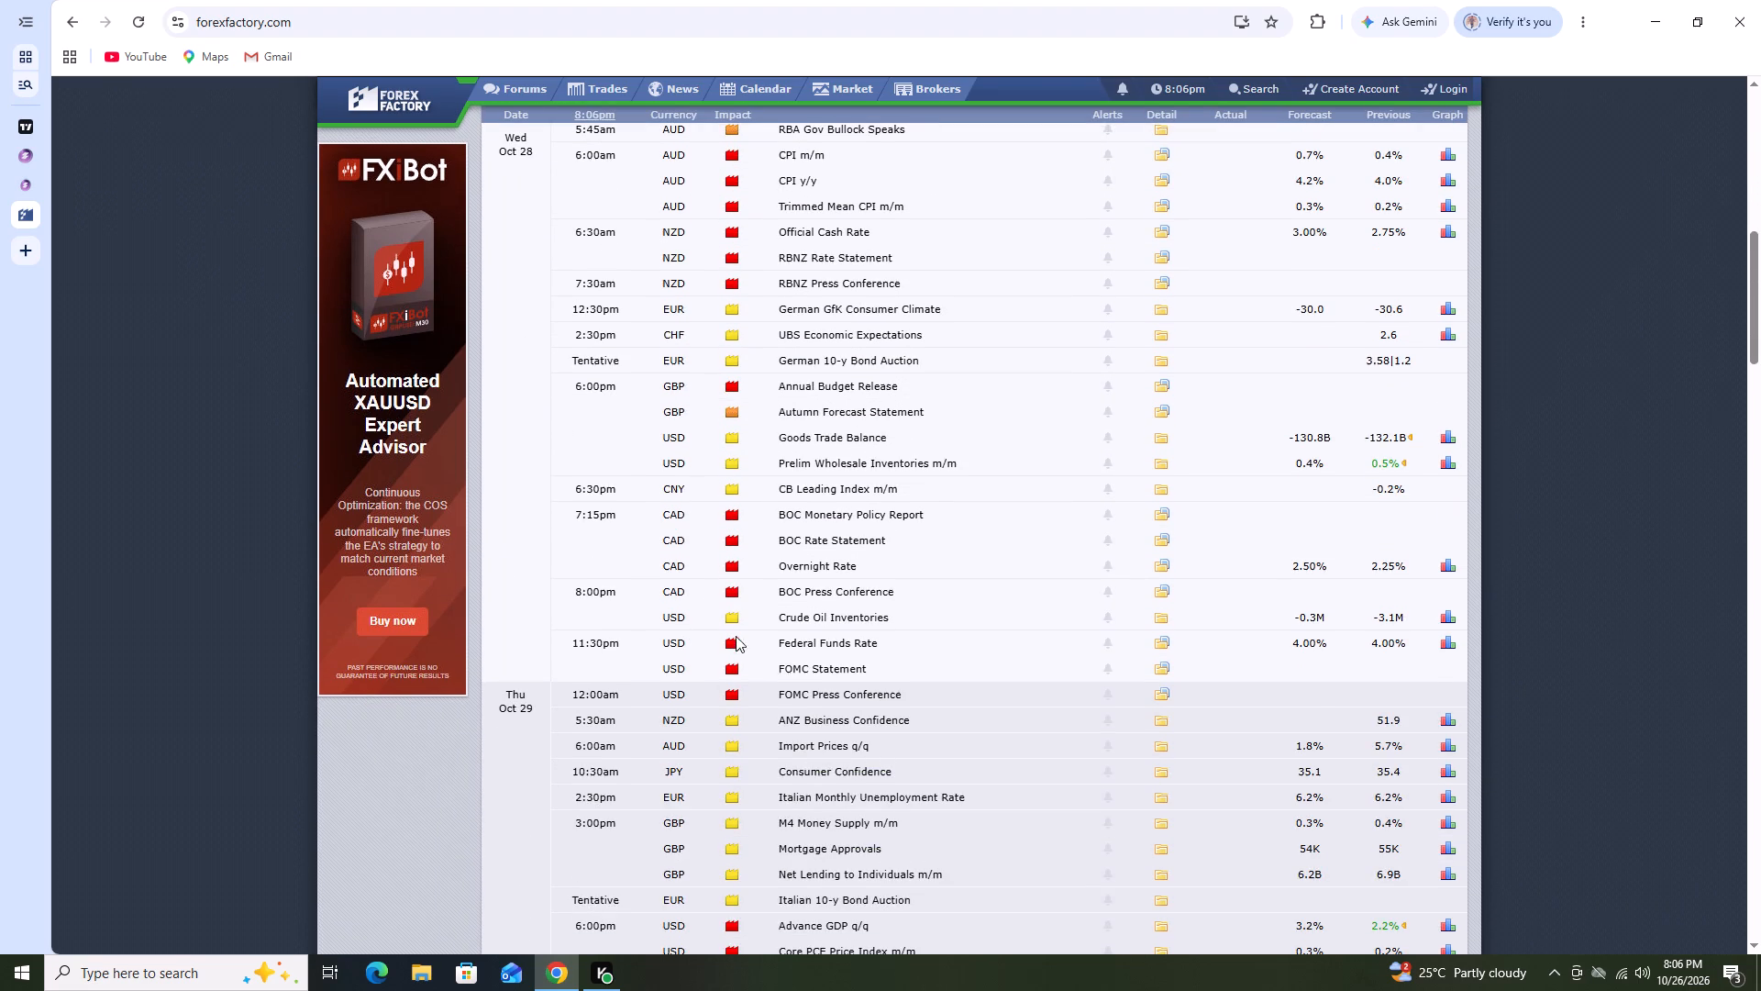
{"action": "scroll", "coordinate": [738, 610], "scroll_direction": "up", "scroll_amount": 11}
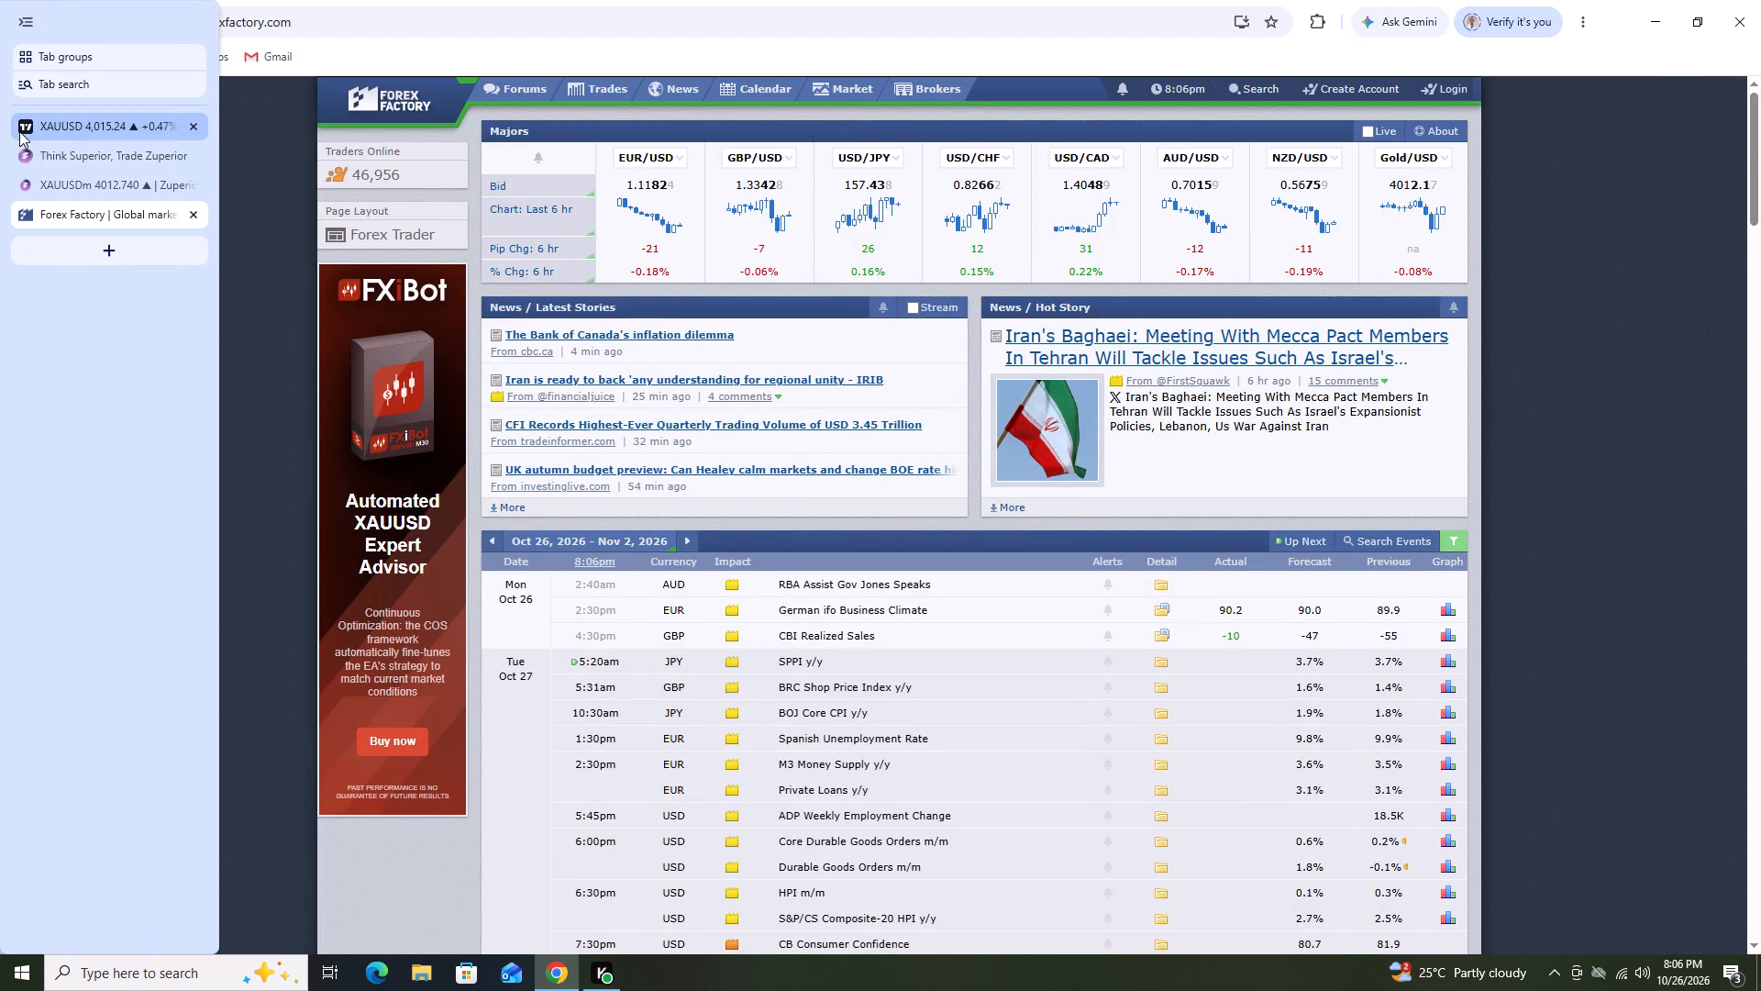
Return to the TradingView XAUUSD chart and examine recent 5-minute candles around the short position and the purple resistance zone.
{"action": "left_click", "coordinate": [19, 131]}
{"action": "scroll", "coordinate": [778, 469], "scroll_direction": "up", "scroll_amount": 3}
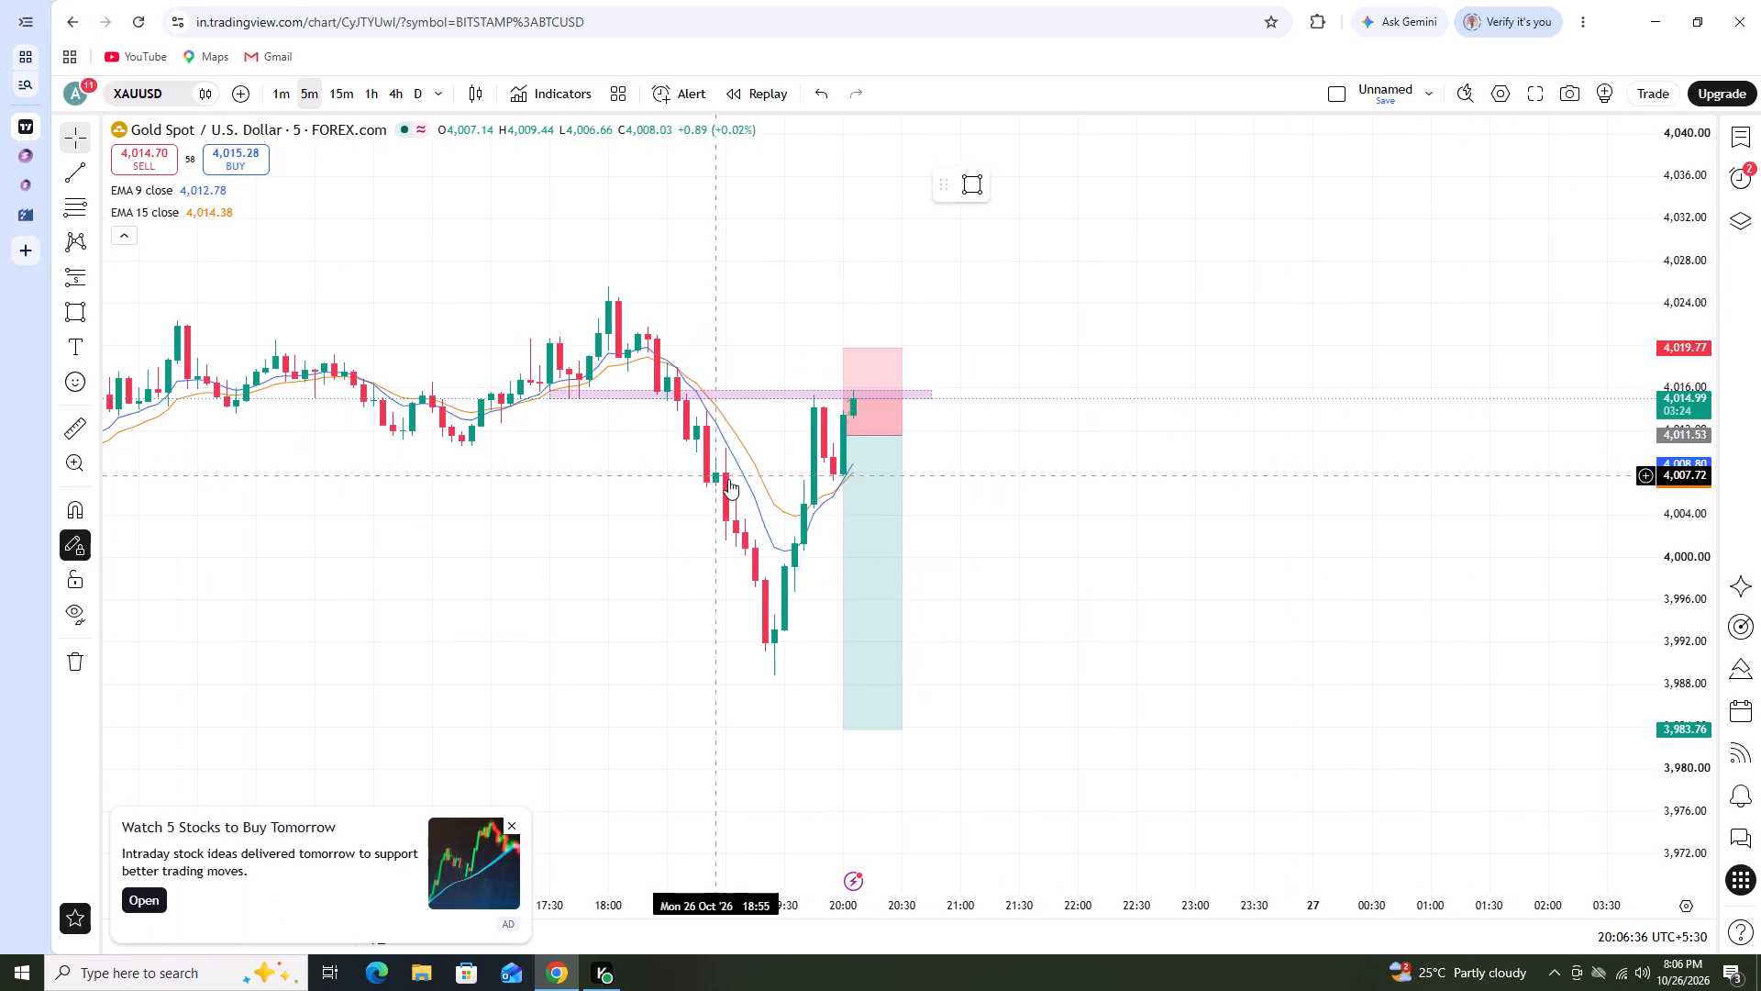
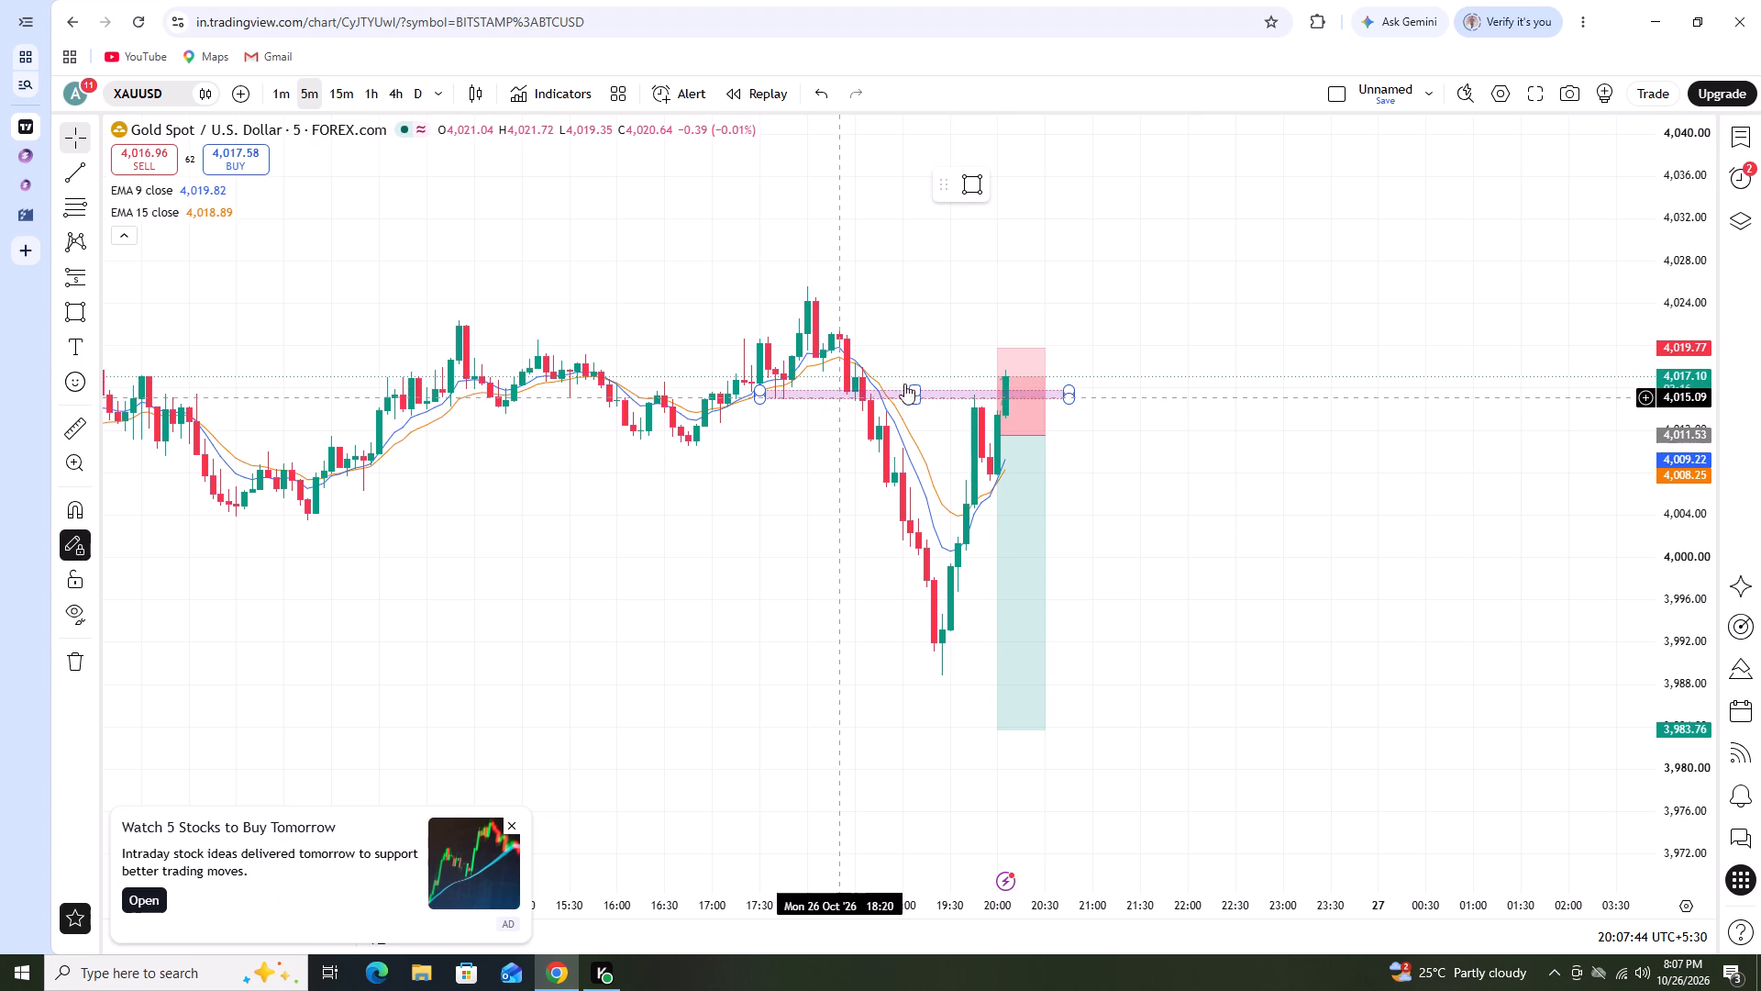
Switch the XAUUSD chart to the 15-minute timeframe and examine the candles around the short position.
{"action": "left_click", "coordinate": [341, 95]}
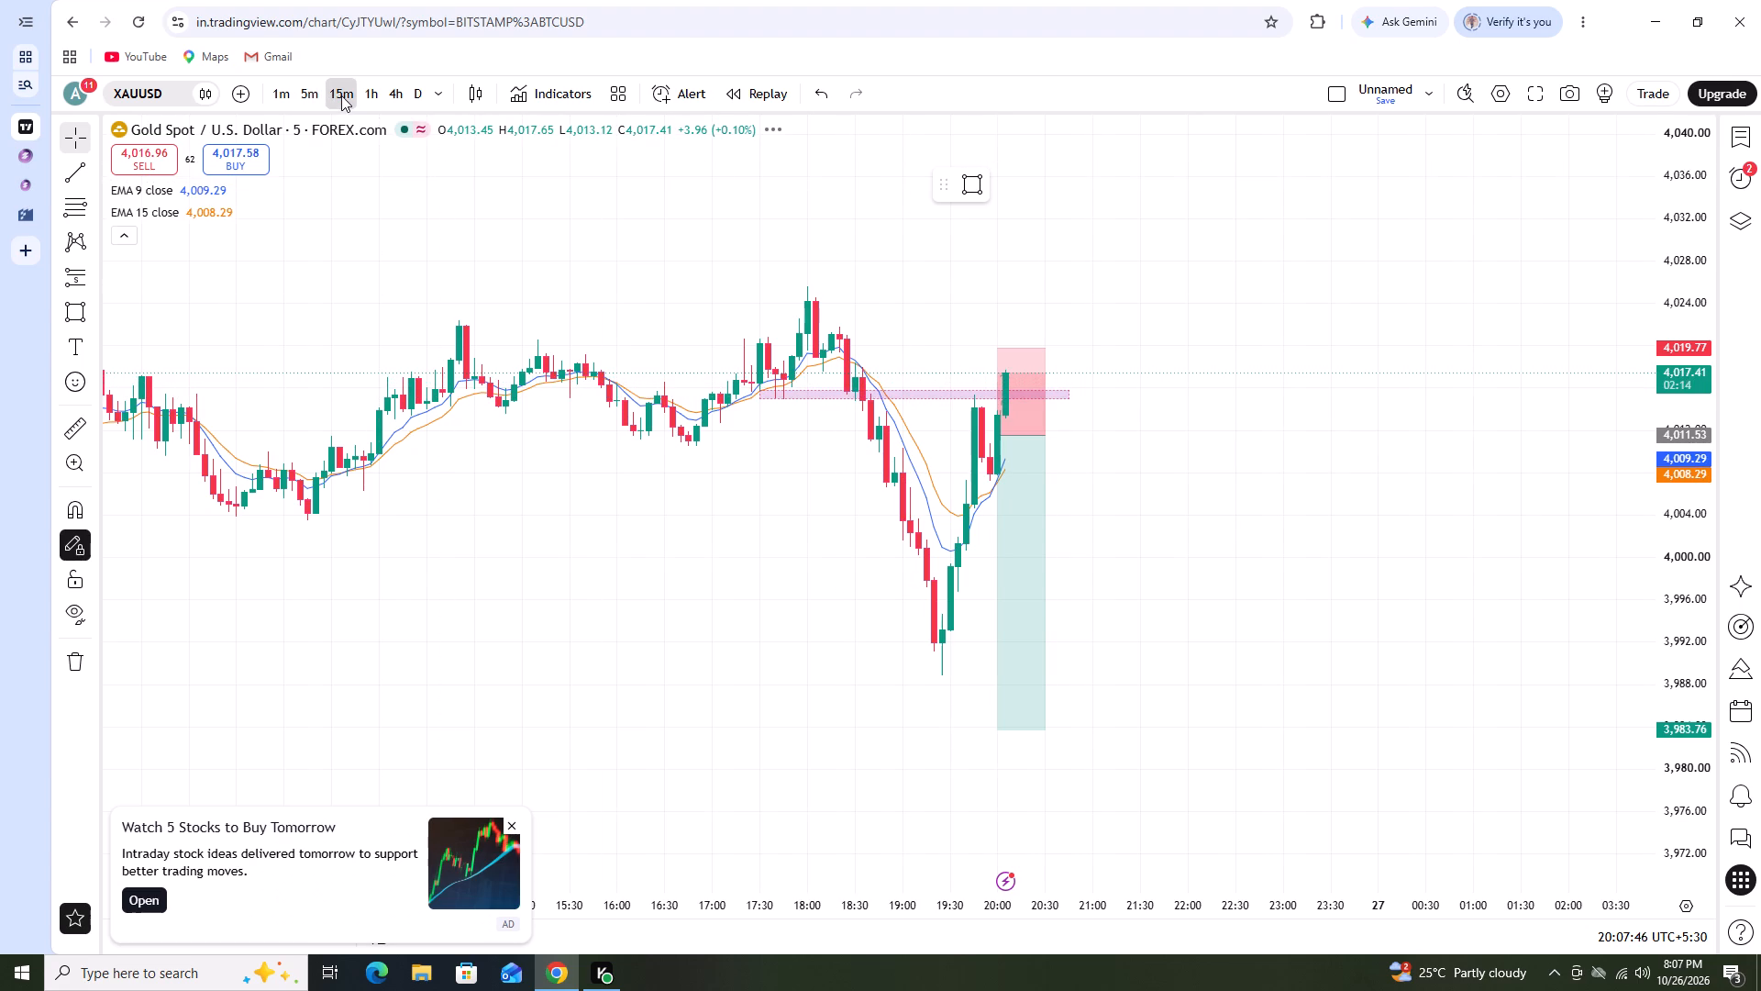
{"action": "scroll", "coordinate": [885, 605], "scroll_direction": "up", "scroll_amount": 1}
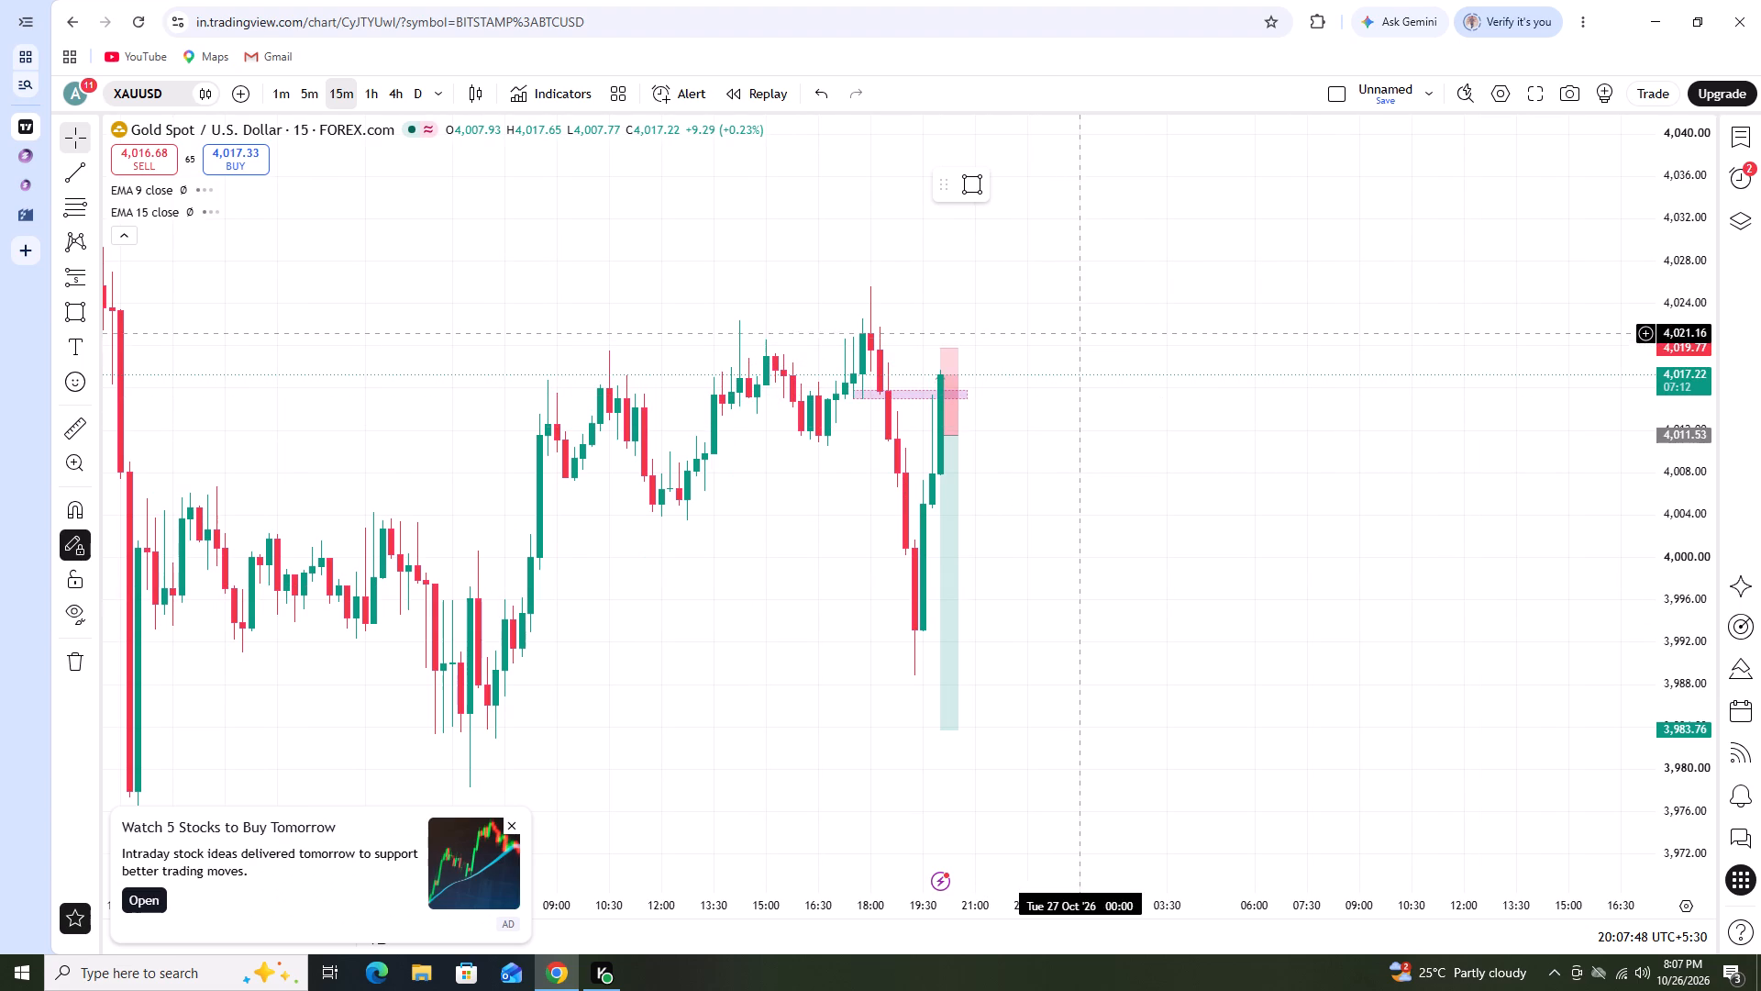
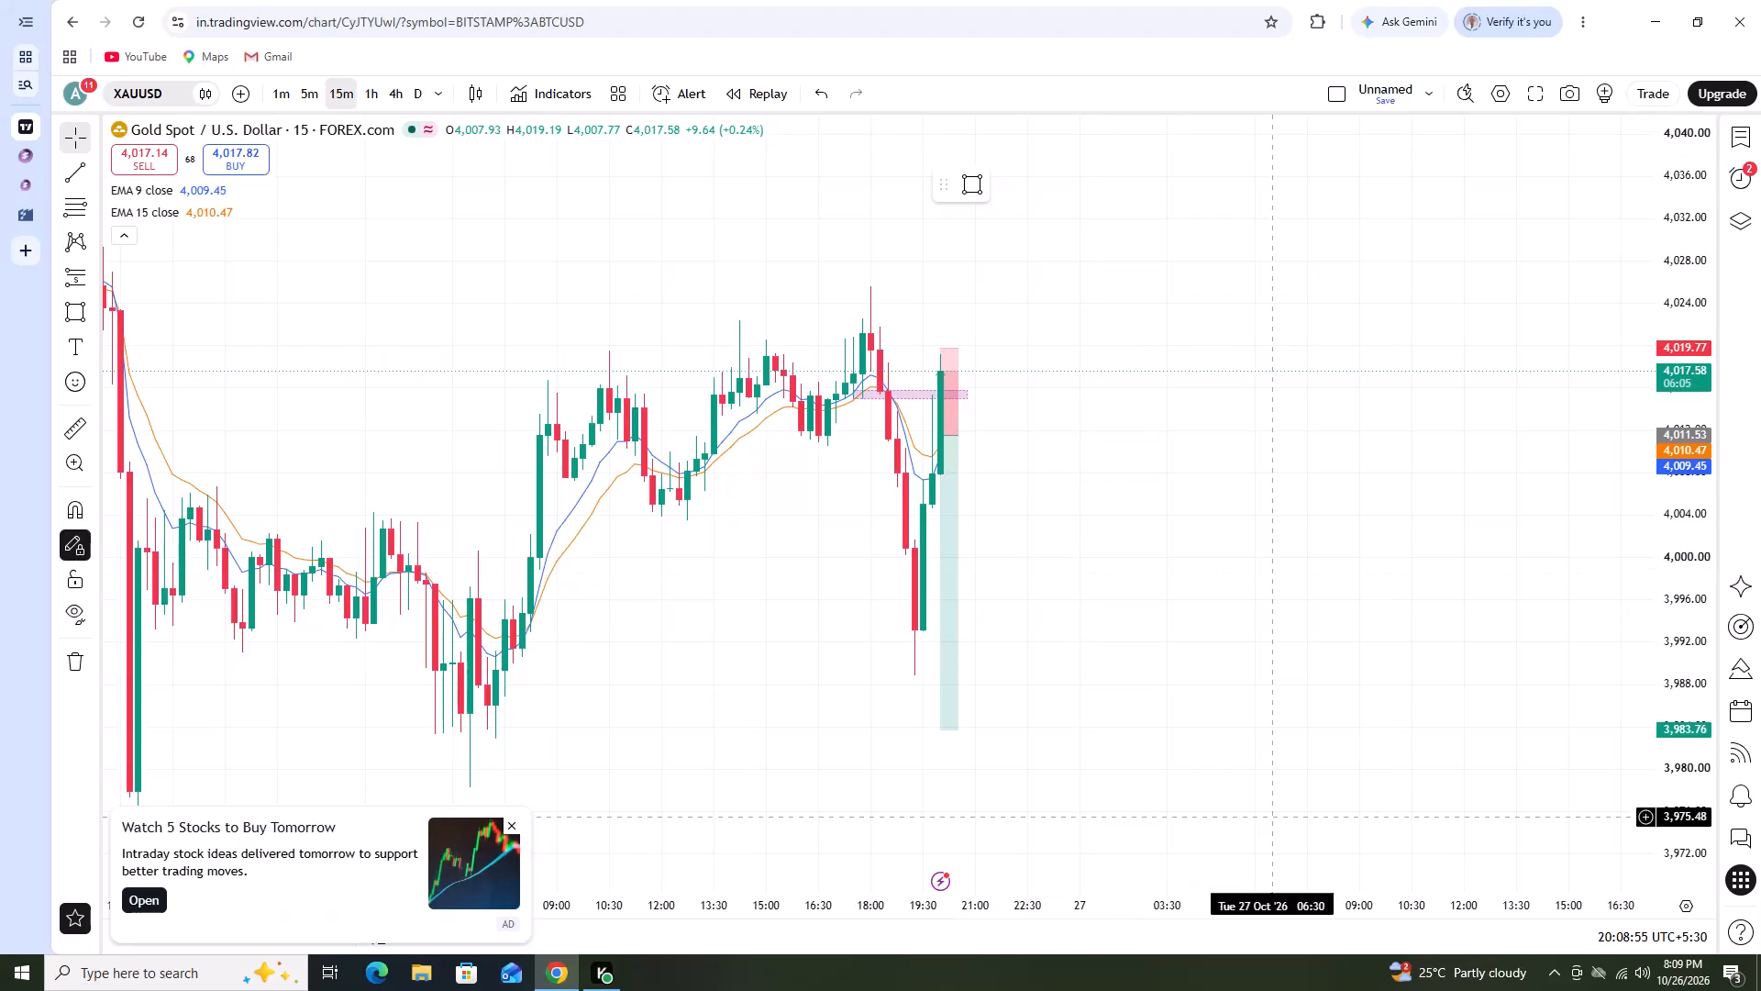
On the 5-minute XAUUSD chart, move the whole short position up to an entry of about 4,015.43, beside the latest candle.
{"action": "left_click", "coordinate": [316, 79]}
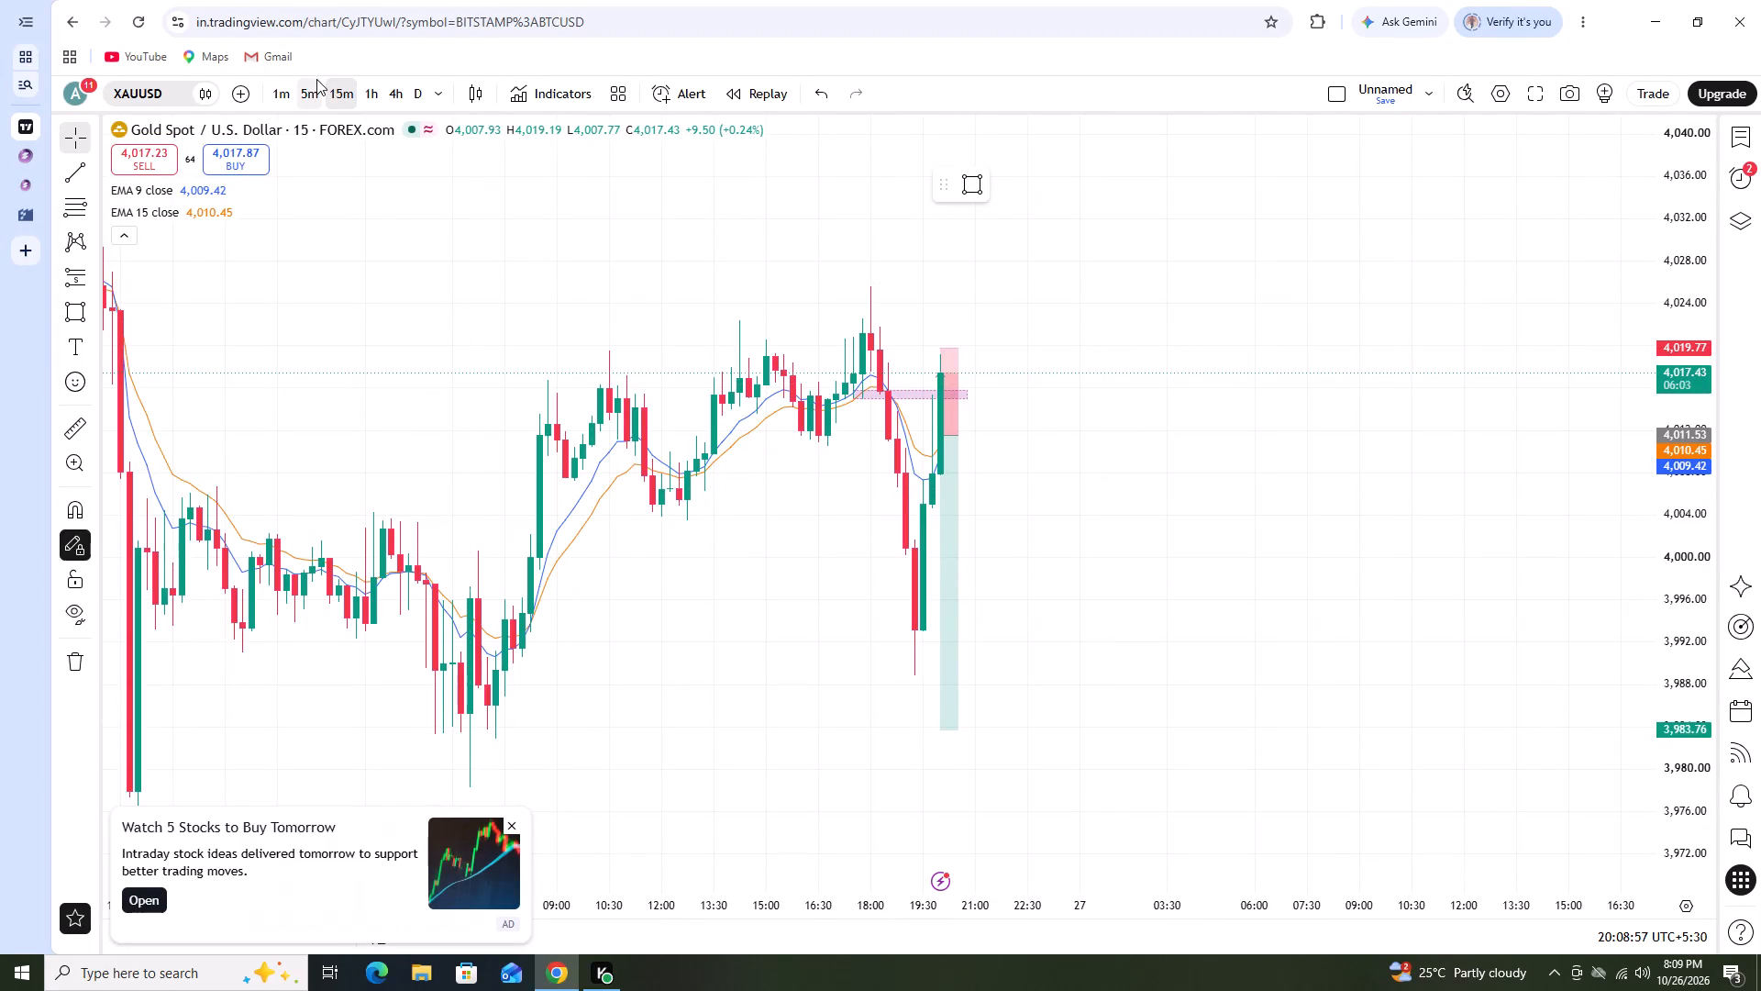
{"action": "left_click_drag", "start_coordinate": [956, 433], "coordinate": [958, 425]}
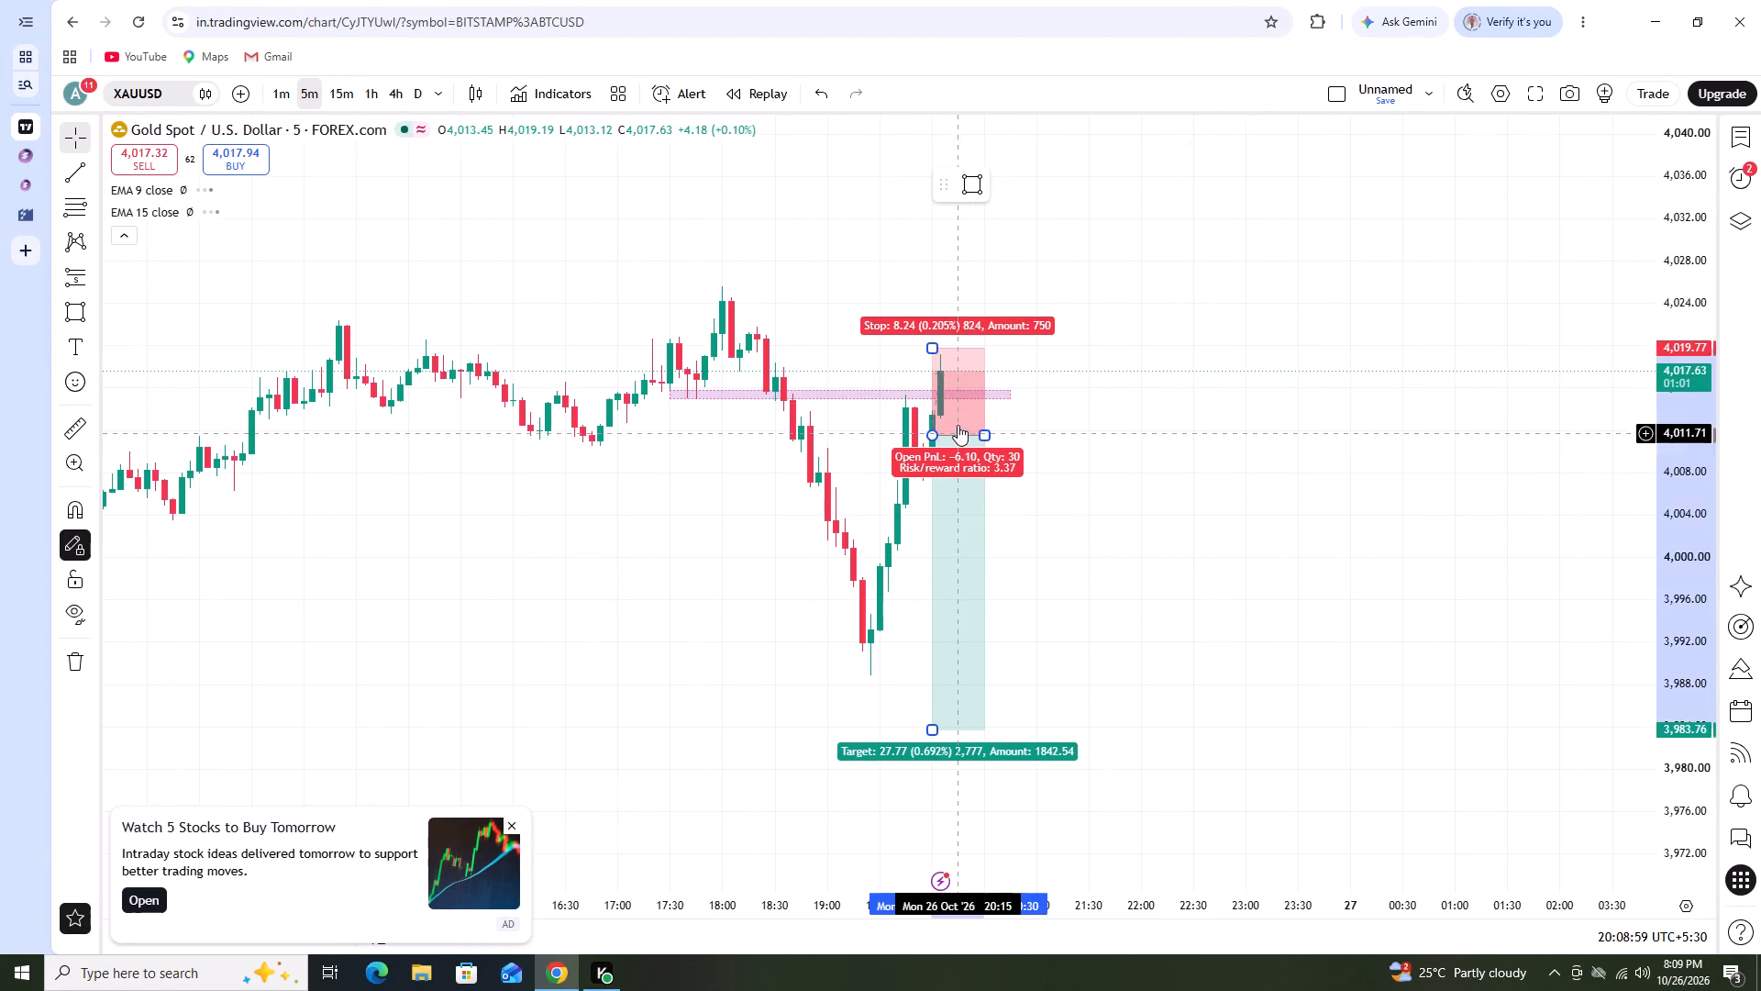
{"action": "left_click_drag", "start_coordinate": [958, 425], "coordinate": [975, 382]}
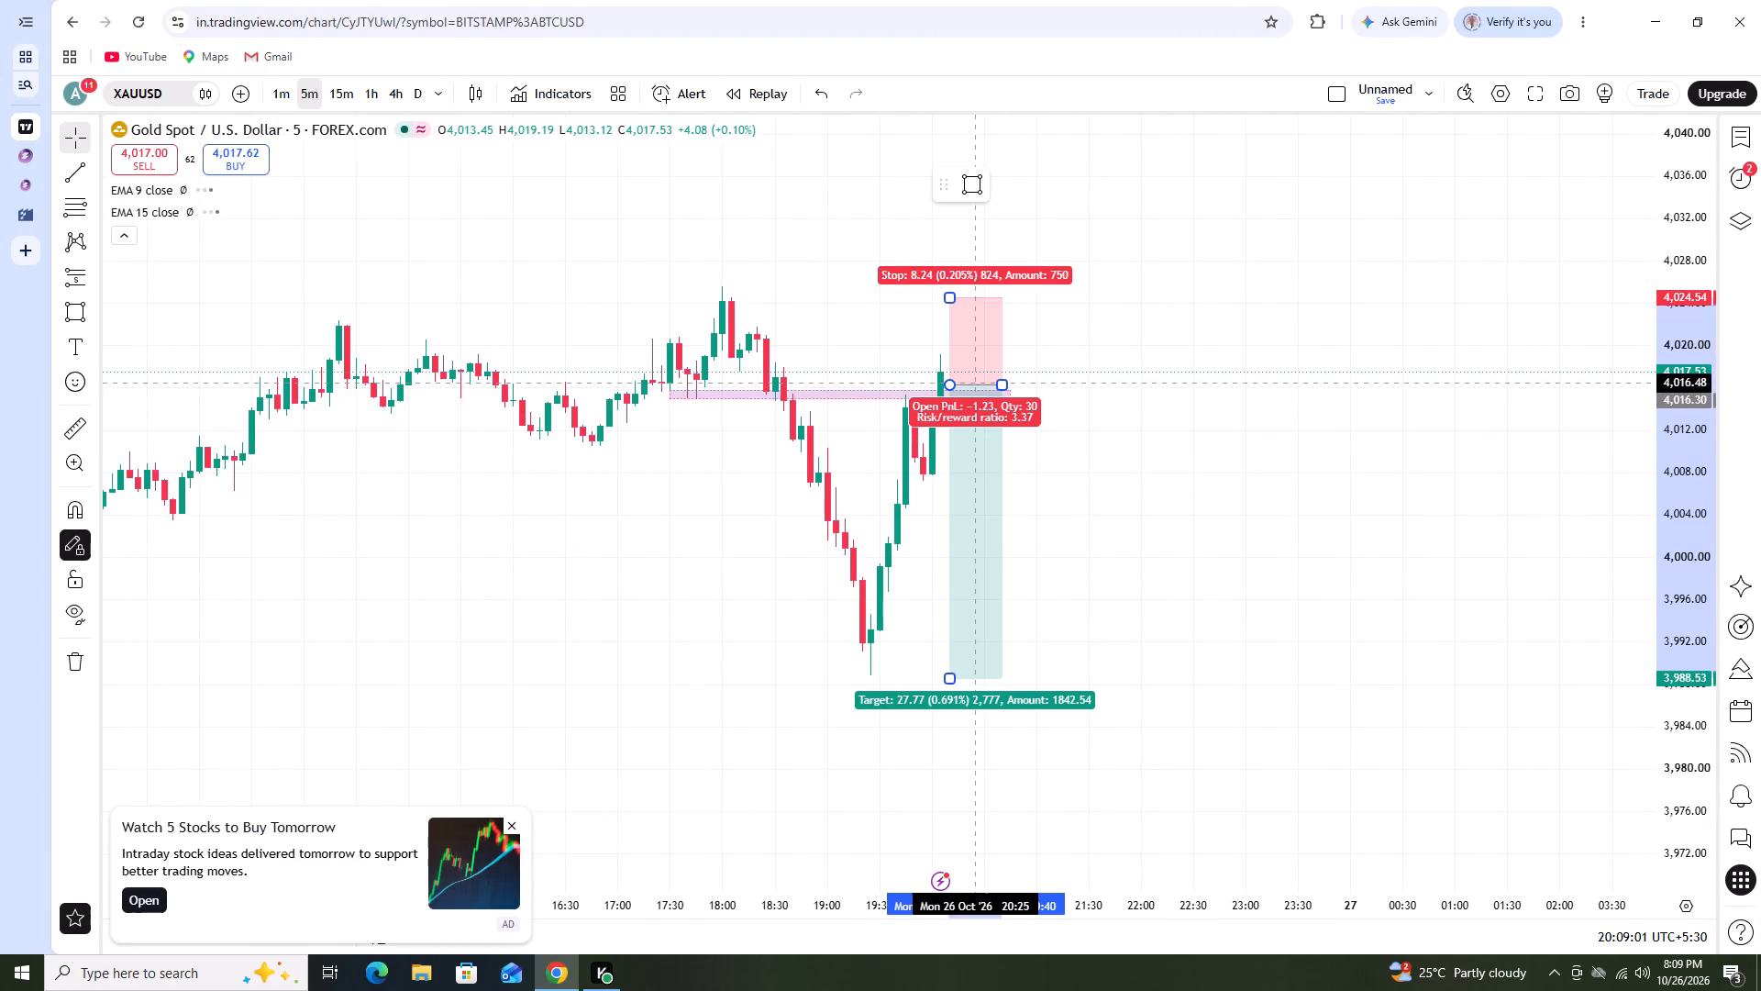
{"action": "left_click_drag", "start_coordinate": [975, 382], "coordinate": [980, 376]}
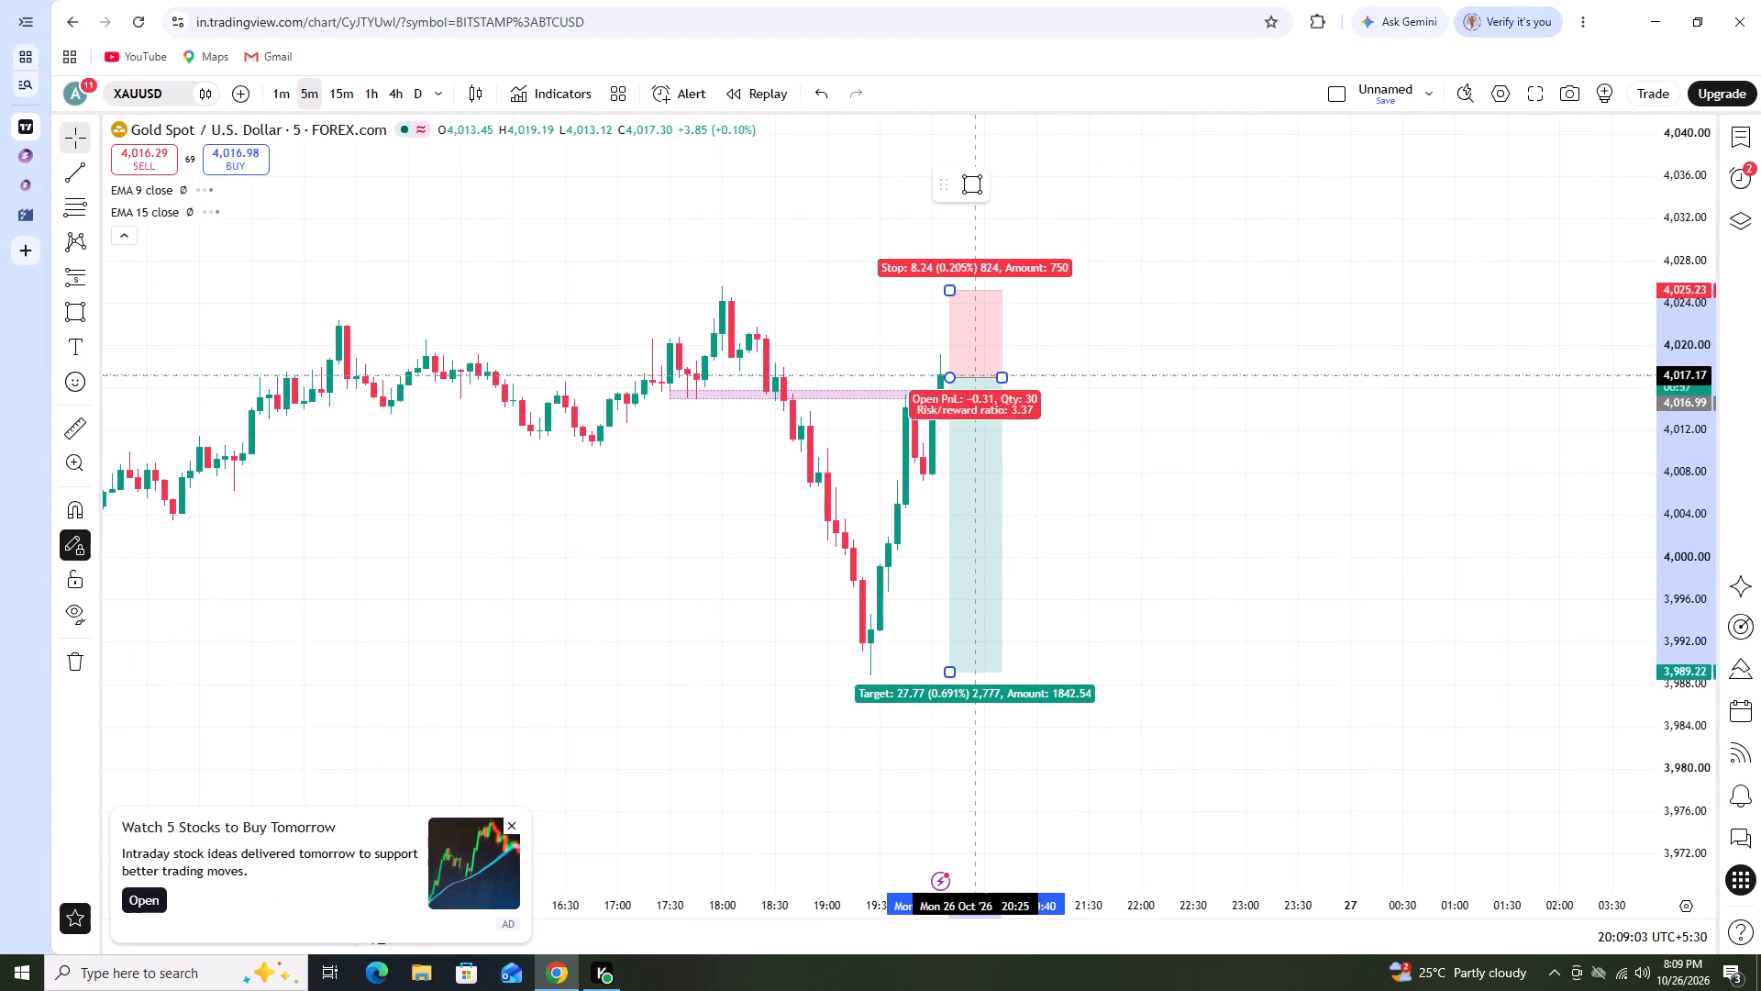
{"action": "left_click_drag", "start_coordinate": [980, 376], "coordinate": [984, 390]}
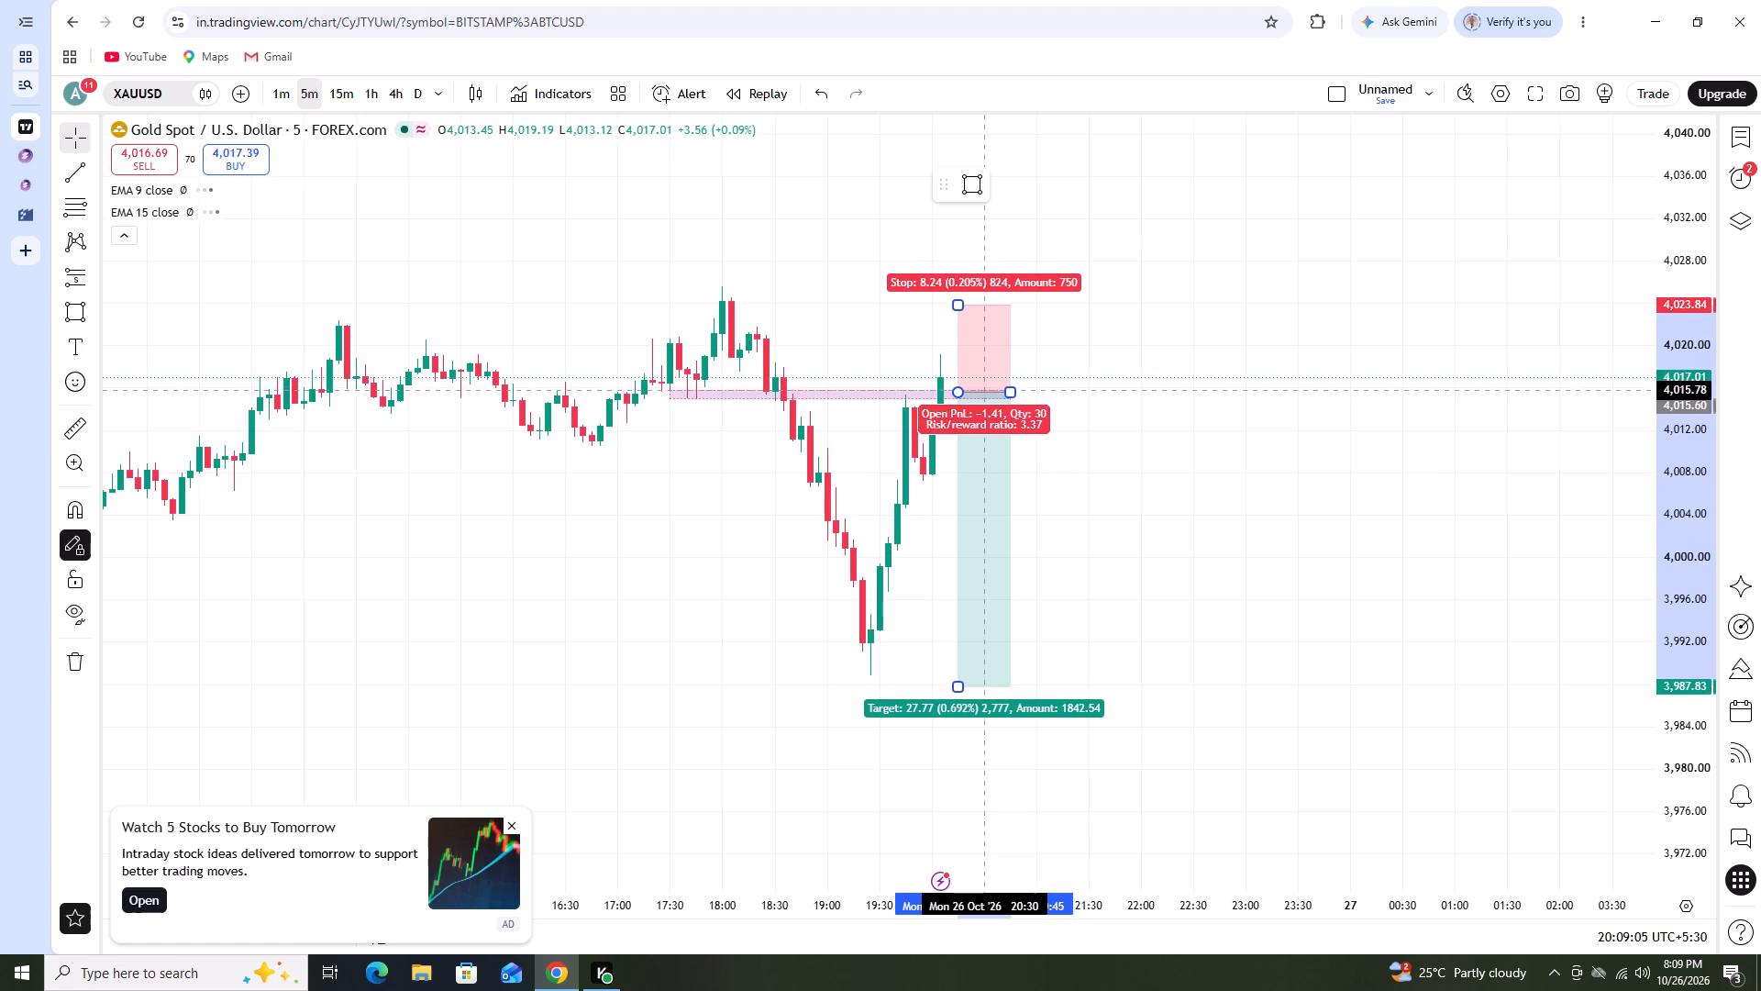
{"action": "left_click_drag", "start_coordinate": [984, 390], "coordinate": [973, 392]}
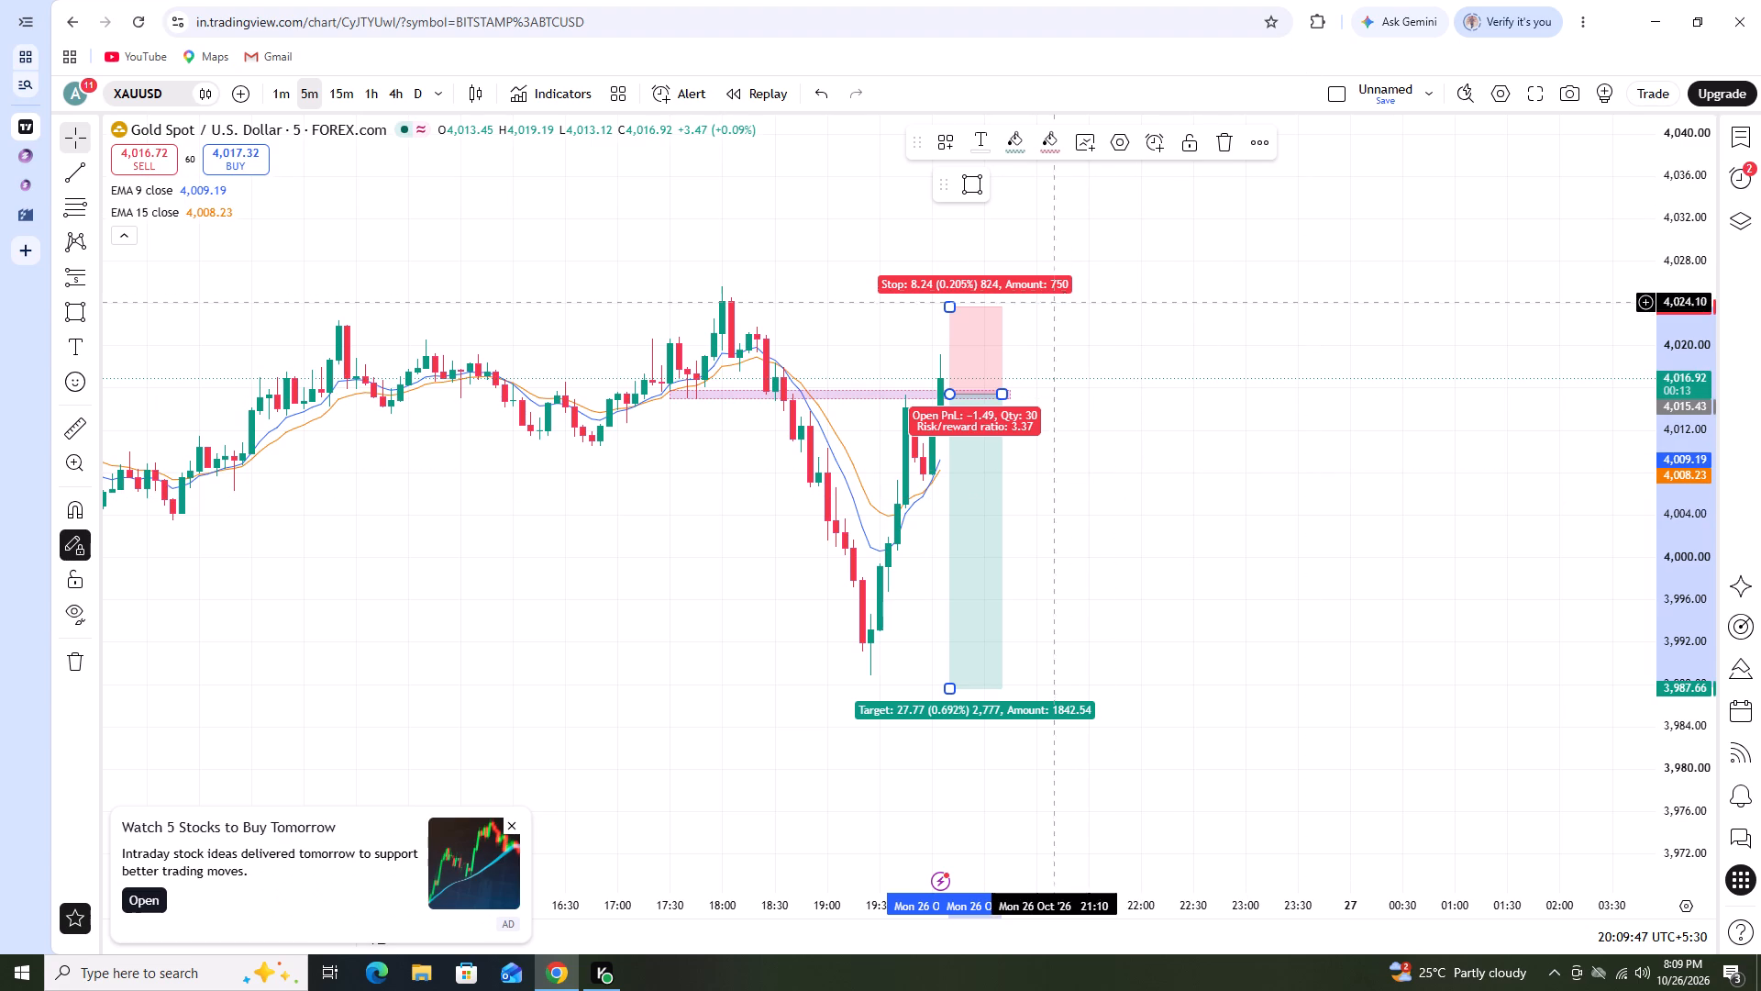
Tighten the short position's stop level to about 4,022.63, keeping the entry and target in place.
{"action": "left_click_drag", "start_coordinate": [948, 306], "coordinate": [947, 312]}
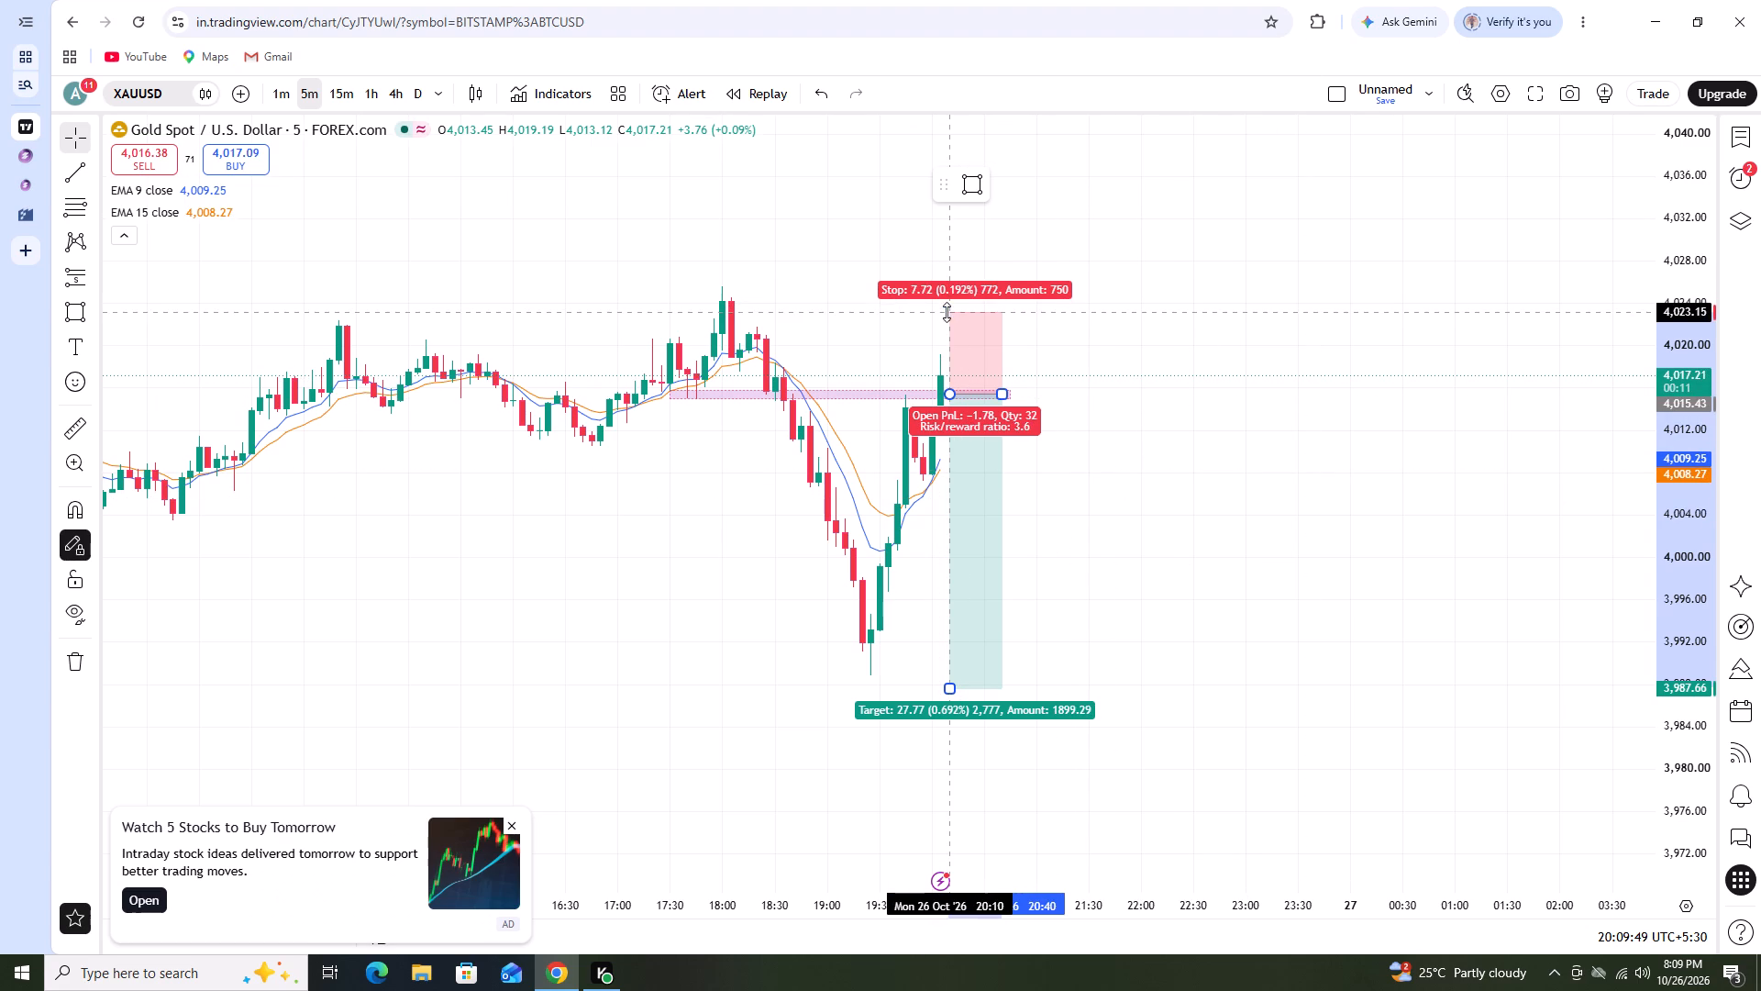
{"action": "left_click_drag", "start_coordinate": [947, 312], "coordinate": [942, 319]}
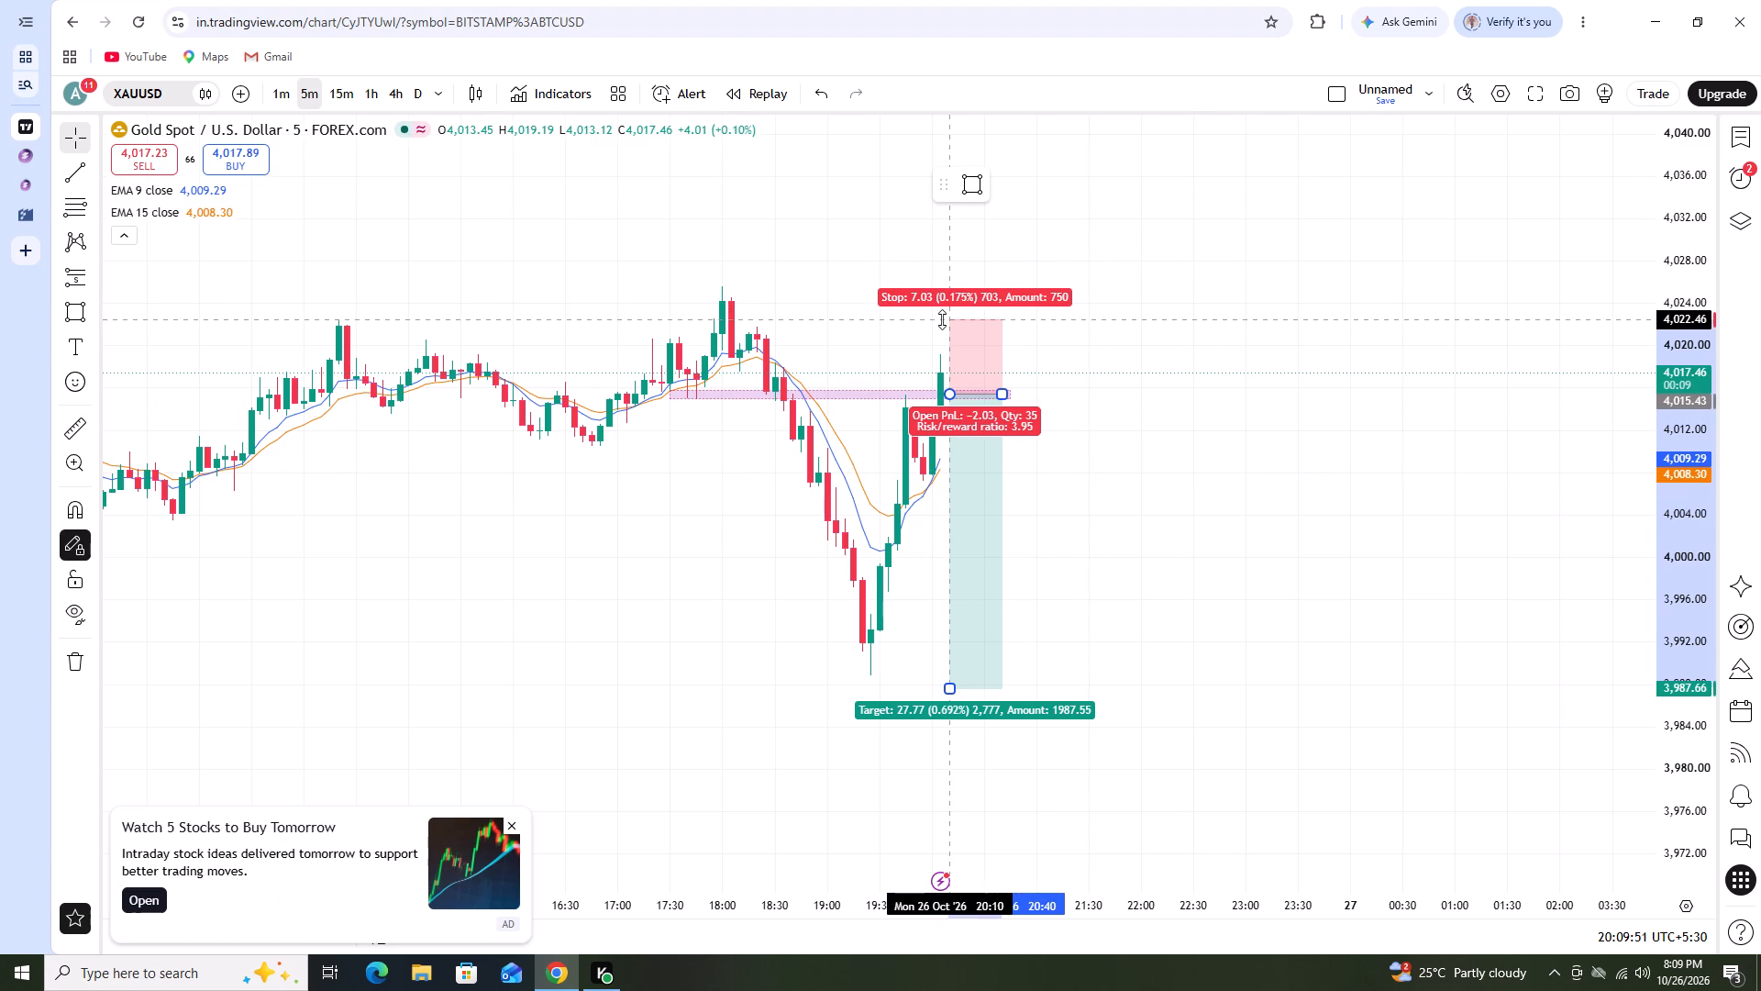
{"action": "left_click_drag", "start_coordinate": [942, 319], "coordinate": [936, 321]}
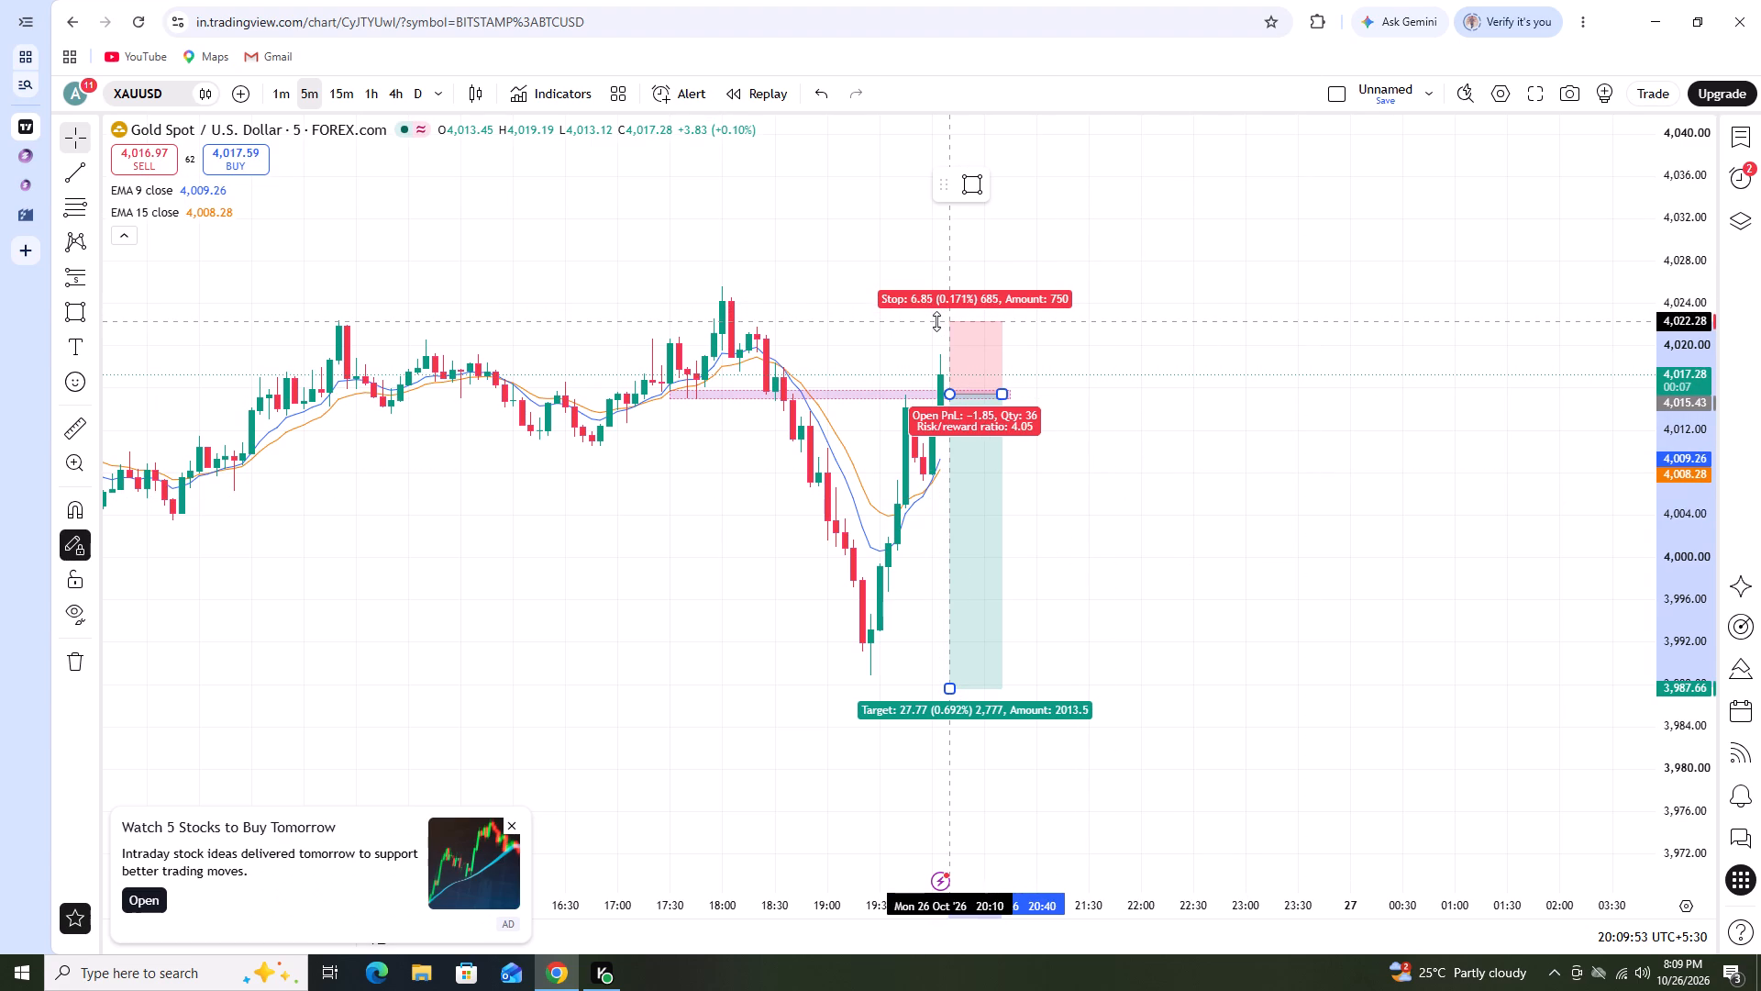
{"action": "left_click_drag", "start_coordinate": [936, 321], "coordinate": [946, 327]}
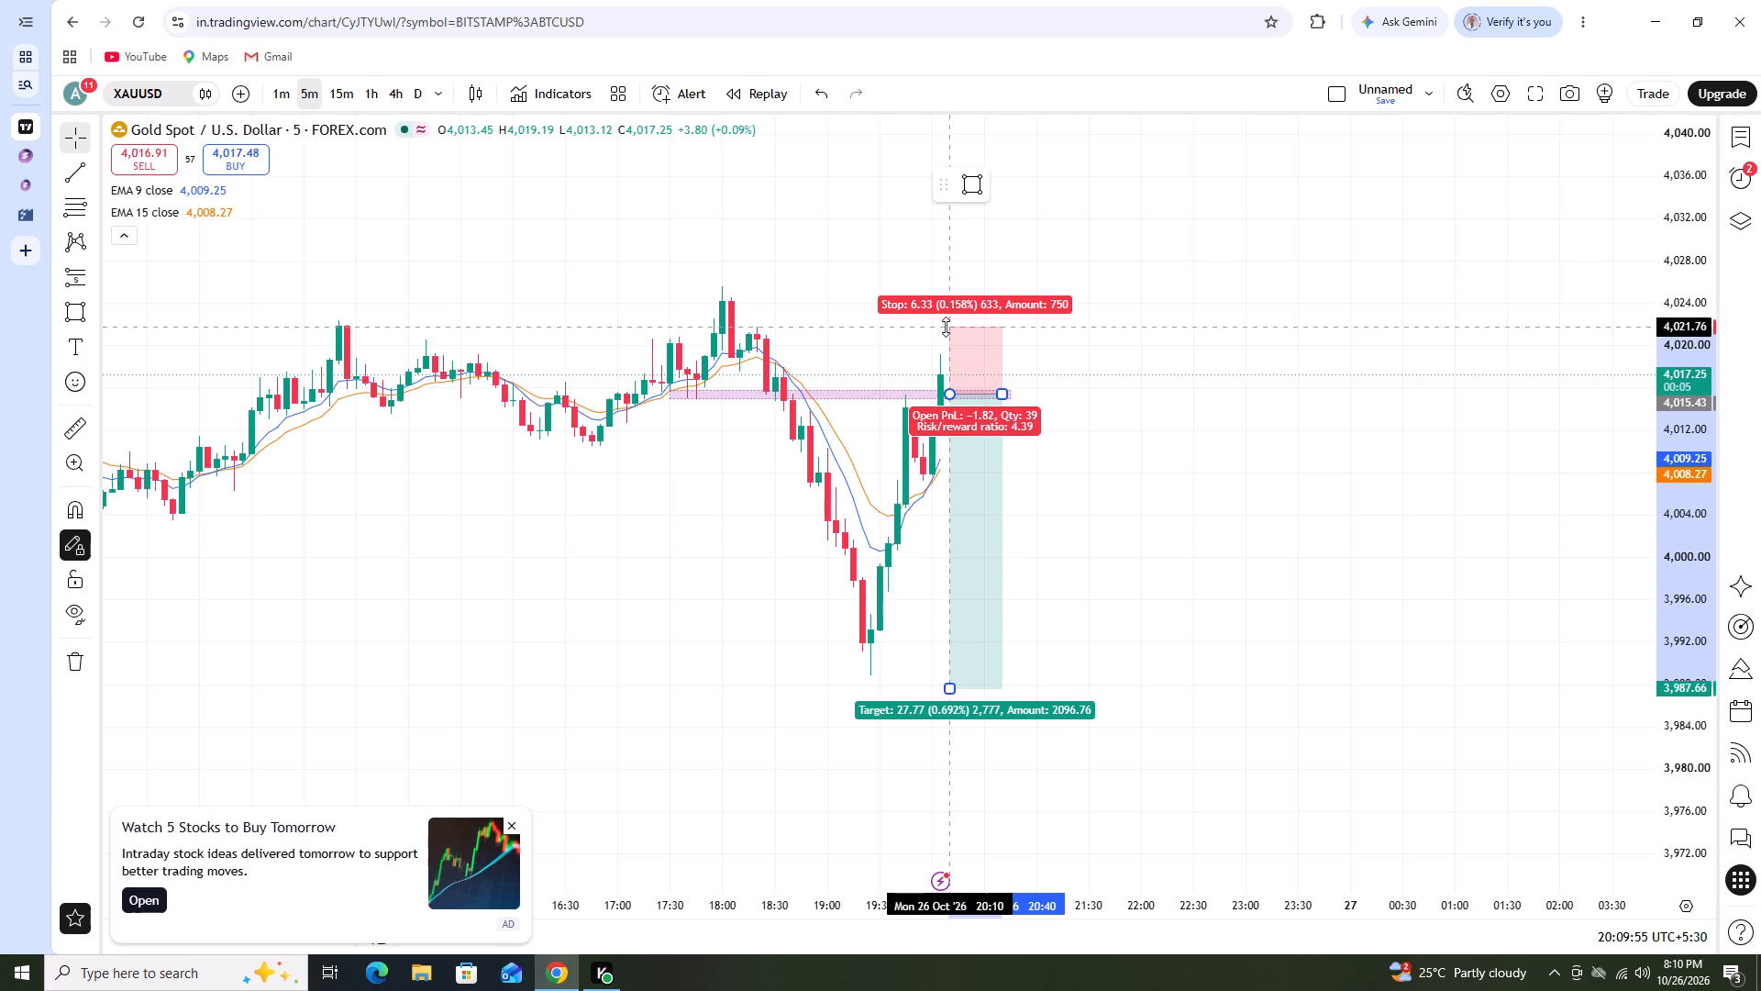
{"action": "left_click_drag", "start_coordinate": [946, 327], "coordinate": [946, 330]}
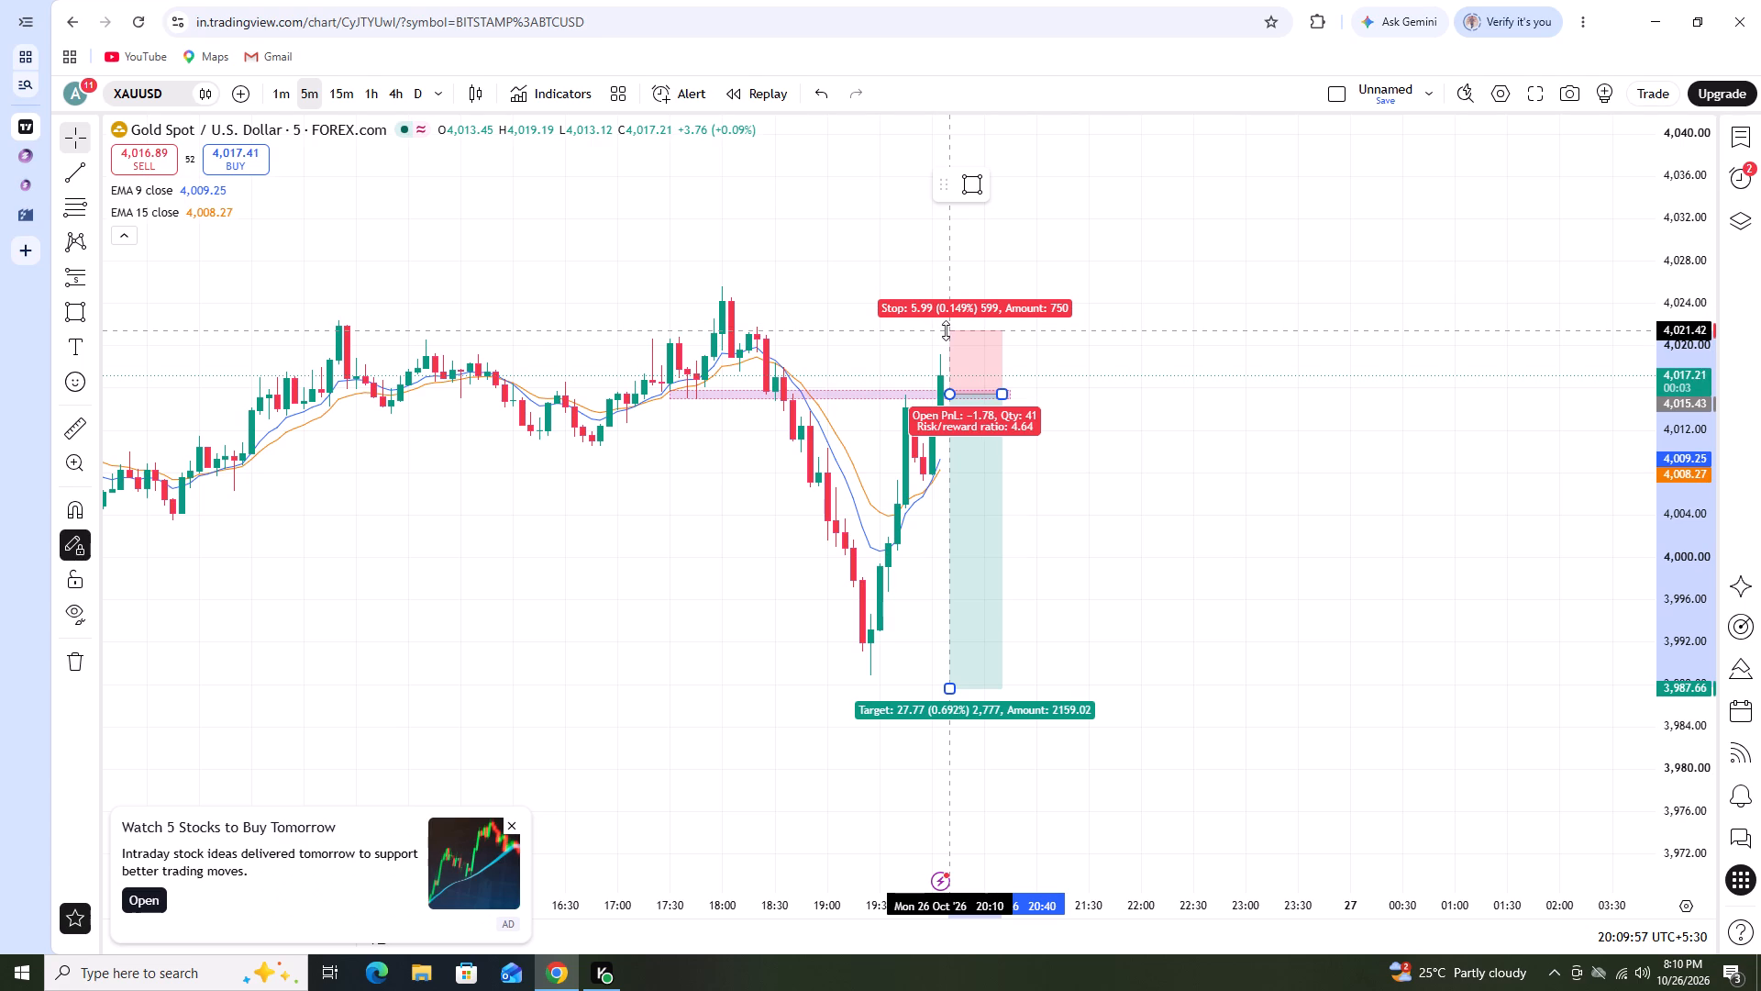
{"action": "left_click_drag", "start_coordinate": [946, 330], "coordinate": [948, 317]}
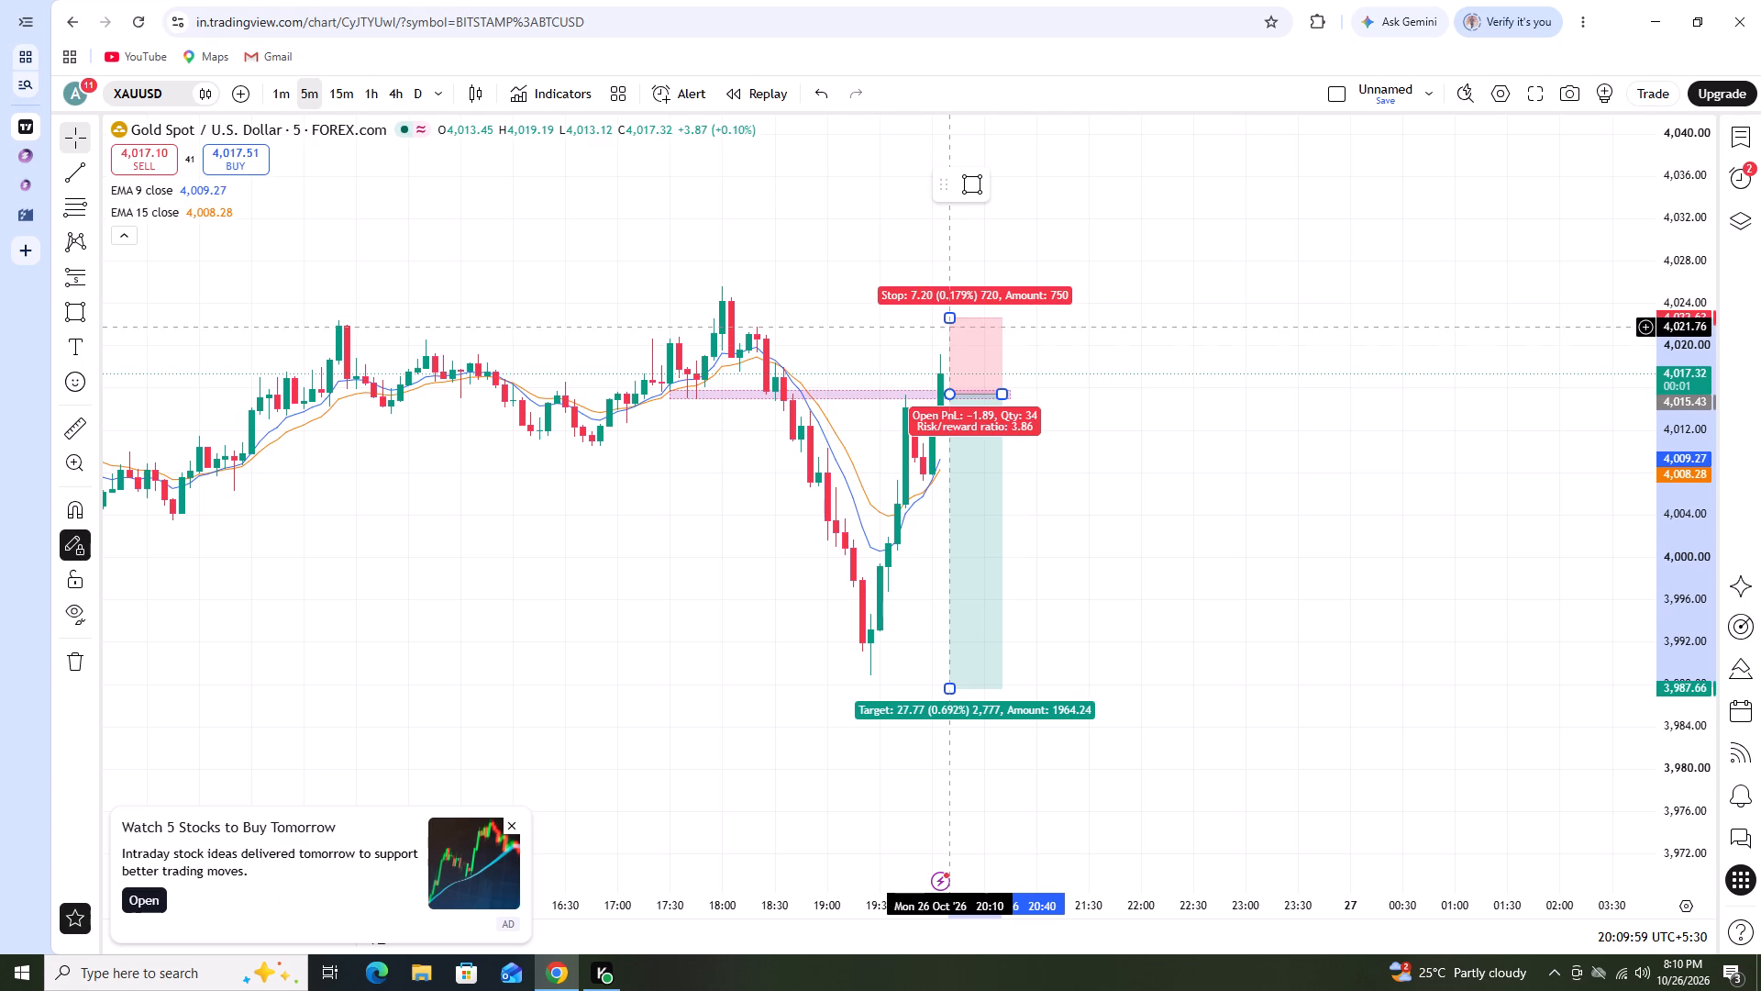
Raise the short position's stop level to about 4,023.58.
{"action": "scroll", "coordinate": [821, 464], "scroll_direction": "down", "scroll_amount": 2}
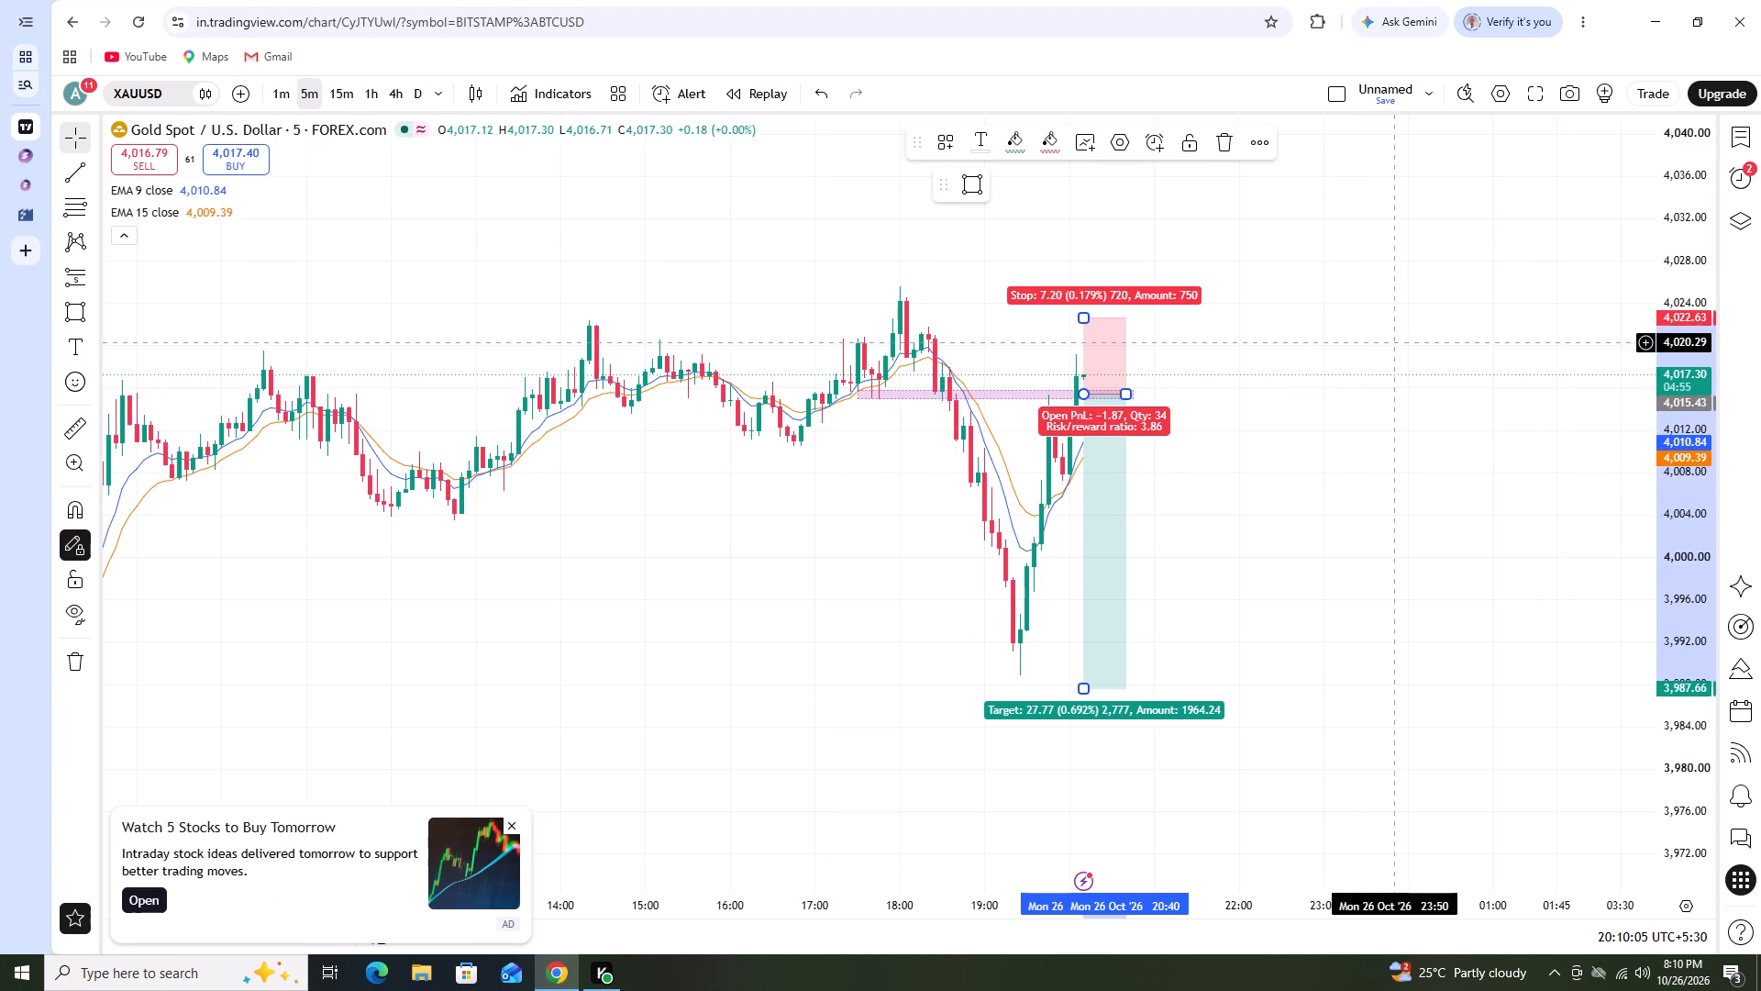
{"action": "scroll", "coordinate": [846, 617], "scroll_direction": "down", "scroll_amount": 2}
{"action": "scroll", "coordinate": [846, 617], "scroll_direction": "up", "scroll_amount": 3}
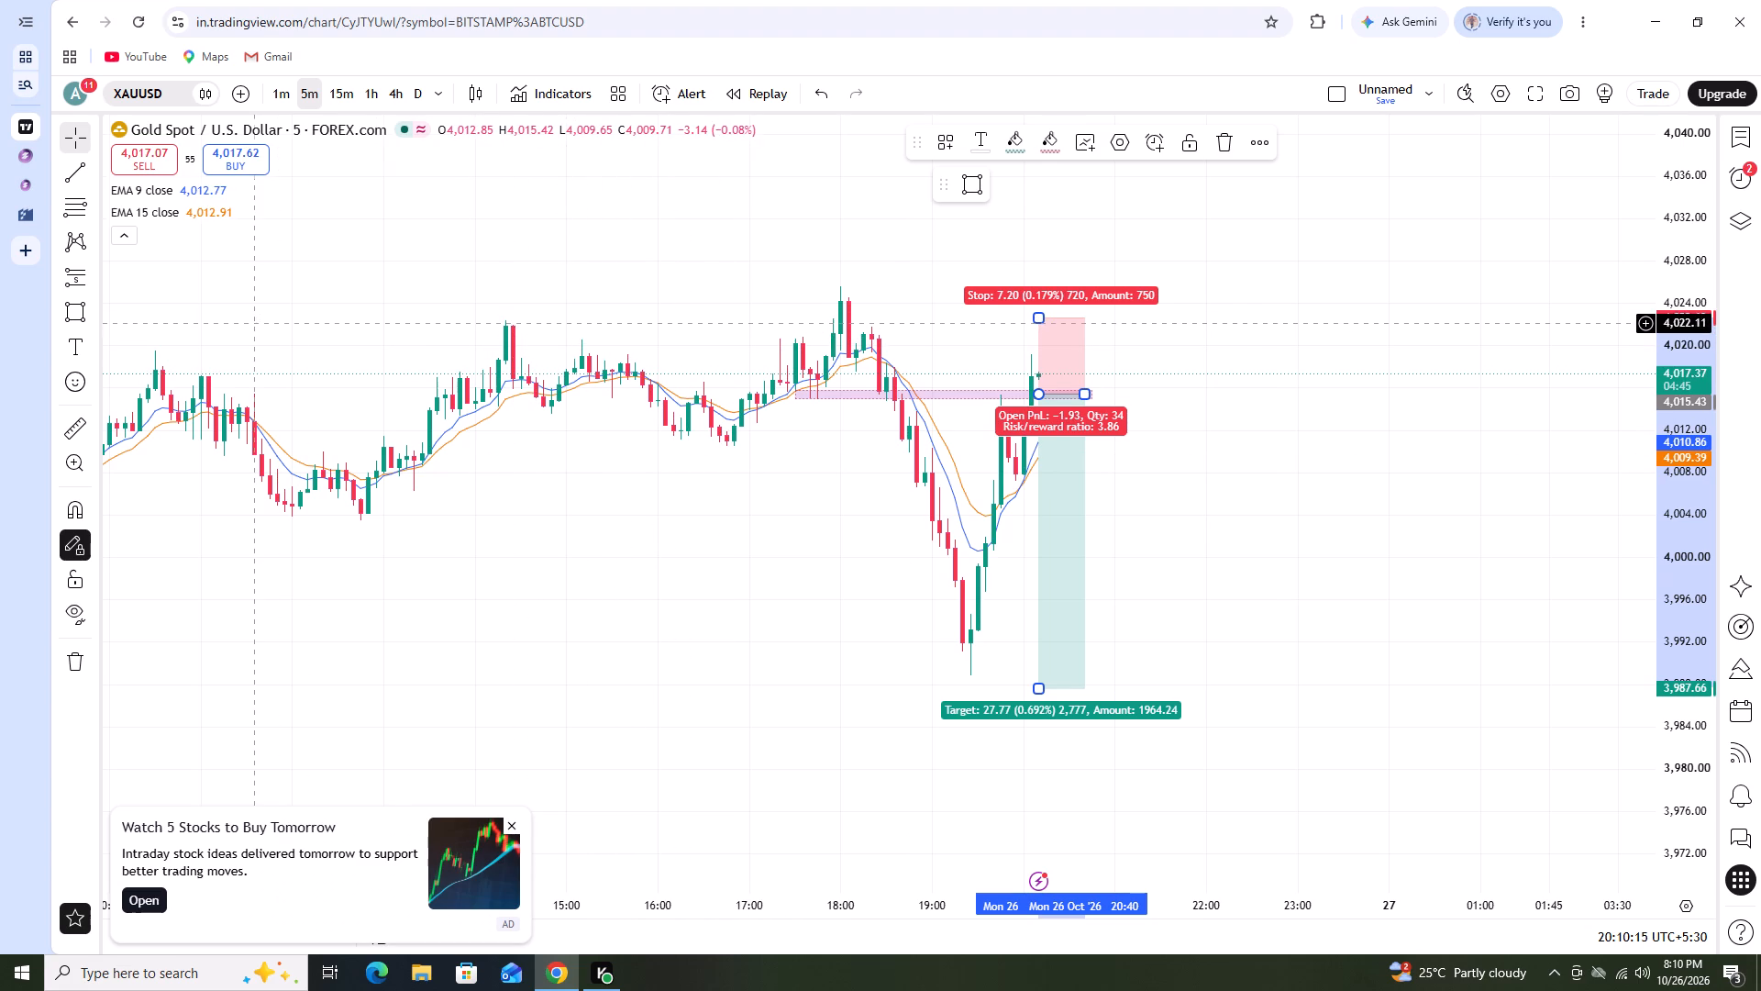
{"action": "left_click", "coordinate": [1040, 315]}
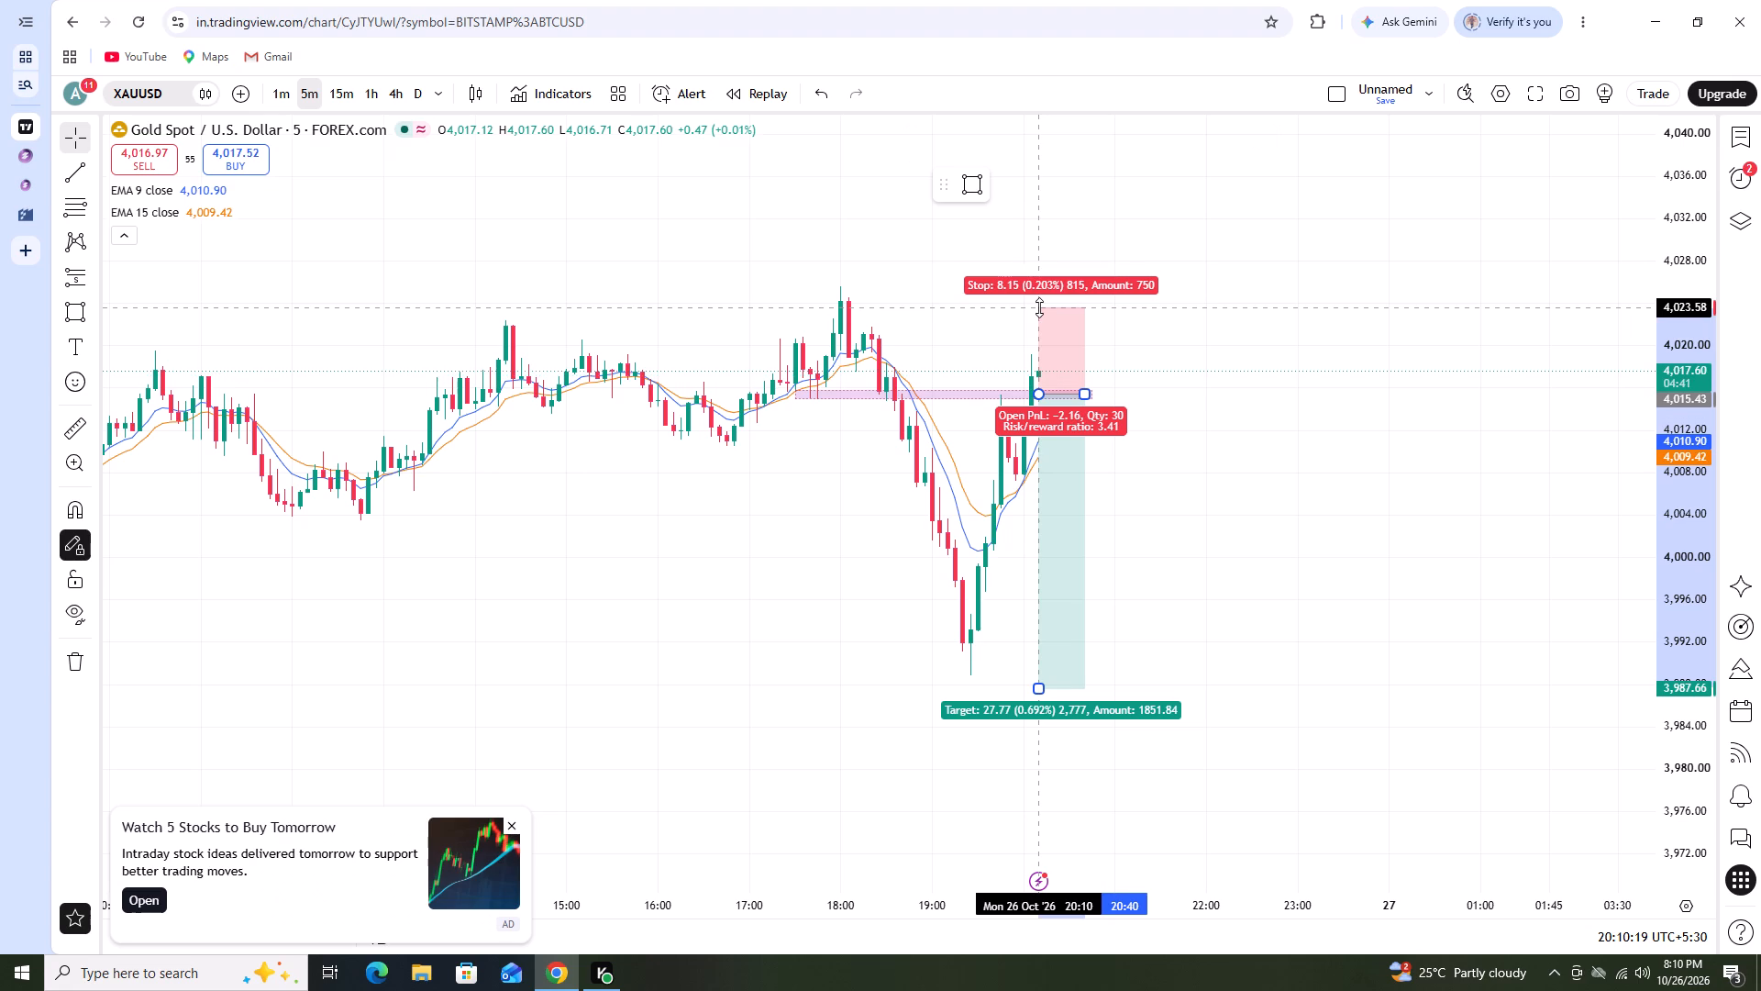
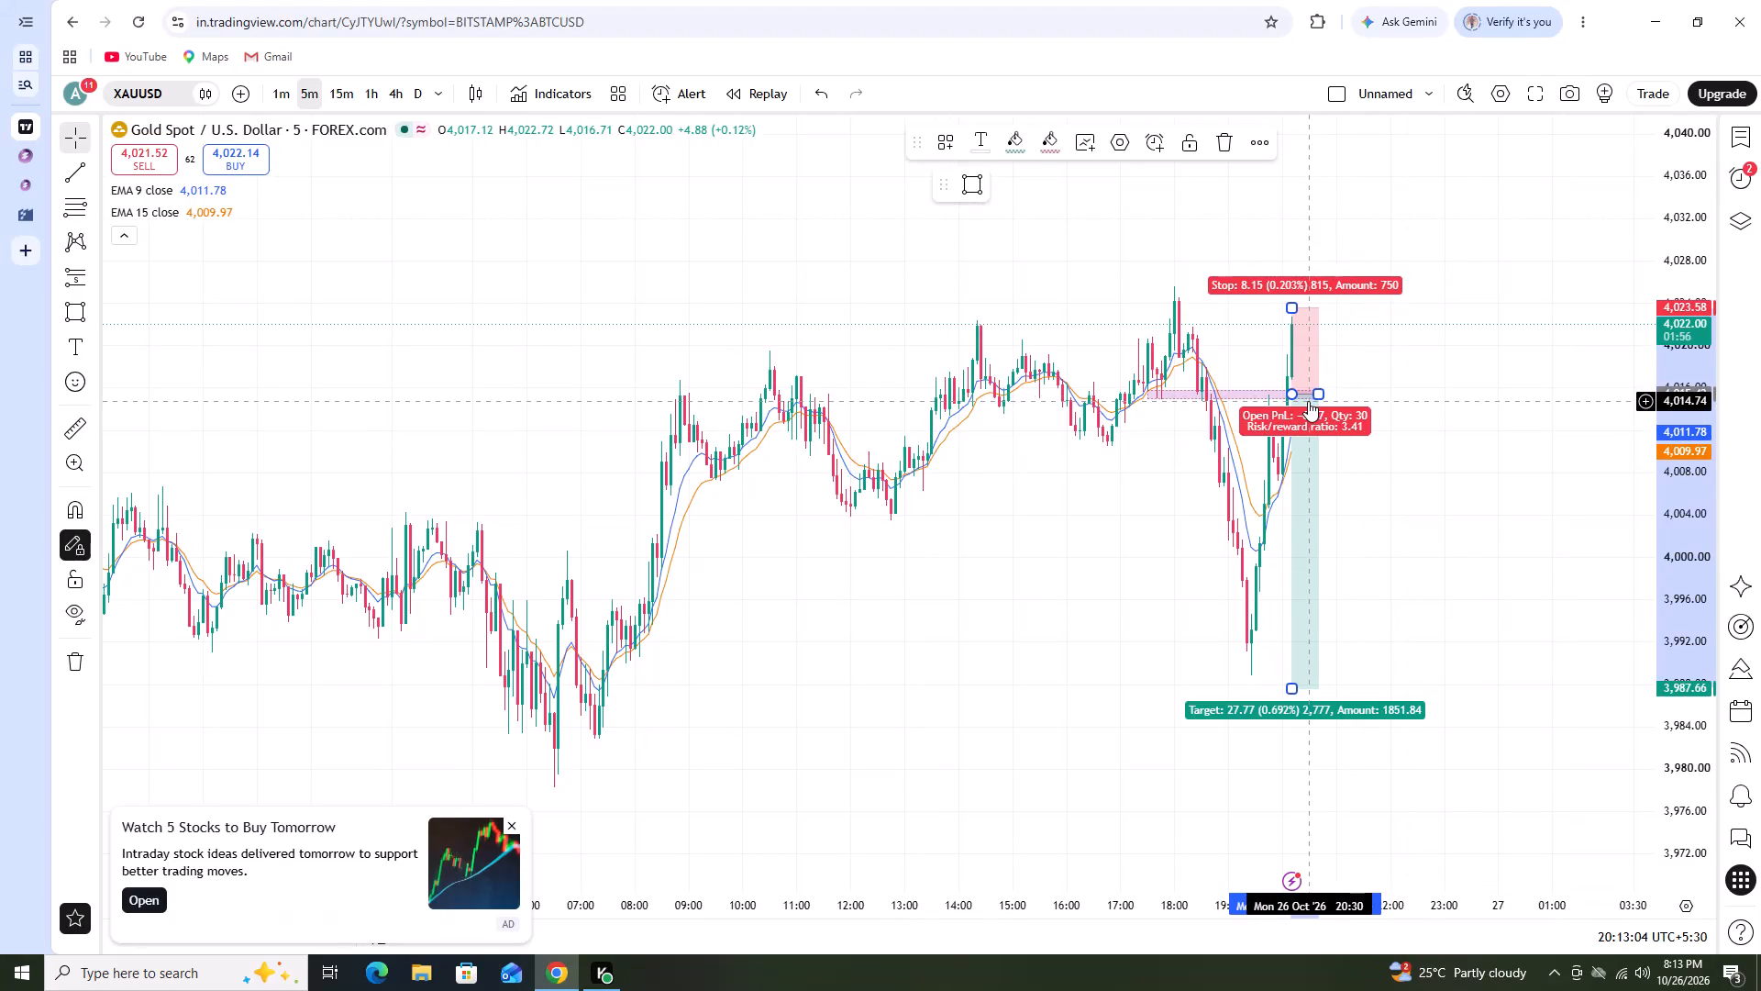
Delete the short position drawing and the thin pink rectangle zone from the 5-minute XAUUSD chart.
{"action": "left_click_drag", "start_coordinate": [1307, 401], "coordinate": [1352, 358]}
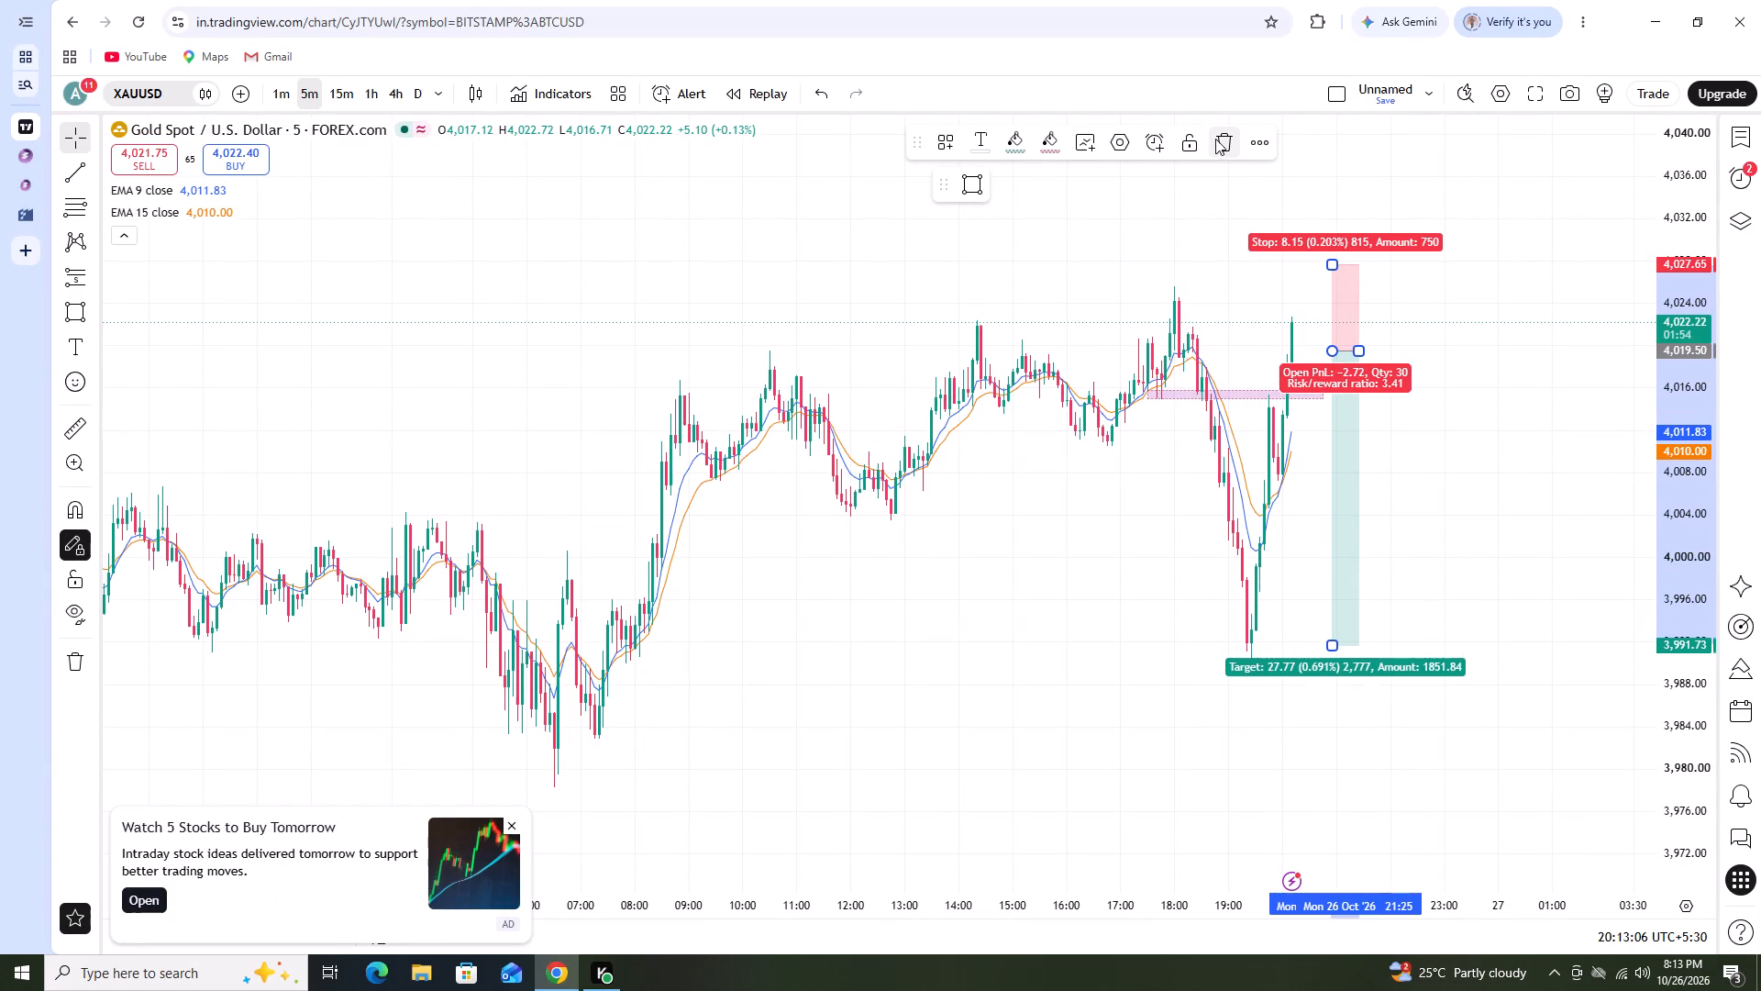
{"action": "left_click", "coordinate": [1220, 135]}
{"action": "left_click", "coordinate": [1296, 393]}
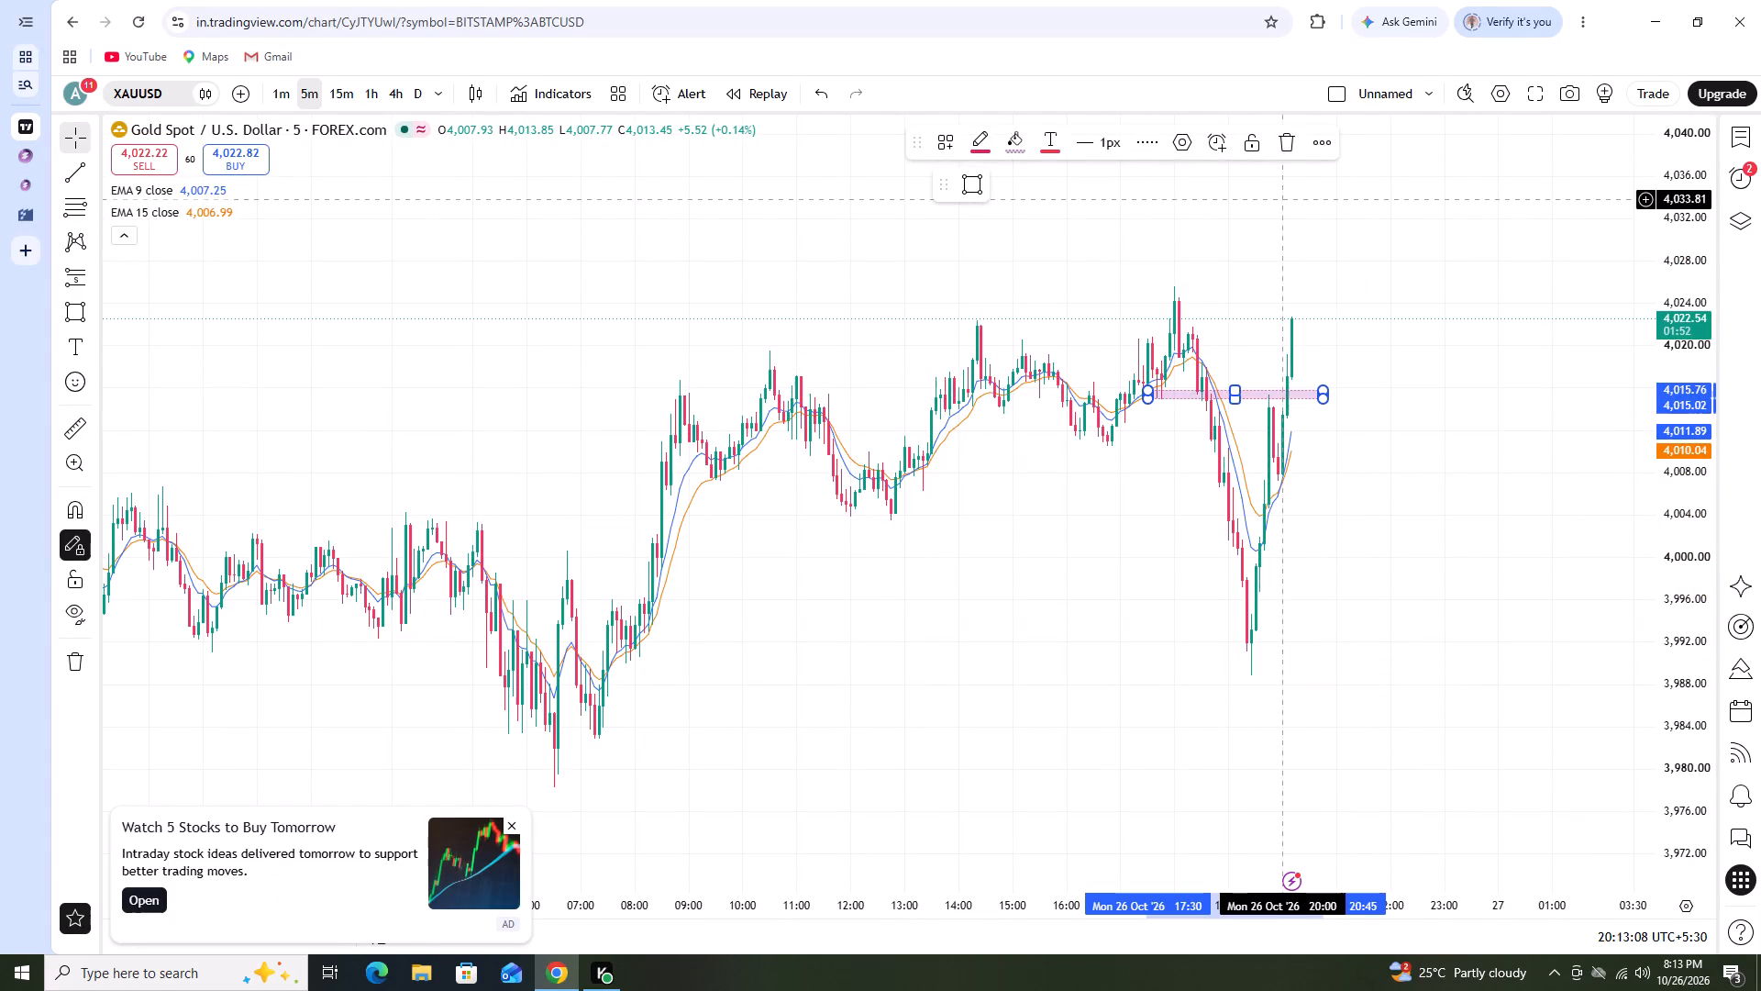
{"action": "left_click", "coordinate": [1287, 144]}
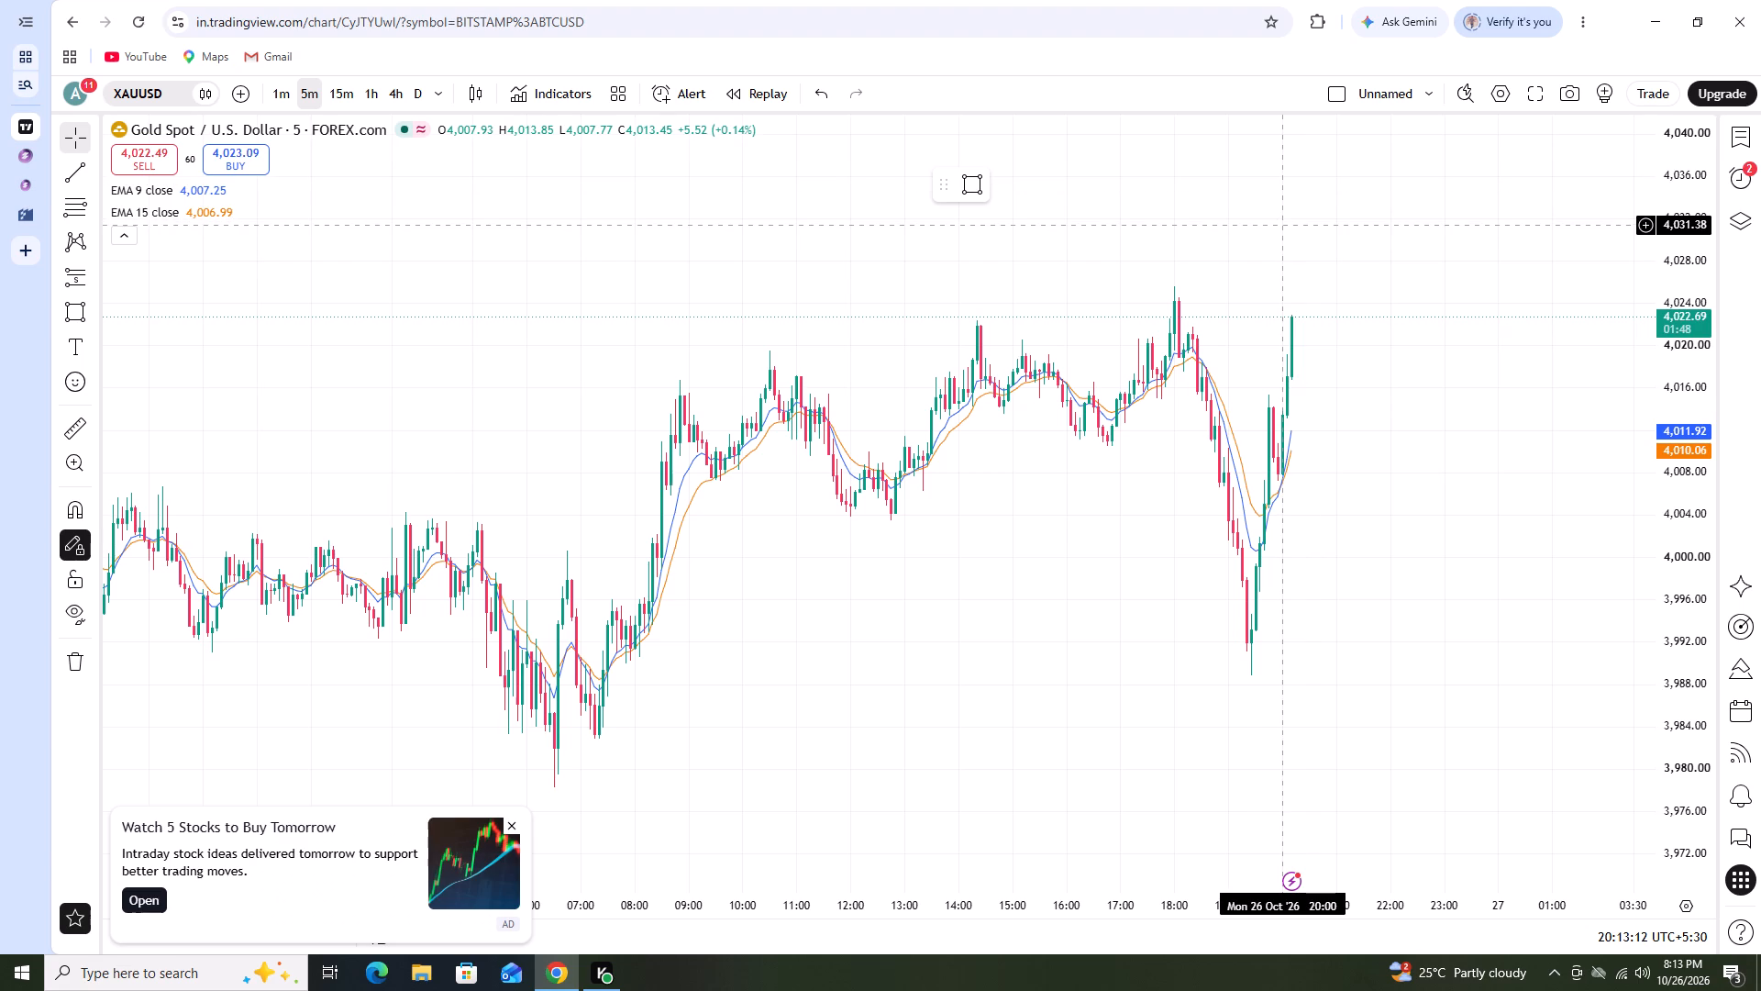
Examine the earlier XAUUSD price history across a wider range of 5-minute candles.
{"action": "scroll", "coordinate": [1237, 262], "scroll_direction": "down", "scroll_amount": 4}
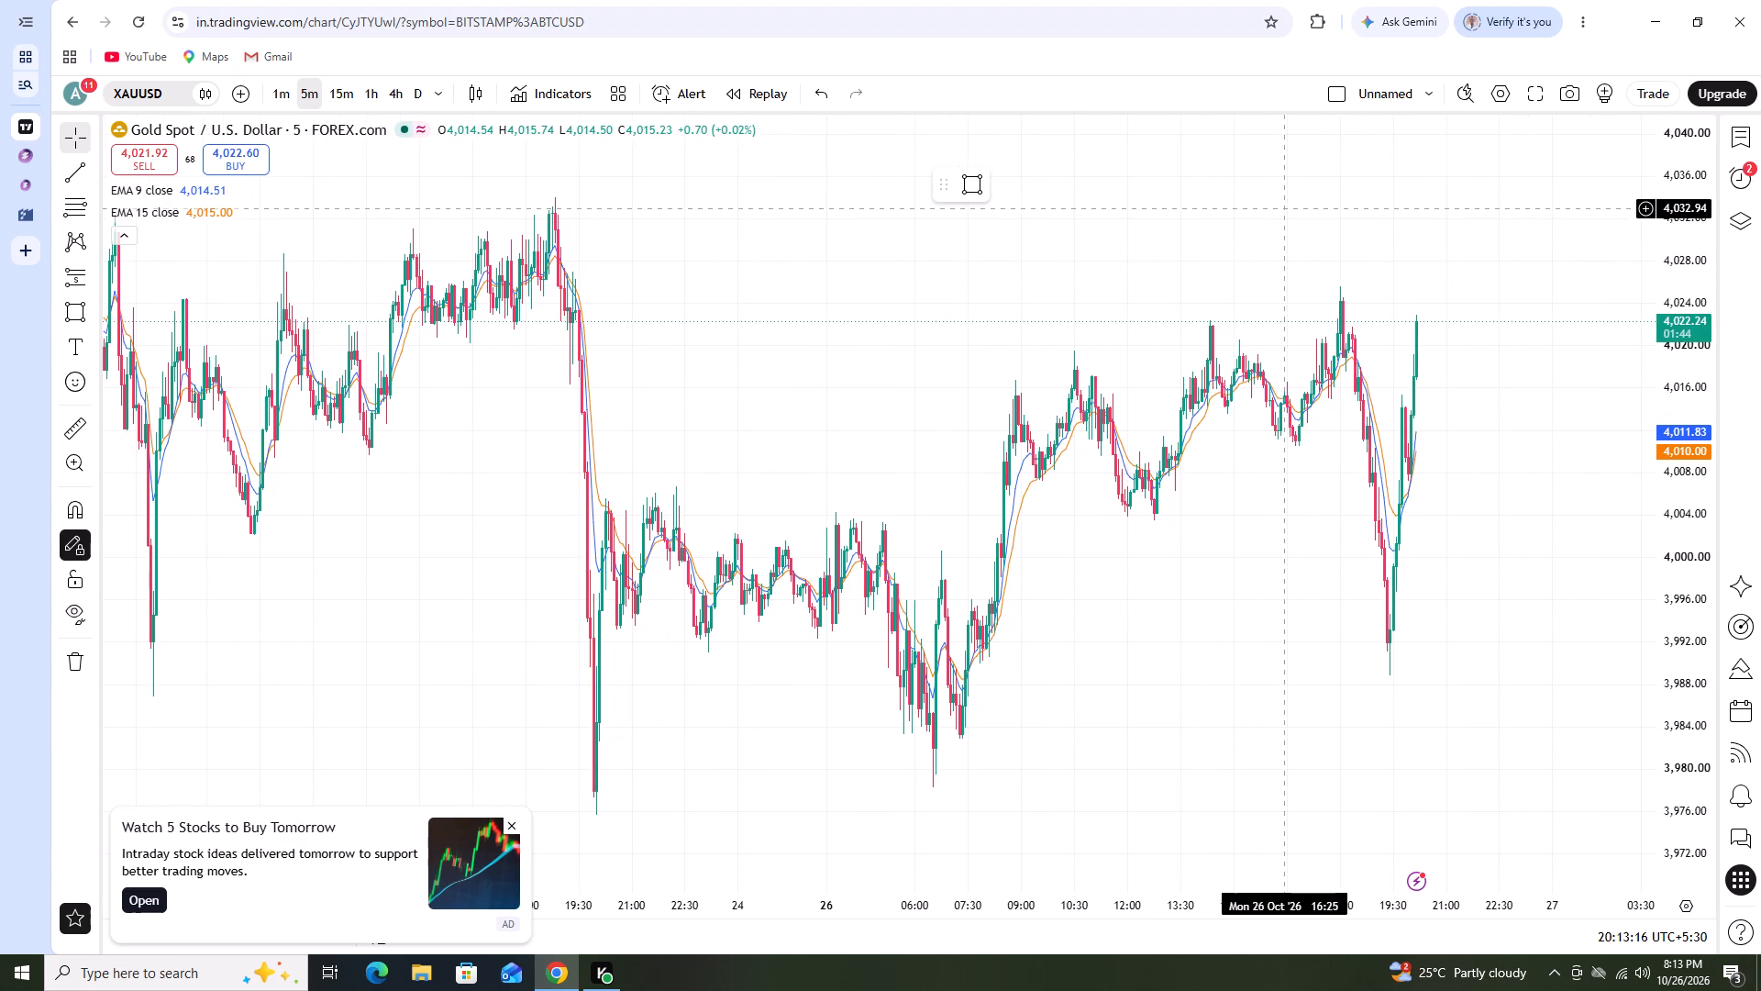
{"action": "scroll", "coordinate": [1284, 208], "scroll_direction": "down", "scroll_amount": 2}
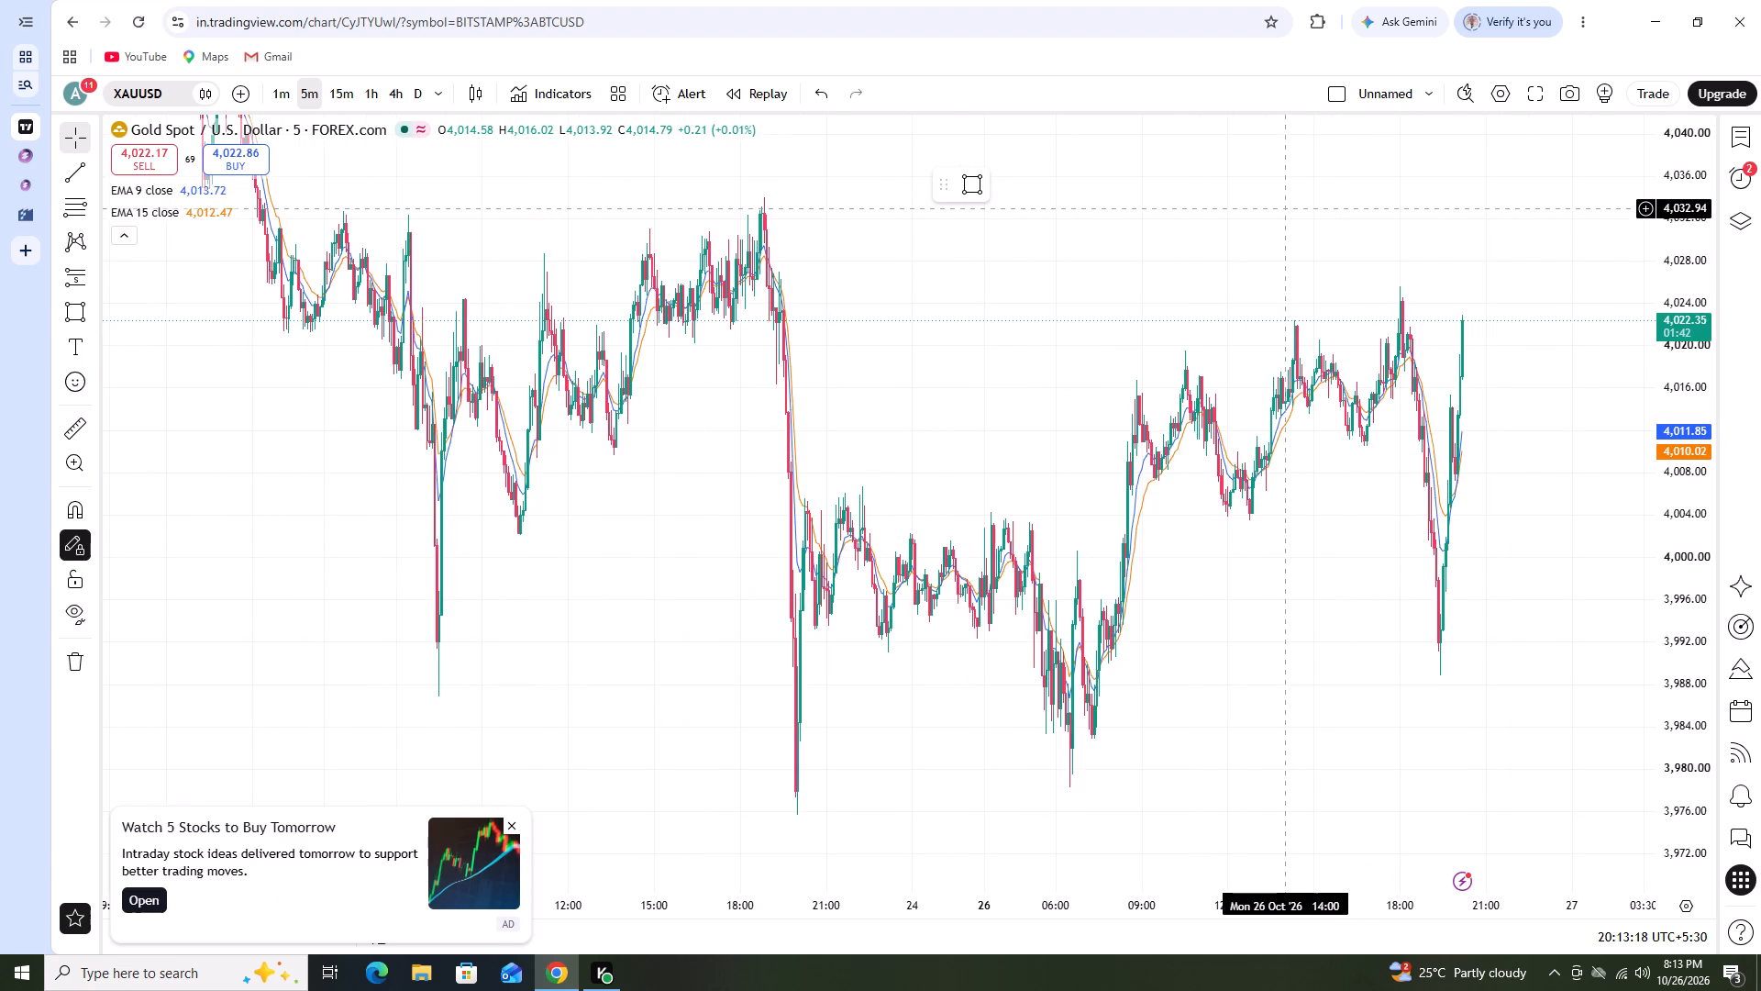
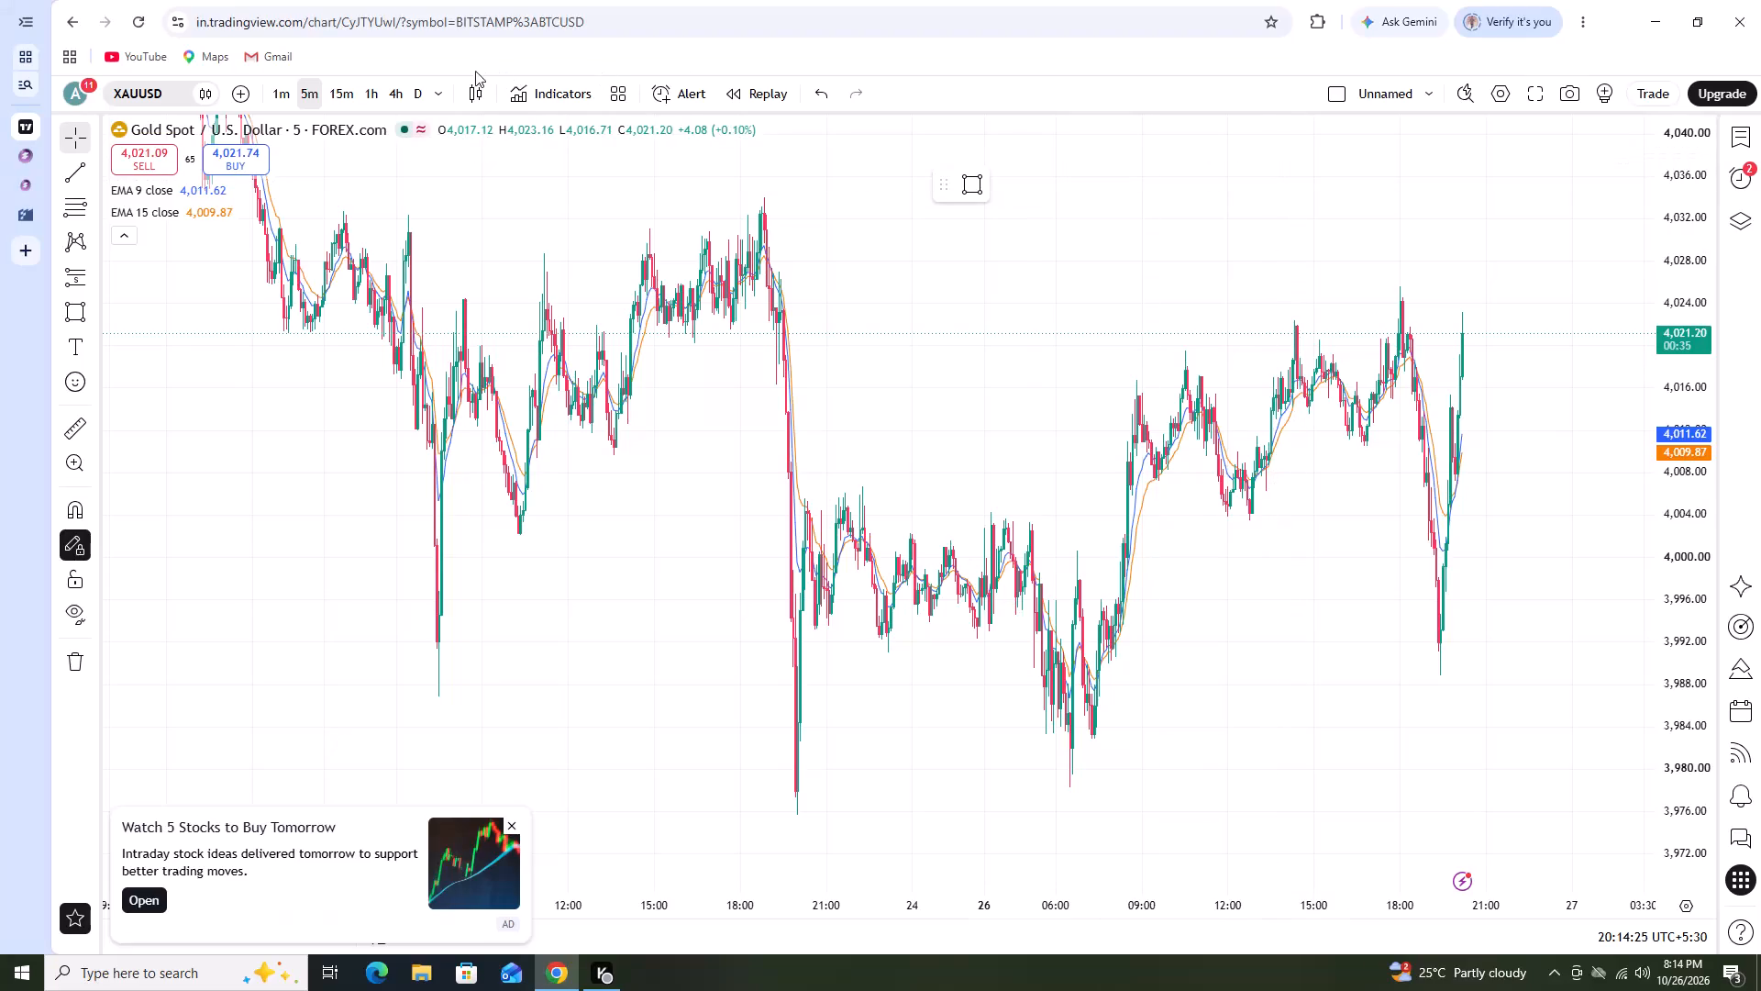
Switch the XAUUSD chart to the 4-hour timeframe and examine the October price structure down to the latest candles.
{"action": "left_click", "coordinate": [397, 88]}
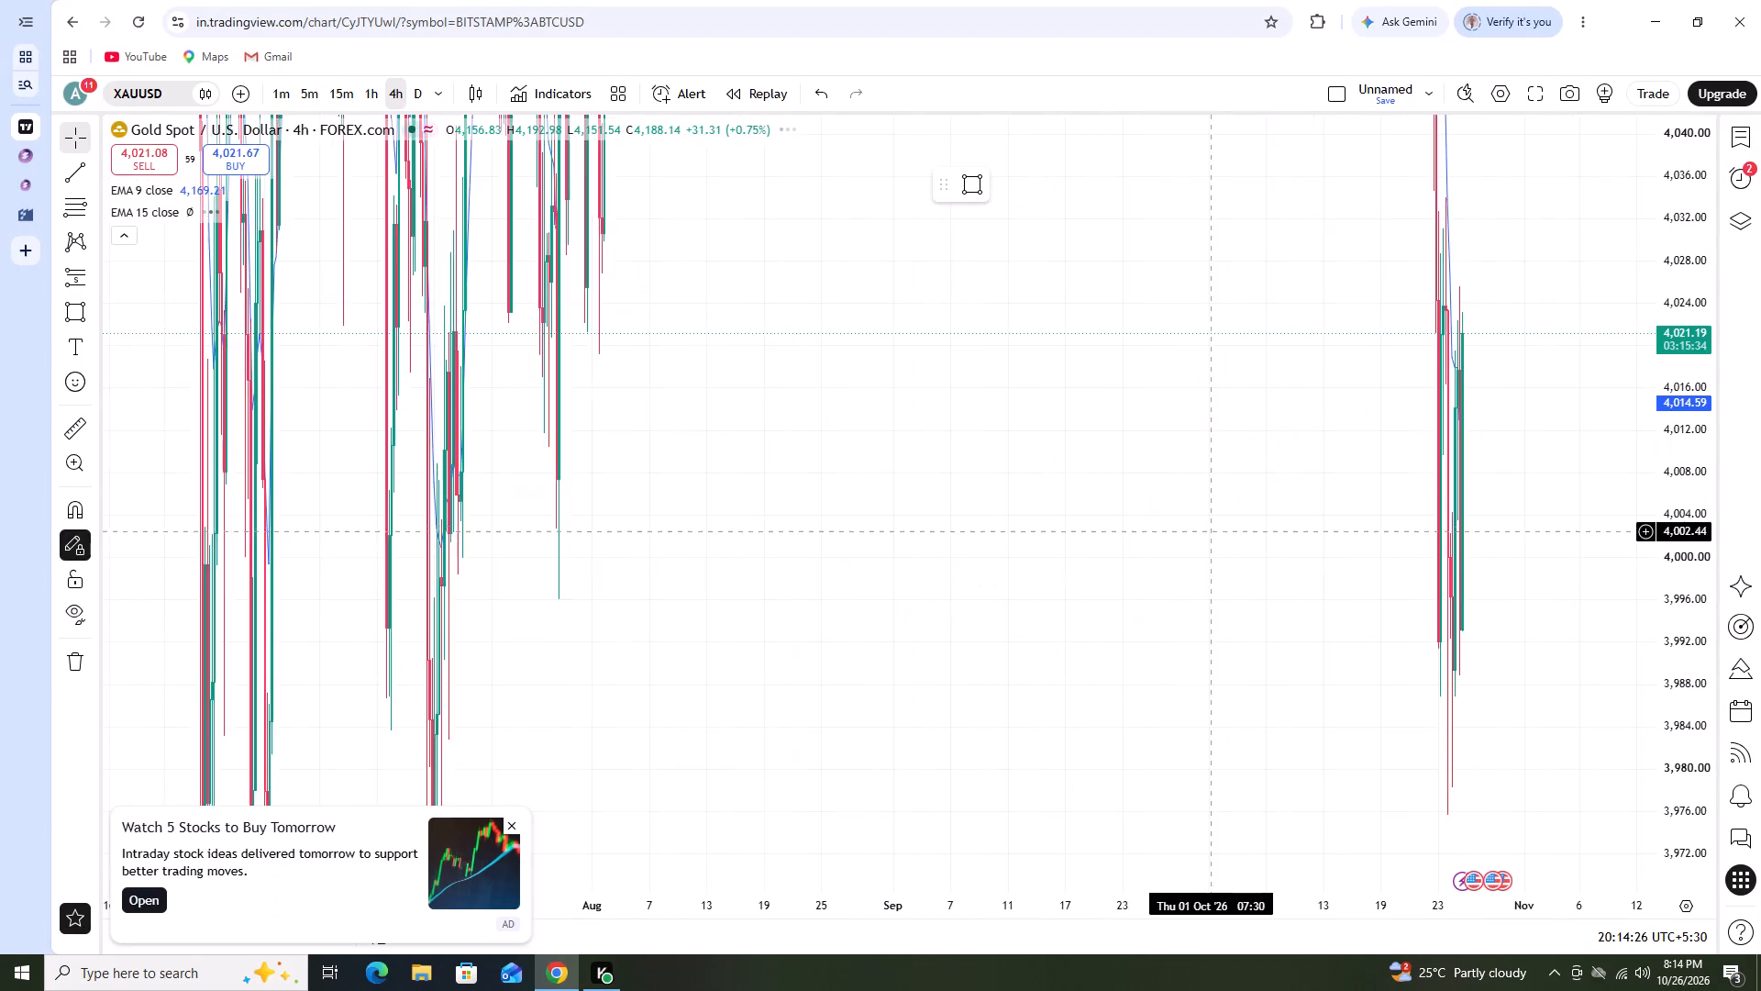
{"action": "scroll", "coordinate": [1194, 547], "scroll_direction": "up", "scroll_amount": 6}
{"action": "scroll", "coordinate": [1082, 638], "scroll_direction": "up", "scroll_amount": 1}
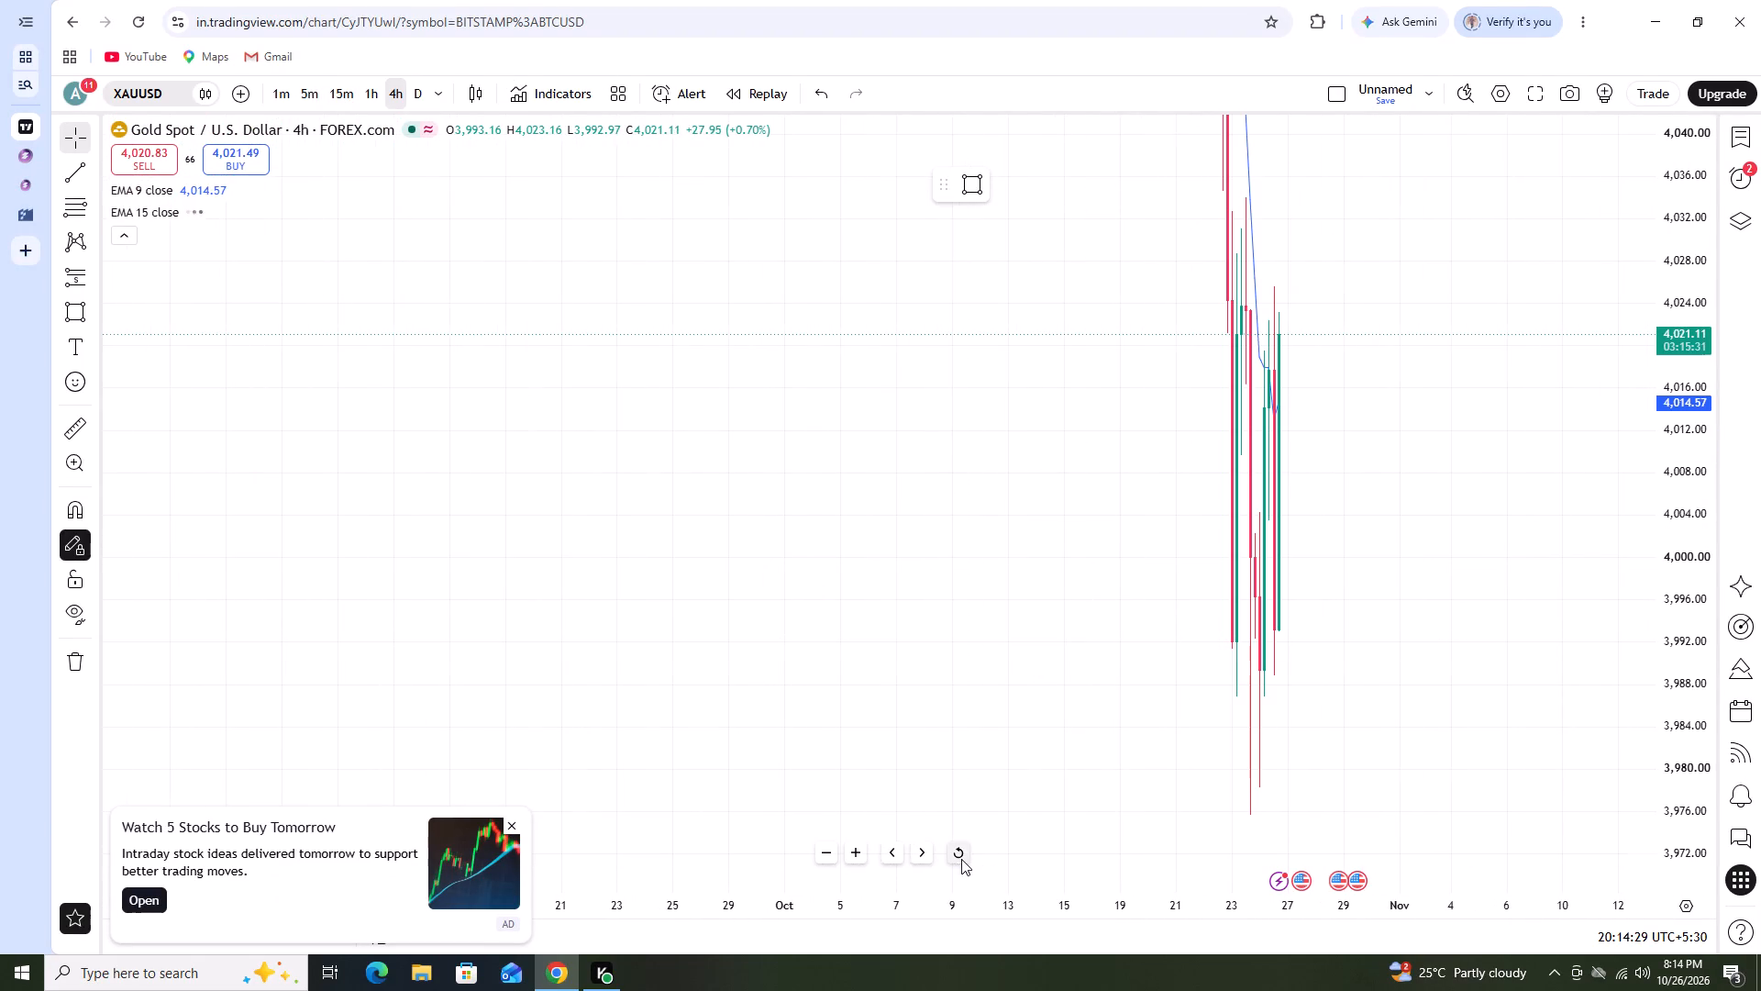
{"action": "left_click", "coordinate": [961, 859]}
{"action": "scroll", "coordinate": [1047, 800], "scroll_direction": "up", "scroll_amount": 13}
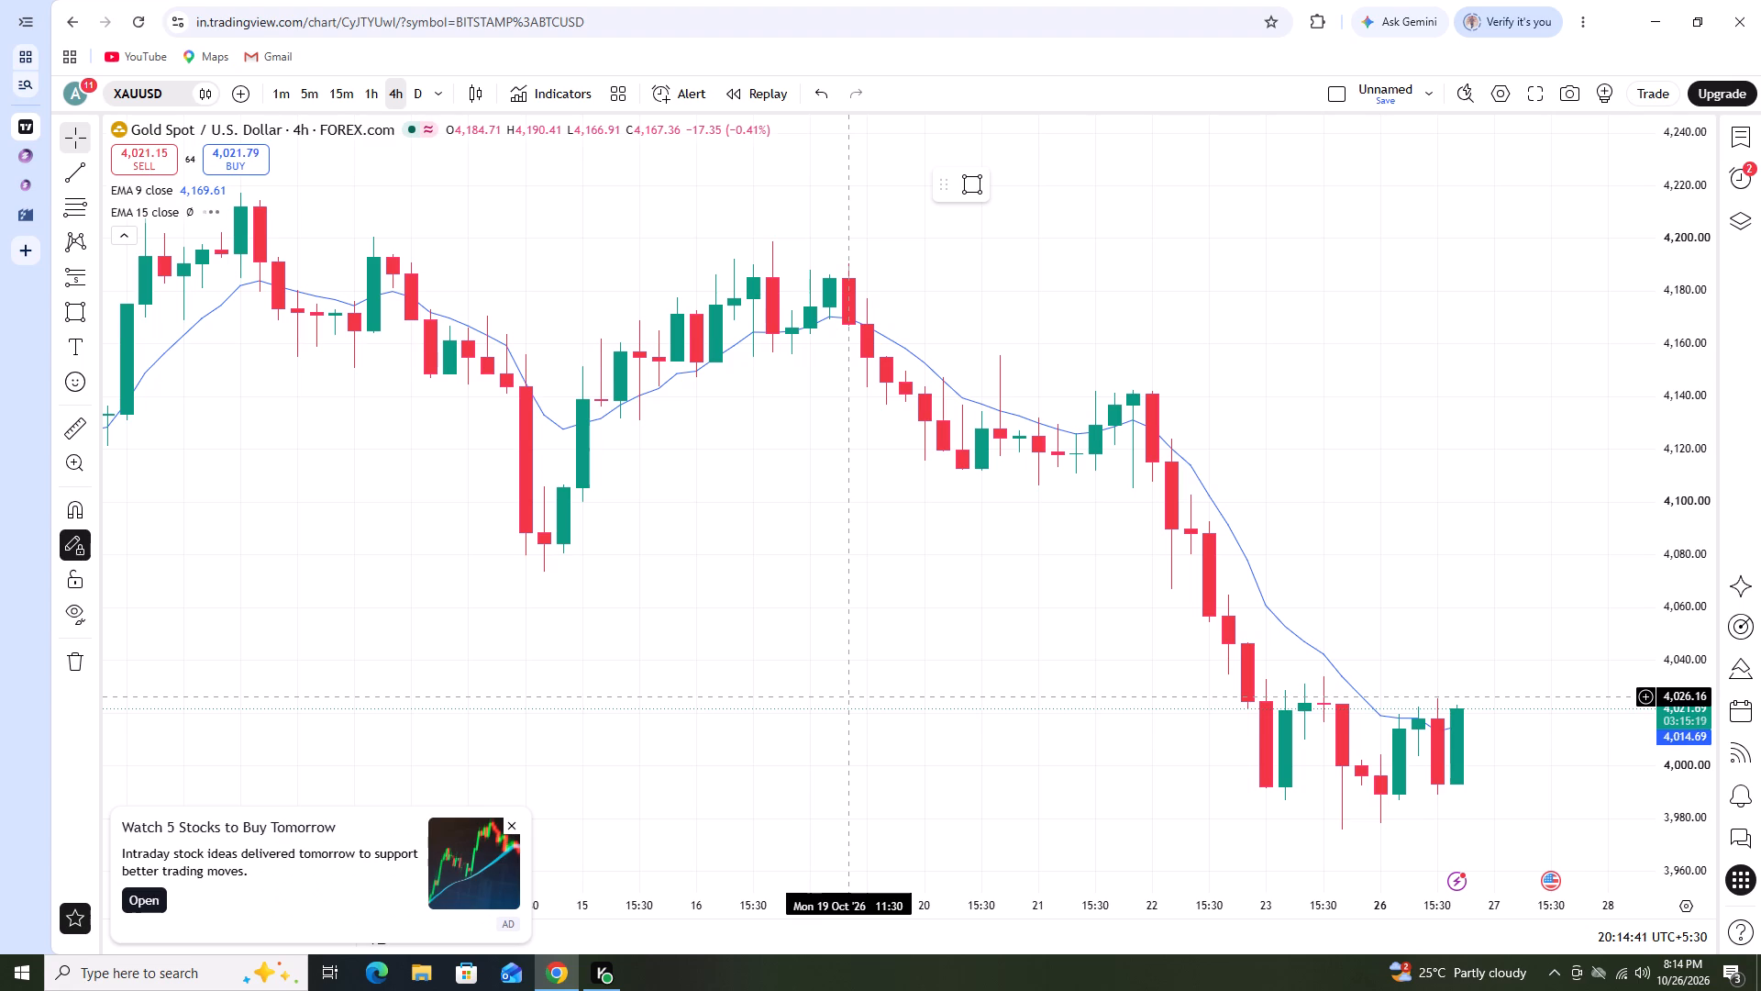
{"action": "scroll", "coordinate": [1080, 720], "scroll_direction": "down", "scroll_amount": 1}
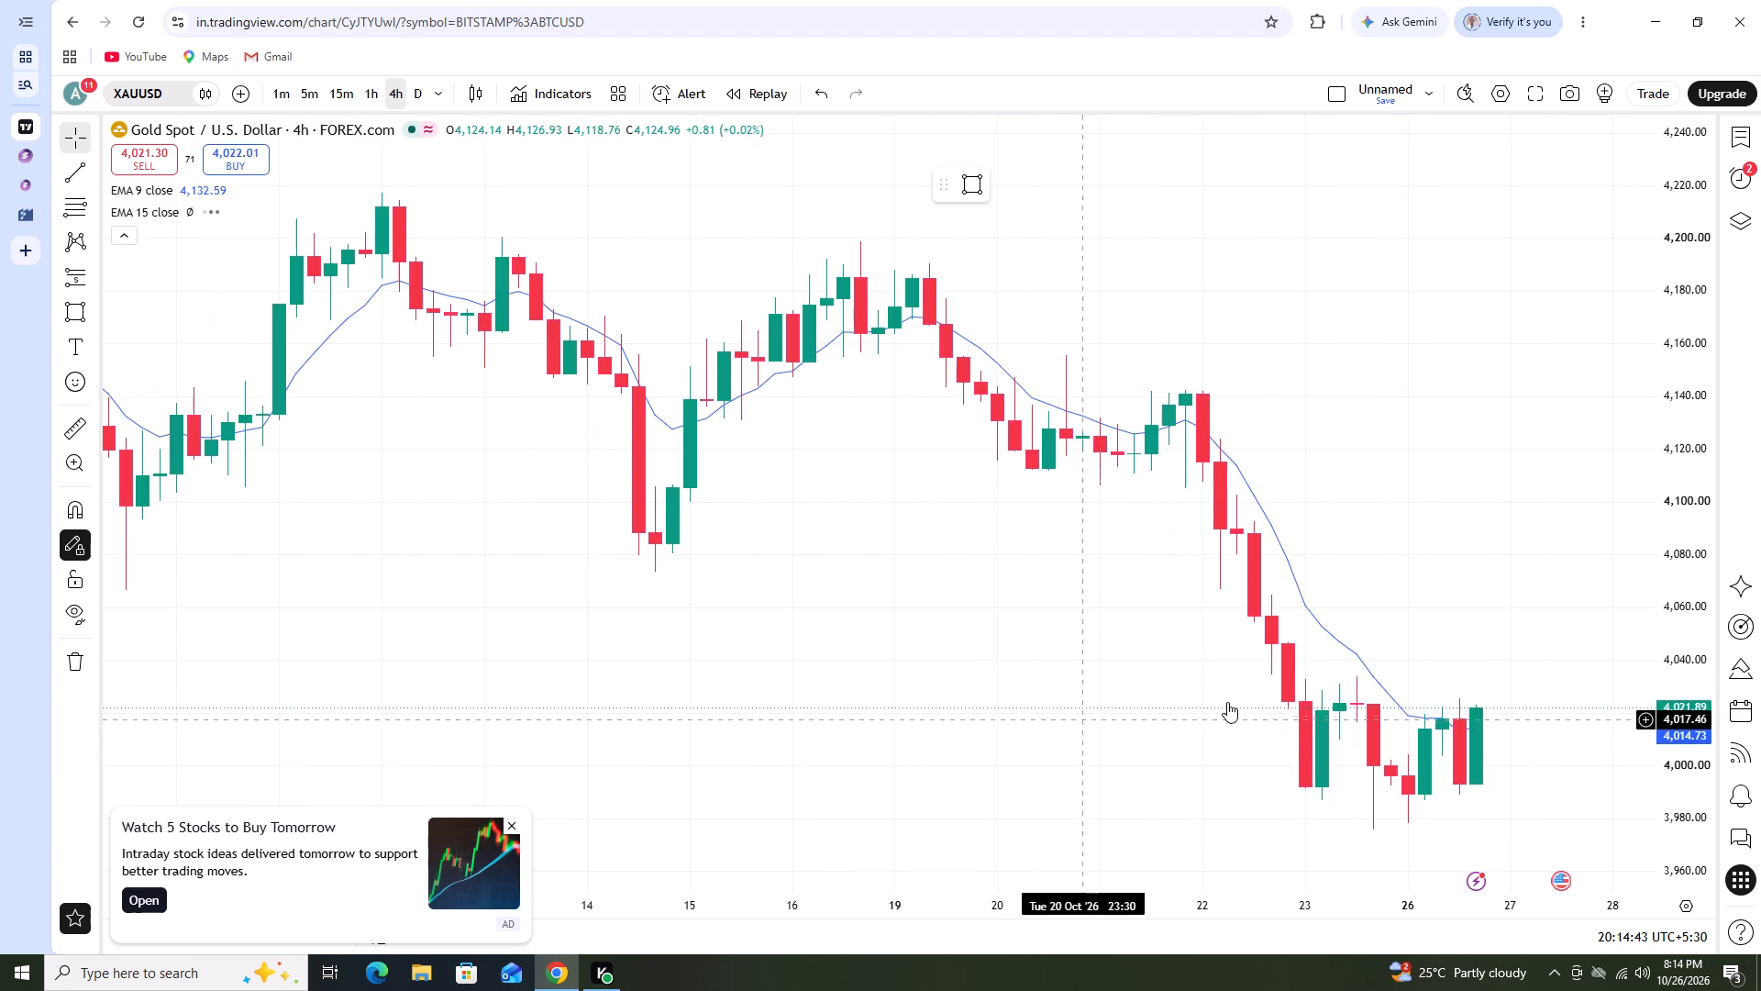
{"action": "scroll", "coordinate": [1698, 666], "scroll_direction": "up", "scroll_amount": 5}
{"action": "left_click_drag", "start_coordinate": [1637, 674], "coordinate": [1515, 616]}
{"action": "scroll", "coordinate": [1237, 656], "scroll_direction": "down", "scroll_amount": 1}
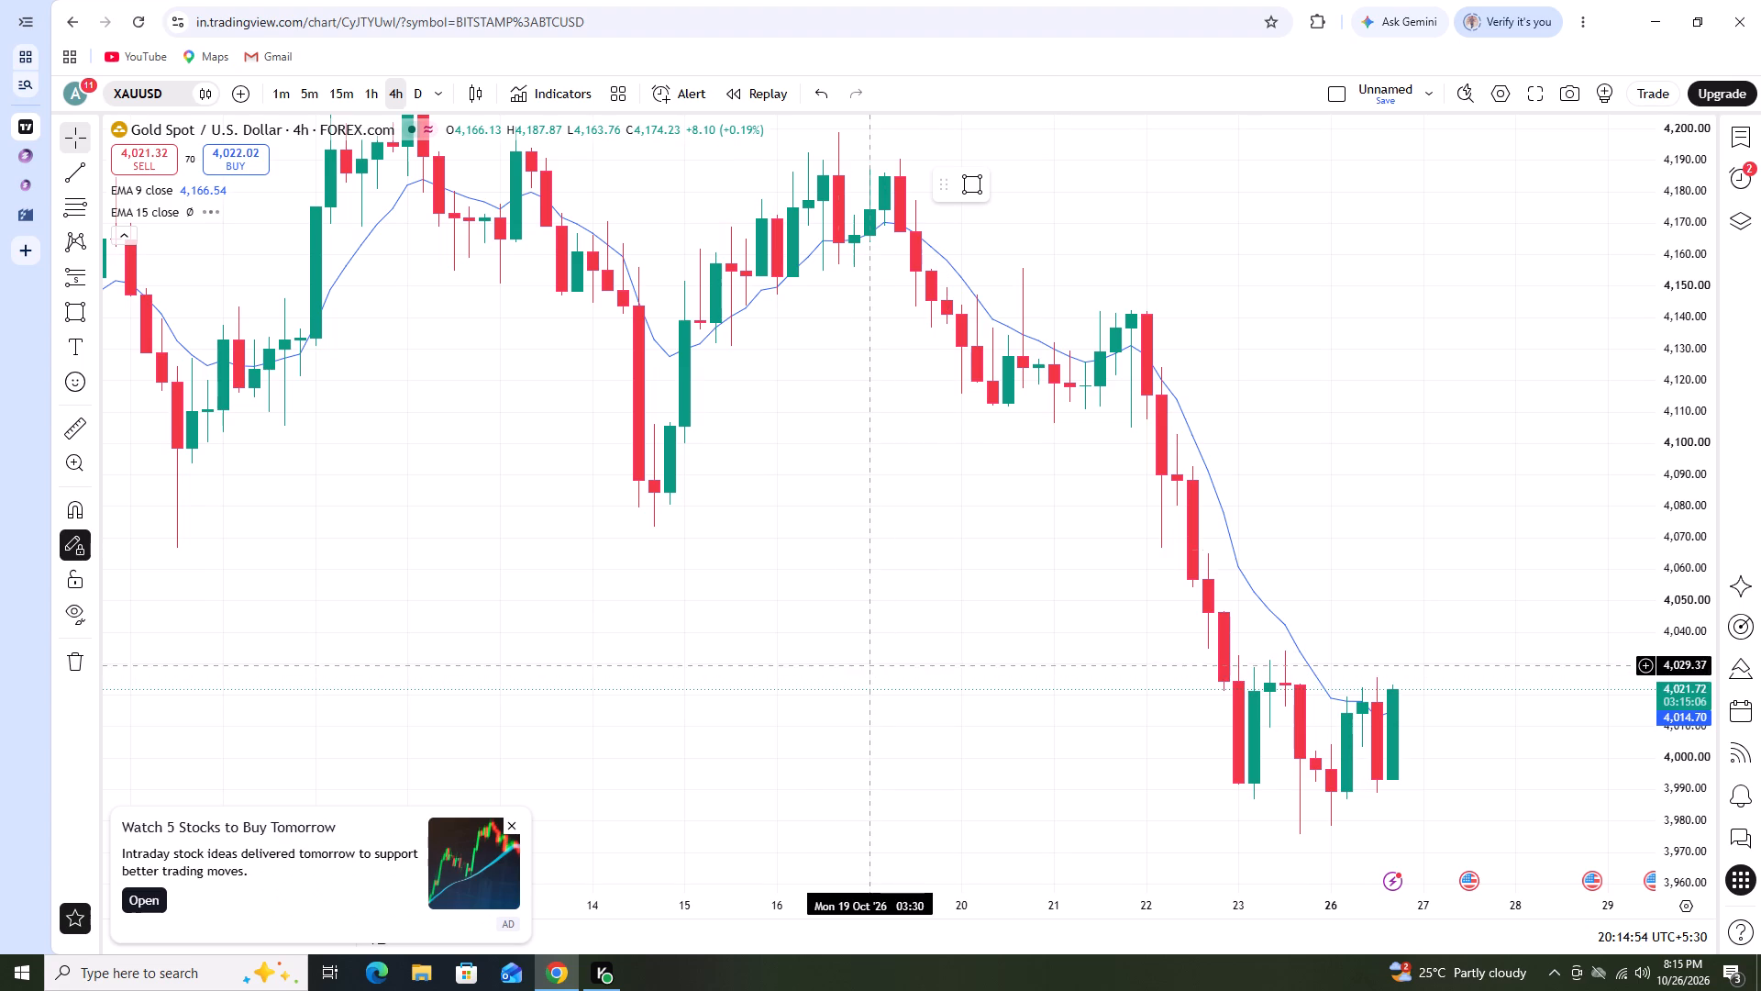
Switch the XAUUSD chart to the 1-hour timeframe and examine the decline and recent consolidation across a wider range.
{"action": "left_click", "coordinate": [362, 90]}
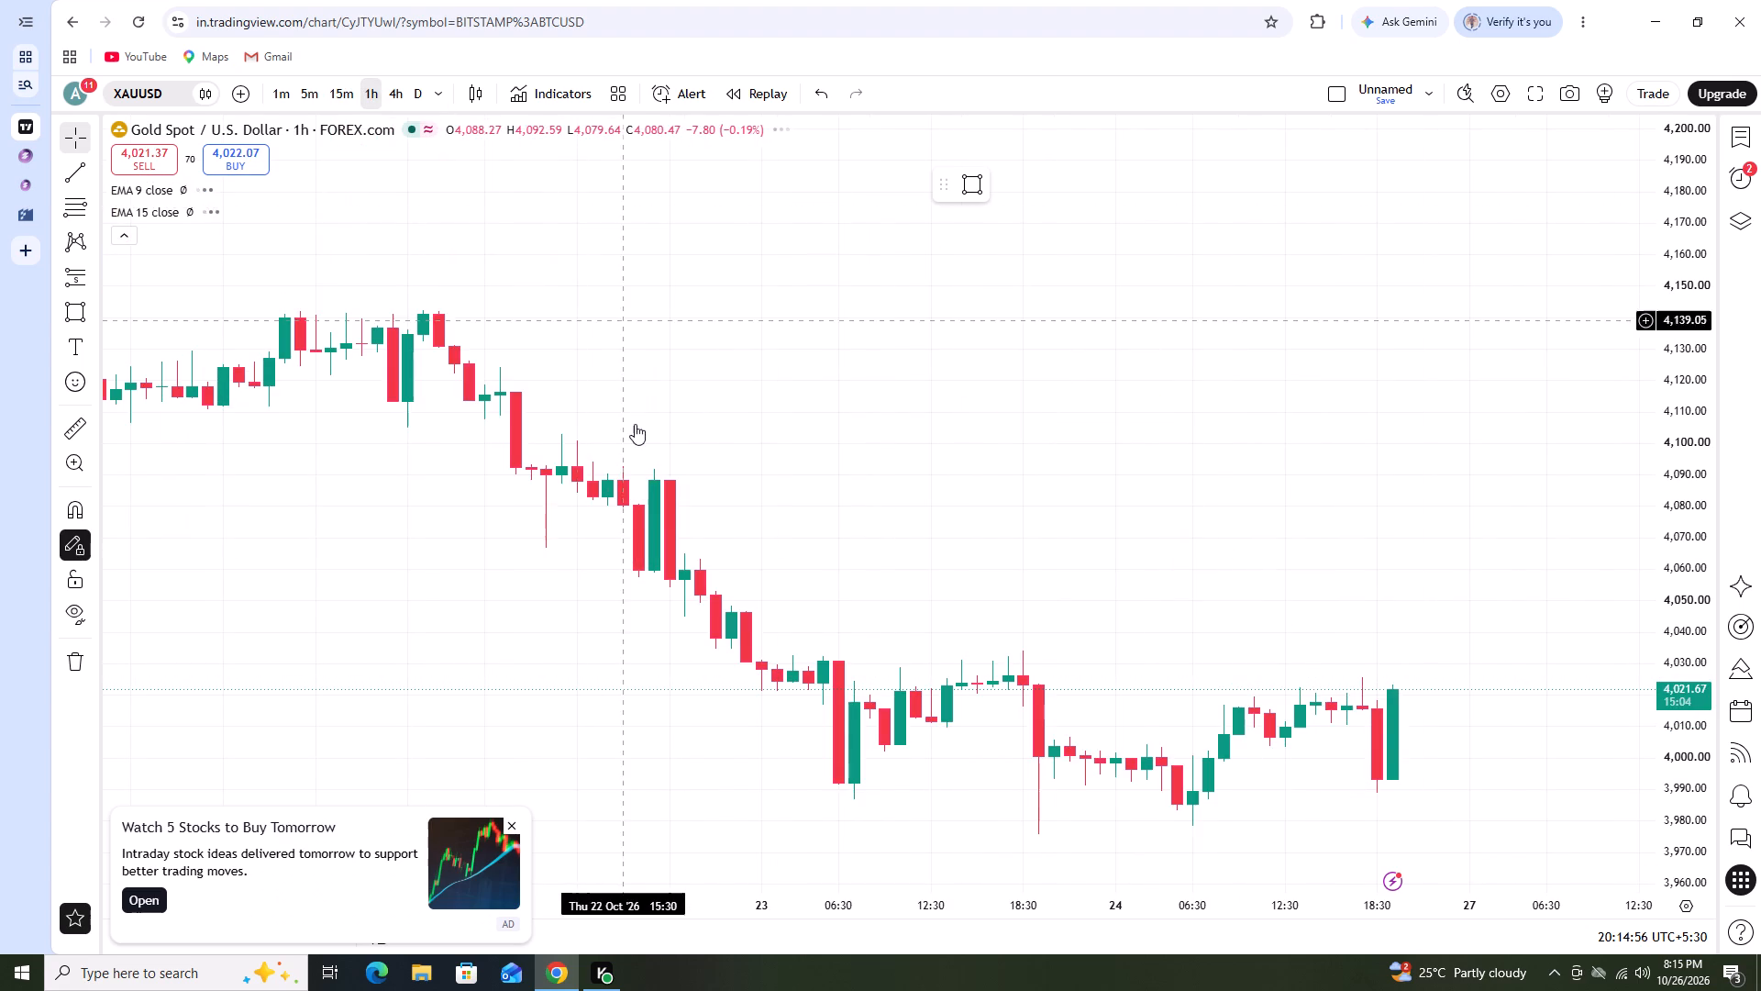
{"action": "scroll", "coordinate": [646, 470], "scroll_direction": "down", "scroll_amount": 9}
{"action": "scroll", "coordinate": [1116, 729], "scroll_direction": "down", "scroll_amount": 1}
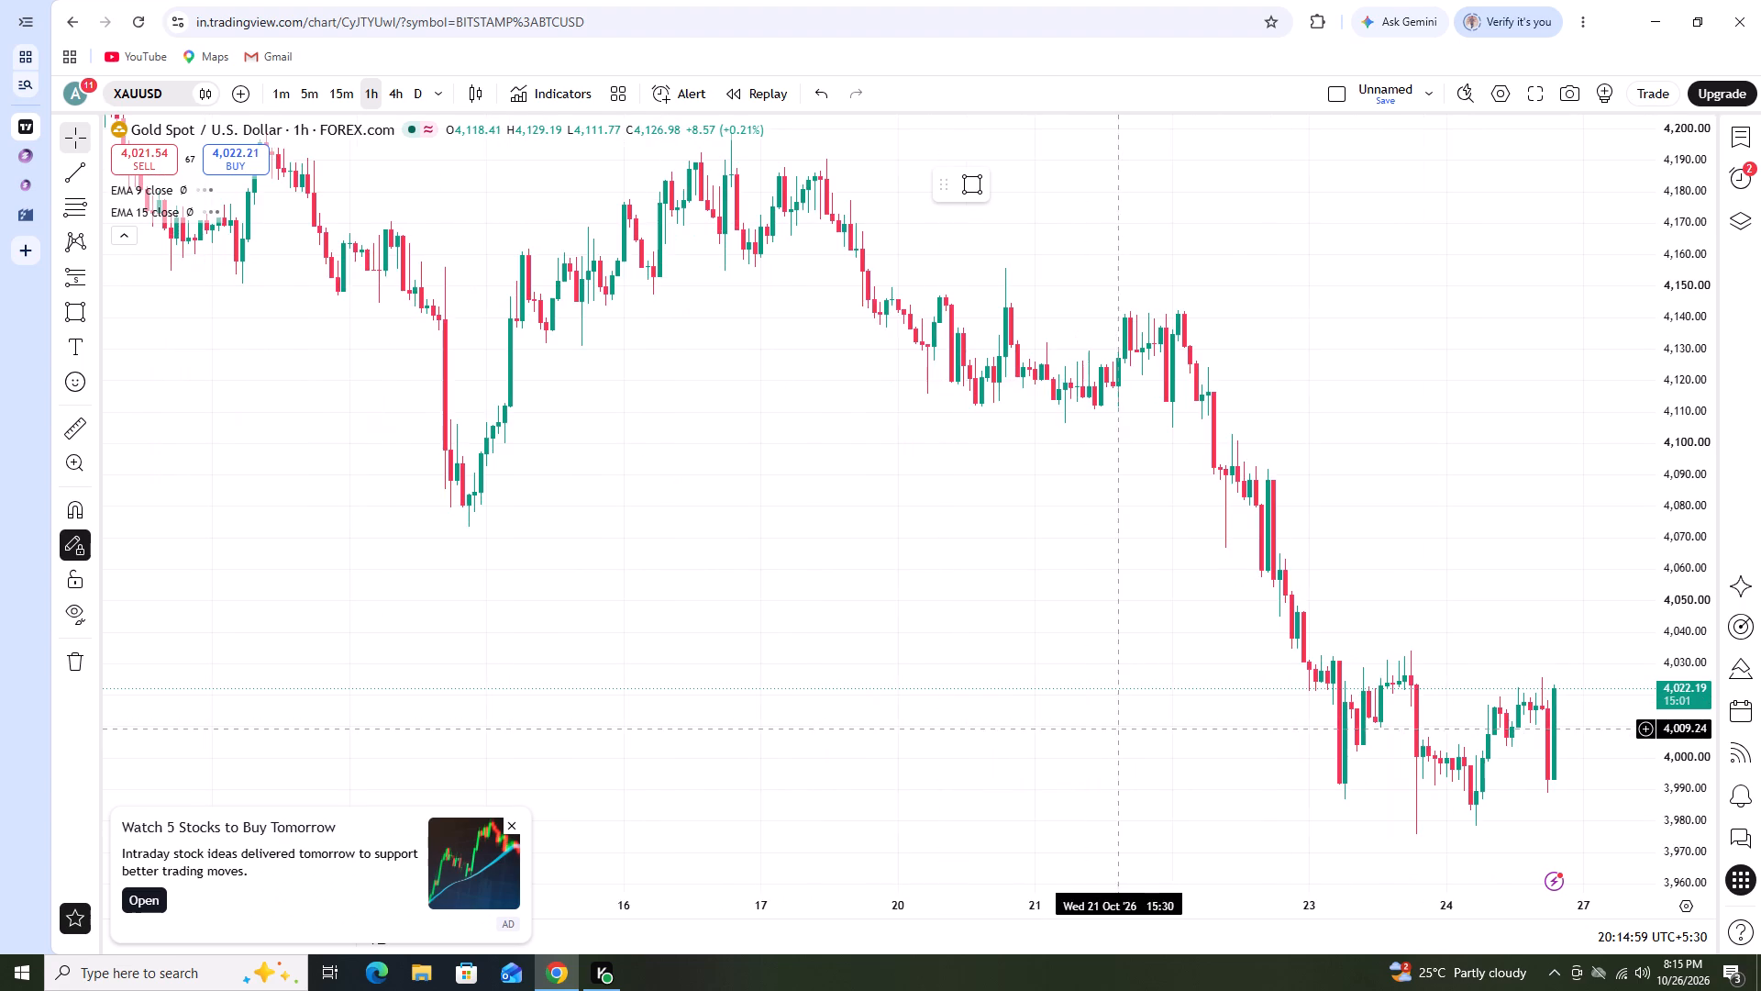
{"action": "left_click_drag", "start_coordinate": [1102, 722], "coordinate": [849, 720]}
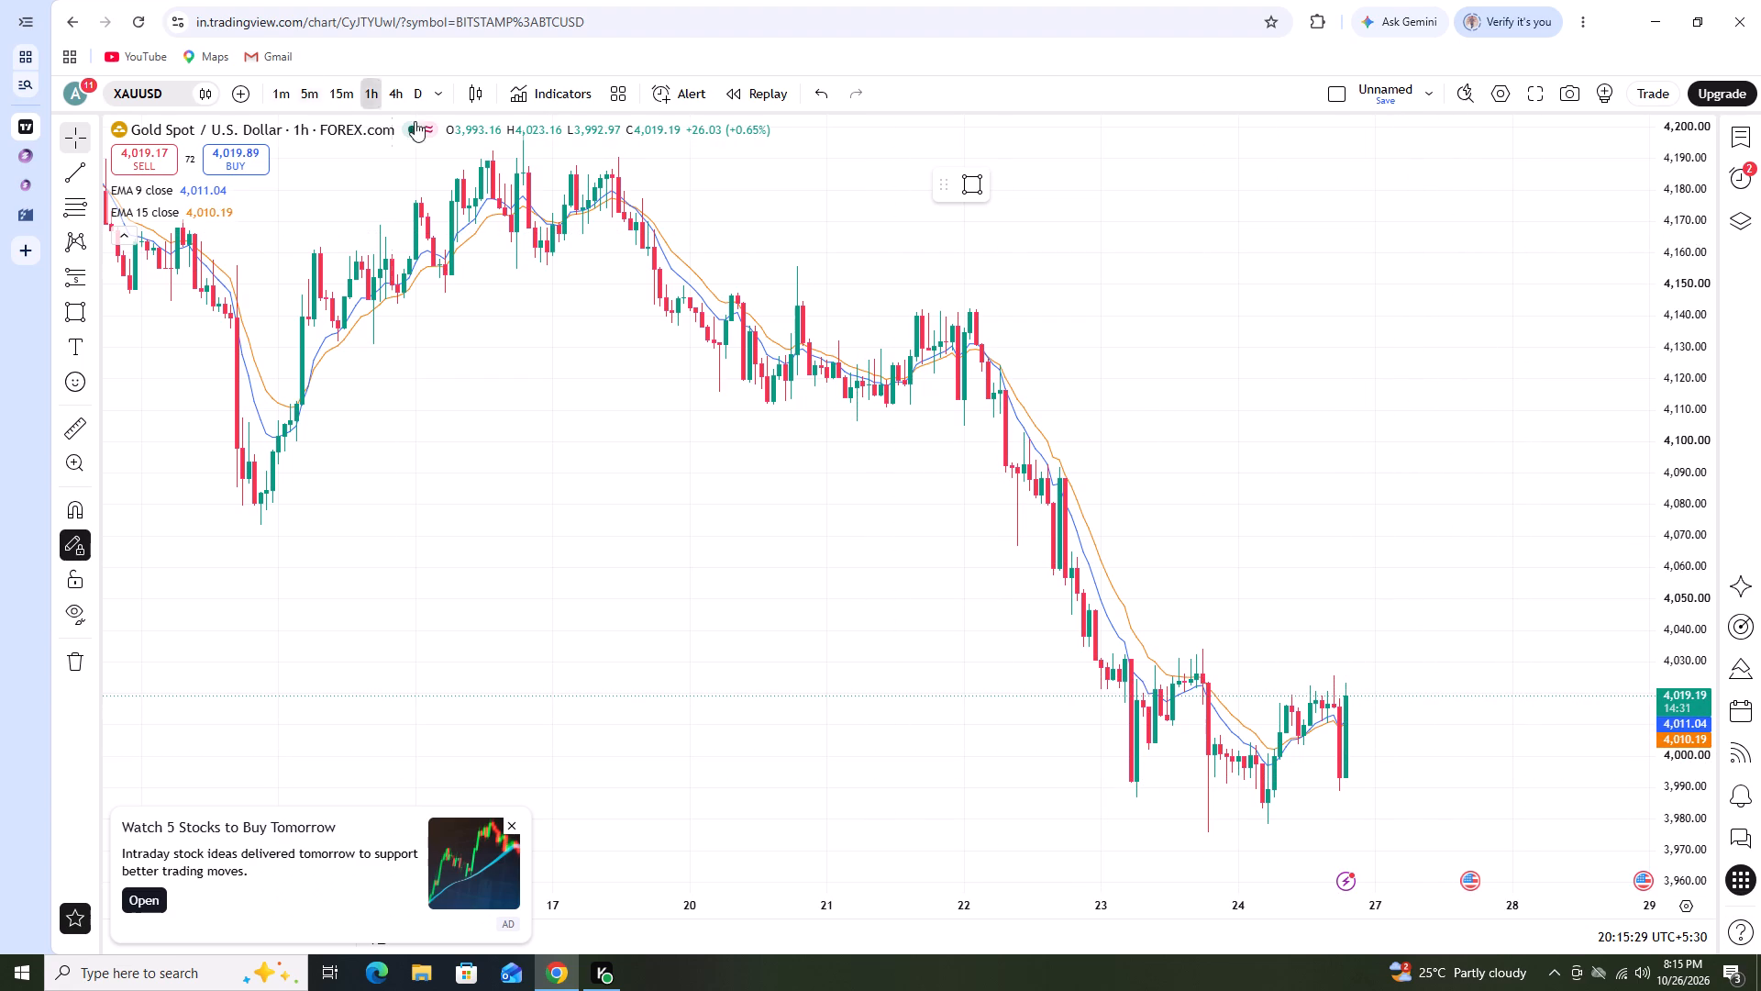
Draw a thin rectangle zone on the 1-hour chart with its top at about 4,024, from Fri 23 Oct 20:30 into 27 Oct.
{"action": "scroll", "coordinate": [1688, 607], "scroll_direction": "up", "scroll_amount": 8}
{"action": "left_click_drag", "start_coordinate": [1540, 588], "coordinate": [1487, 518]}
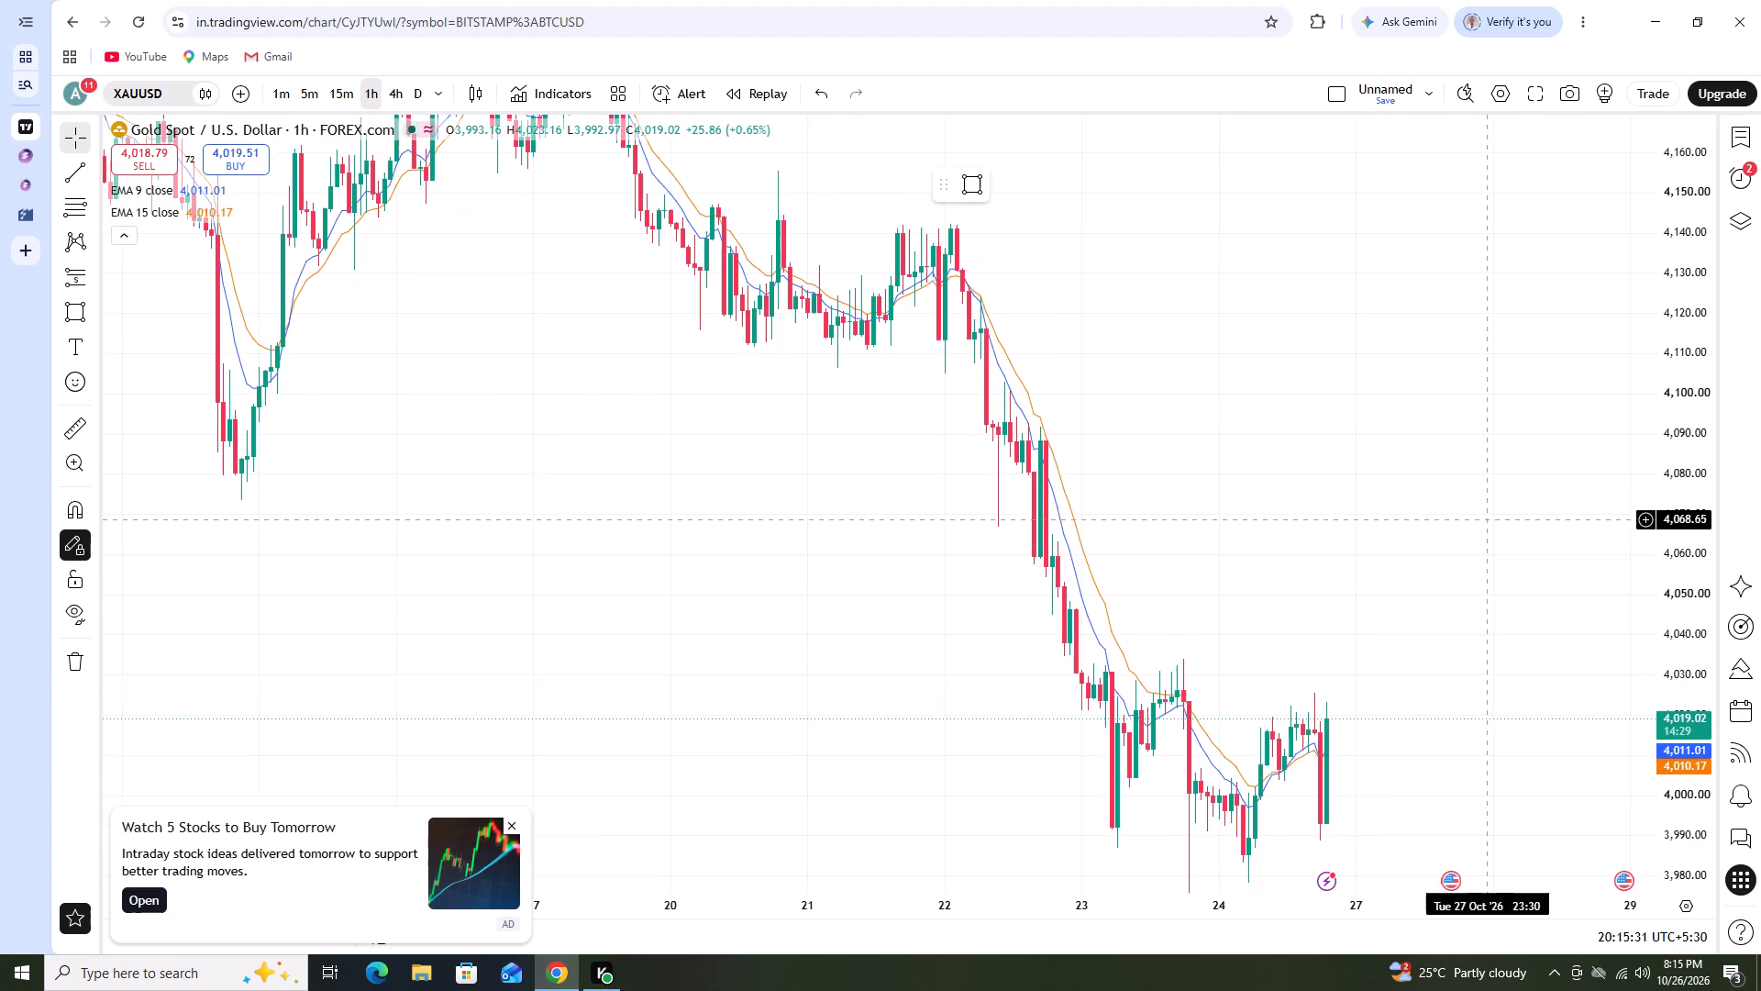
{"action": "left_click_drag", "start_coordinate": [1487, 518], "coordinate": [1487, 517]}
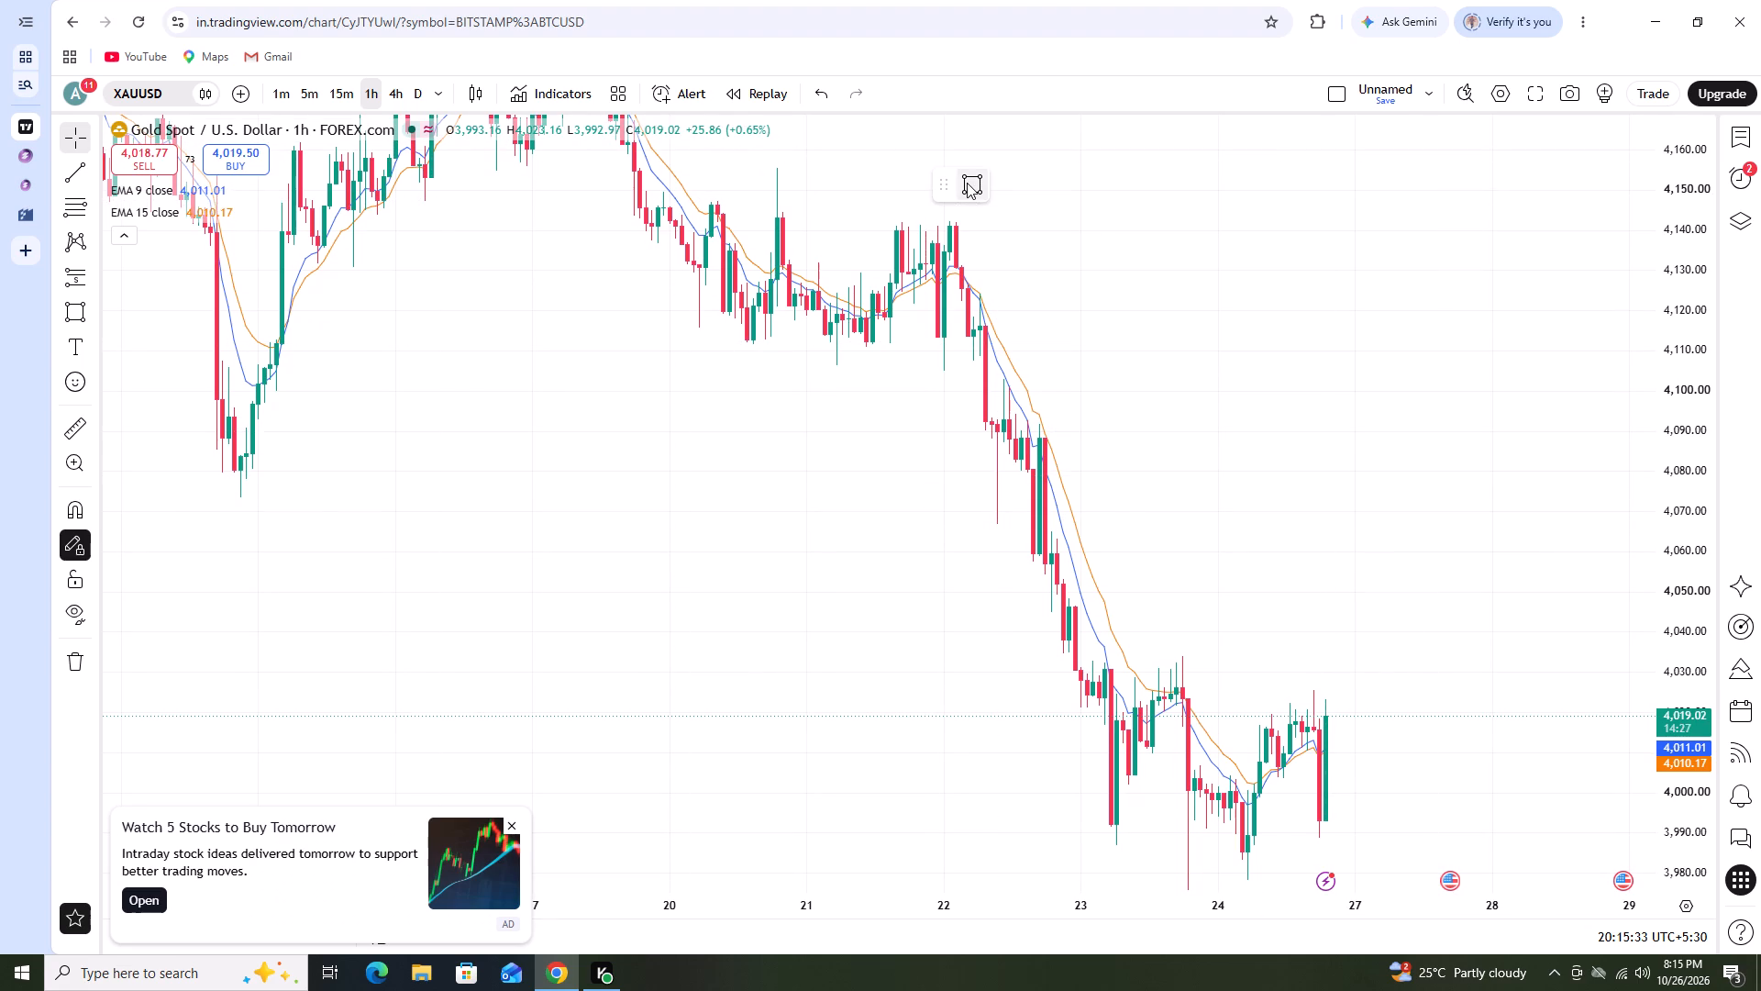
{"action": "left_click", "coordinate": [967, 183]}
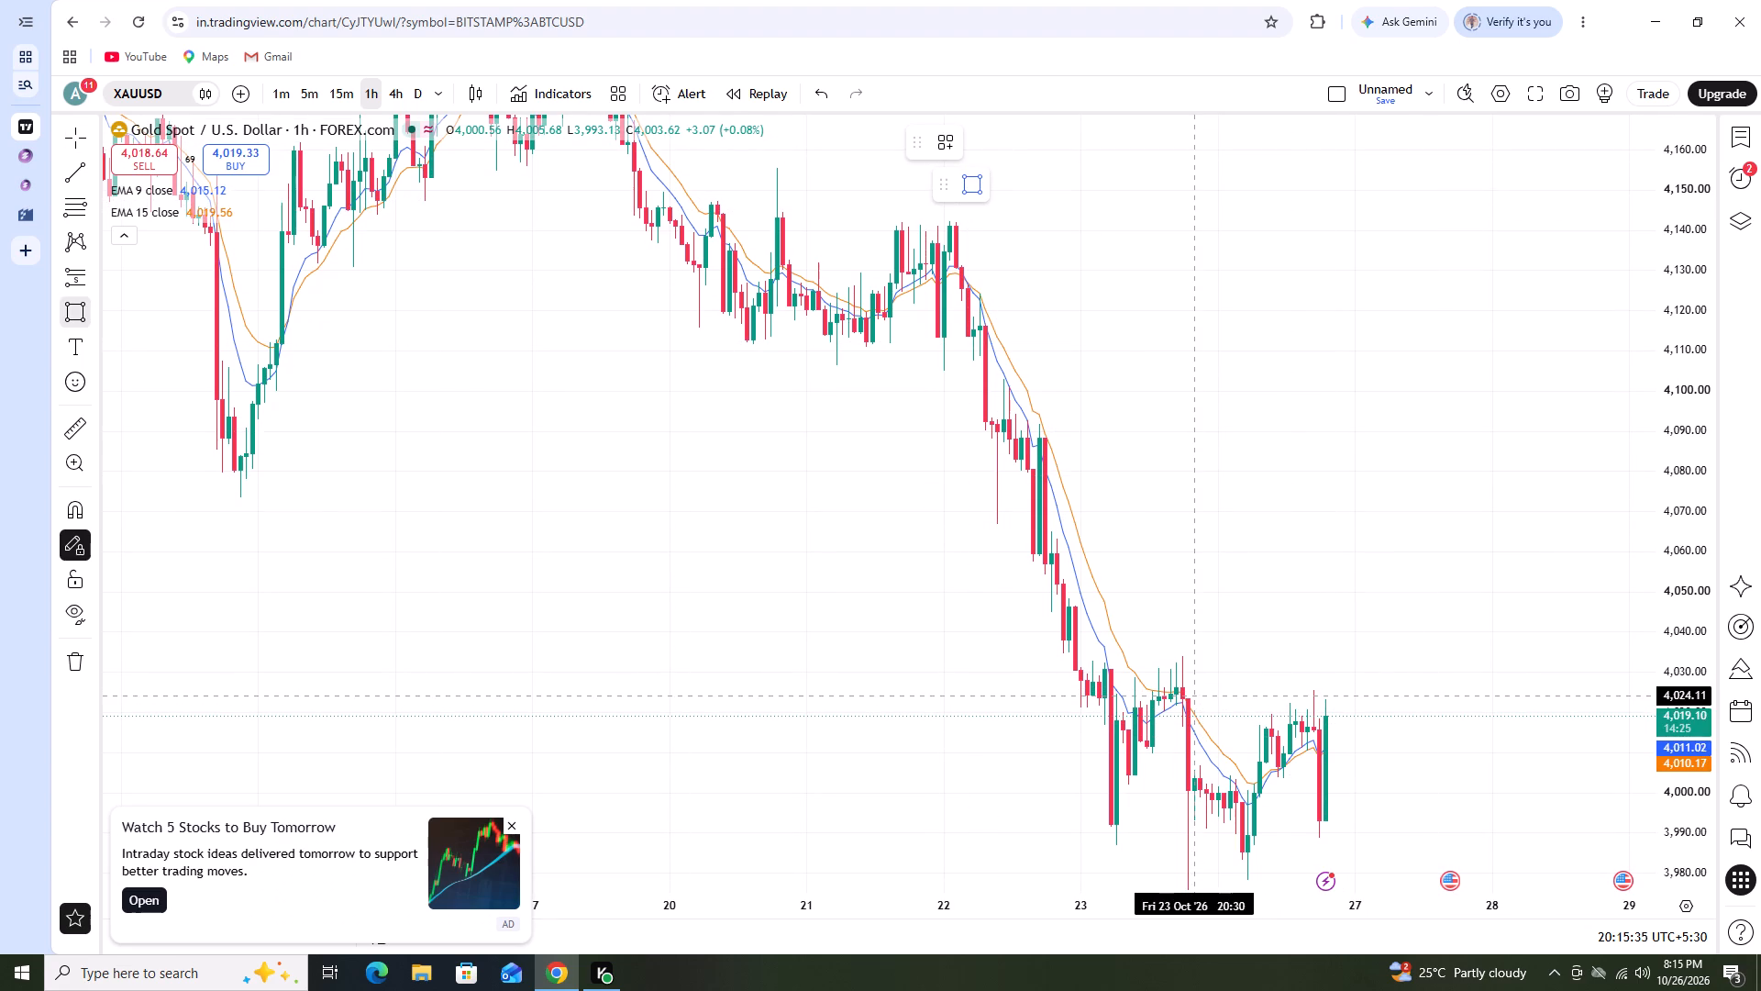
{"action": "left_click_drag", "start_coordinate": [1197, 696], "coordinate": [1395, 701]}
{"action": "left_click", "coordinate": [1395, 701]}
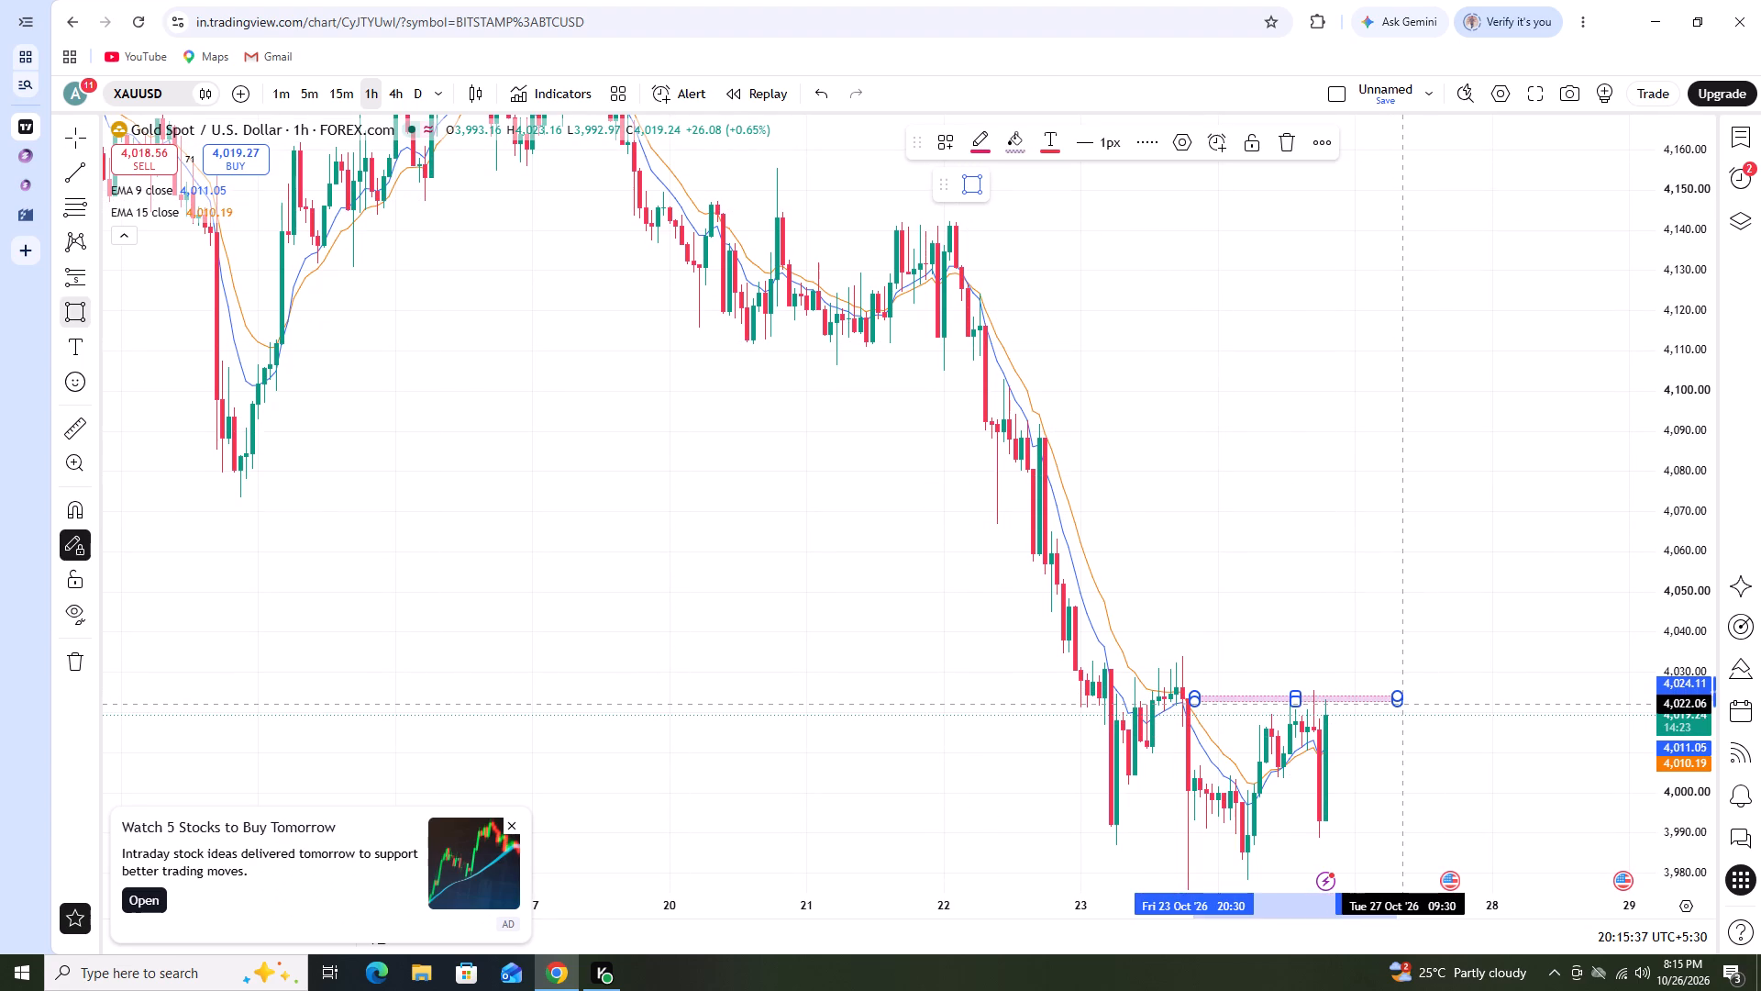
{"action": "left_click", "coordinate": [1402, 704]}
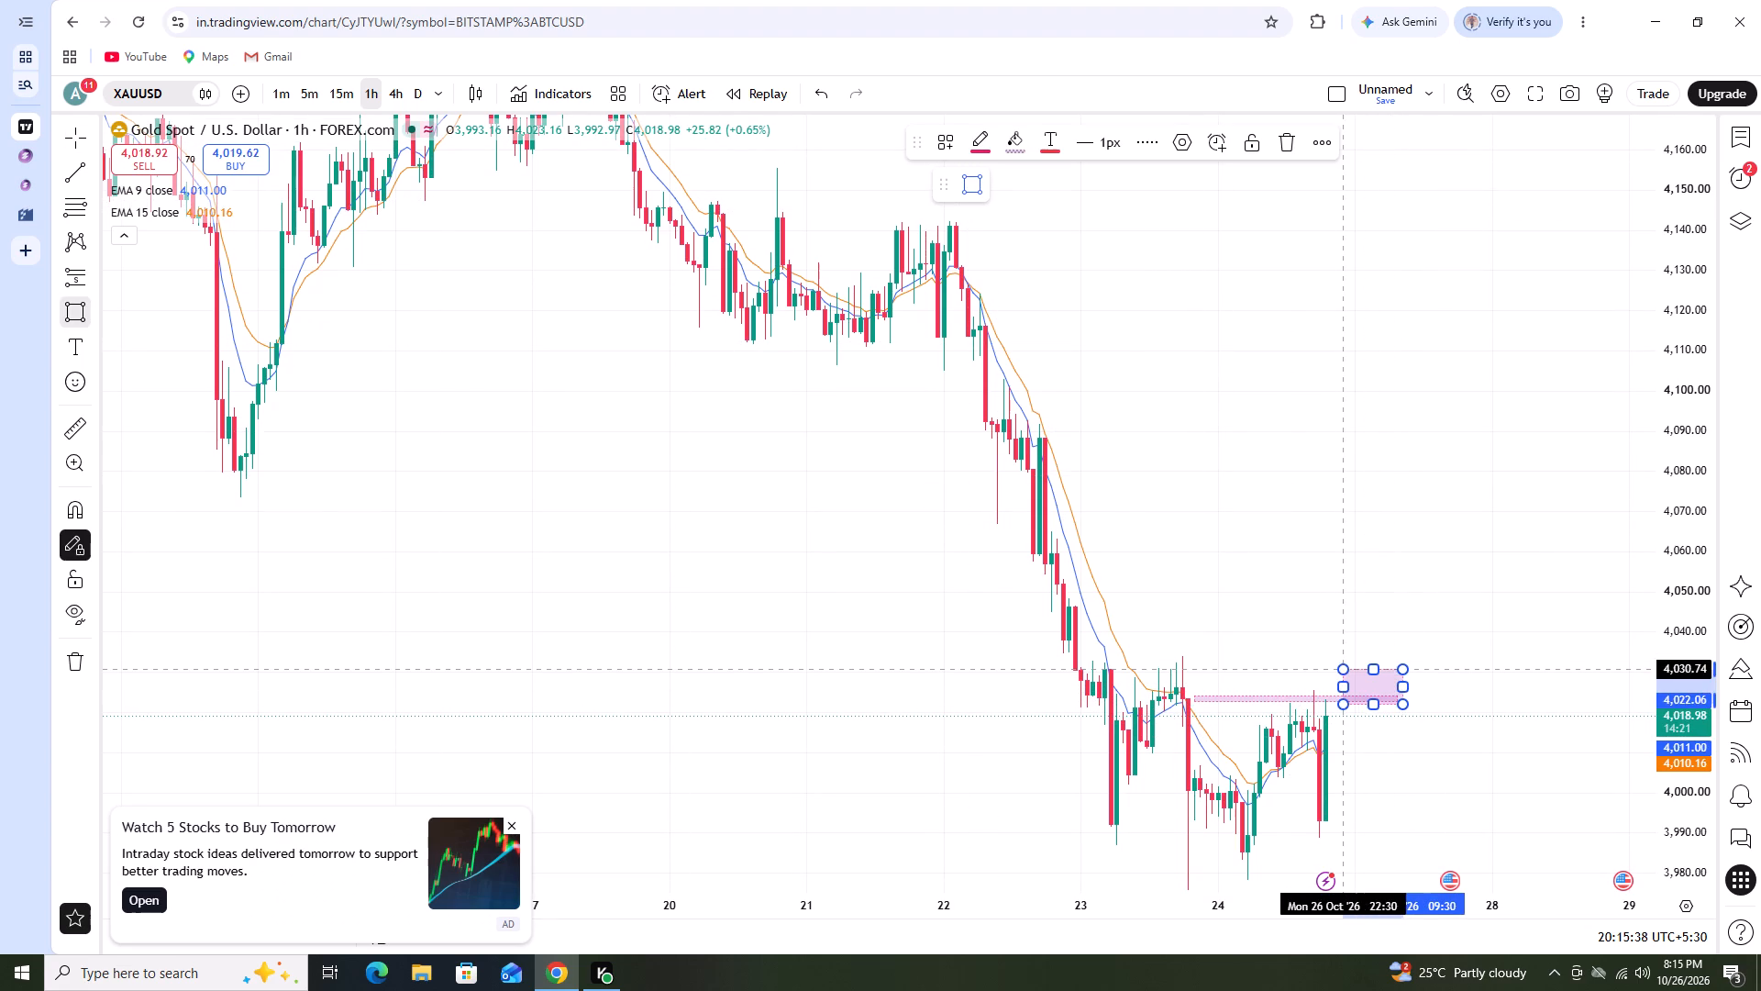
{"action": "right_click", "coordinate": [1368, 667]}
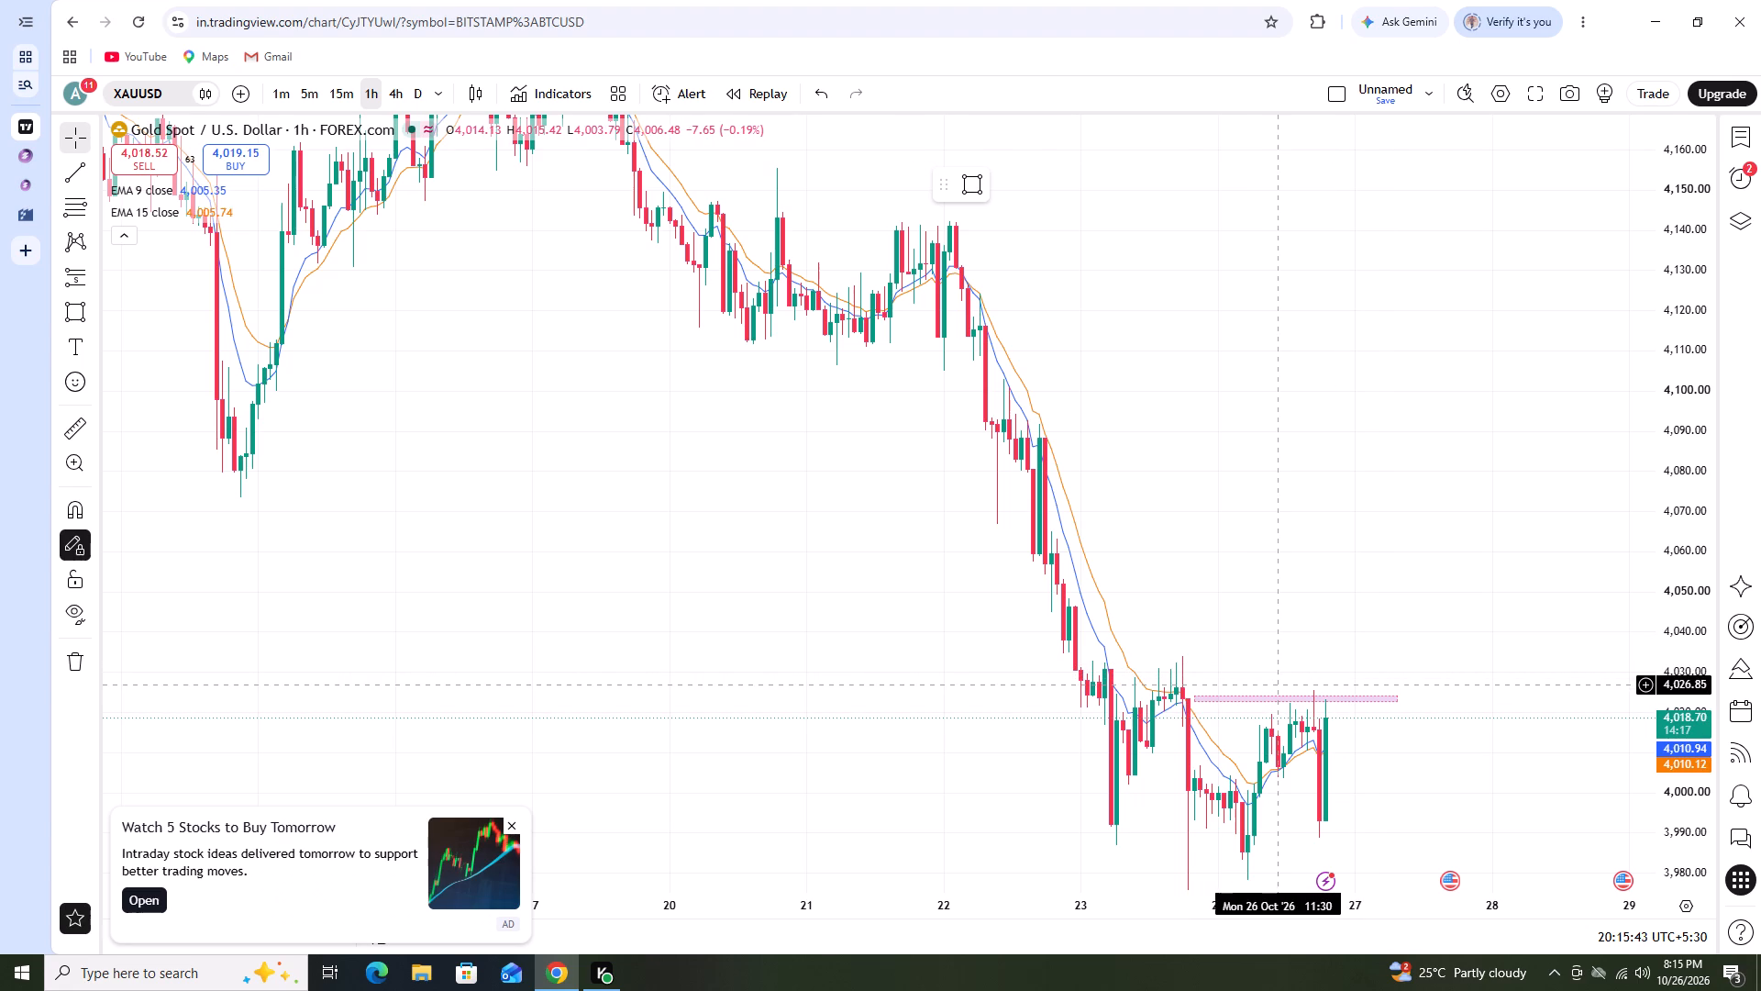
Switch to the 15-minute timeframe and examine recent XAUUSD price action around the pink rectangle zone.
{"action": "left_click", "coordinate": [345, 84]}
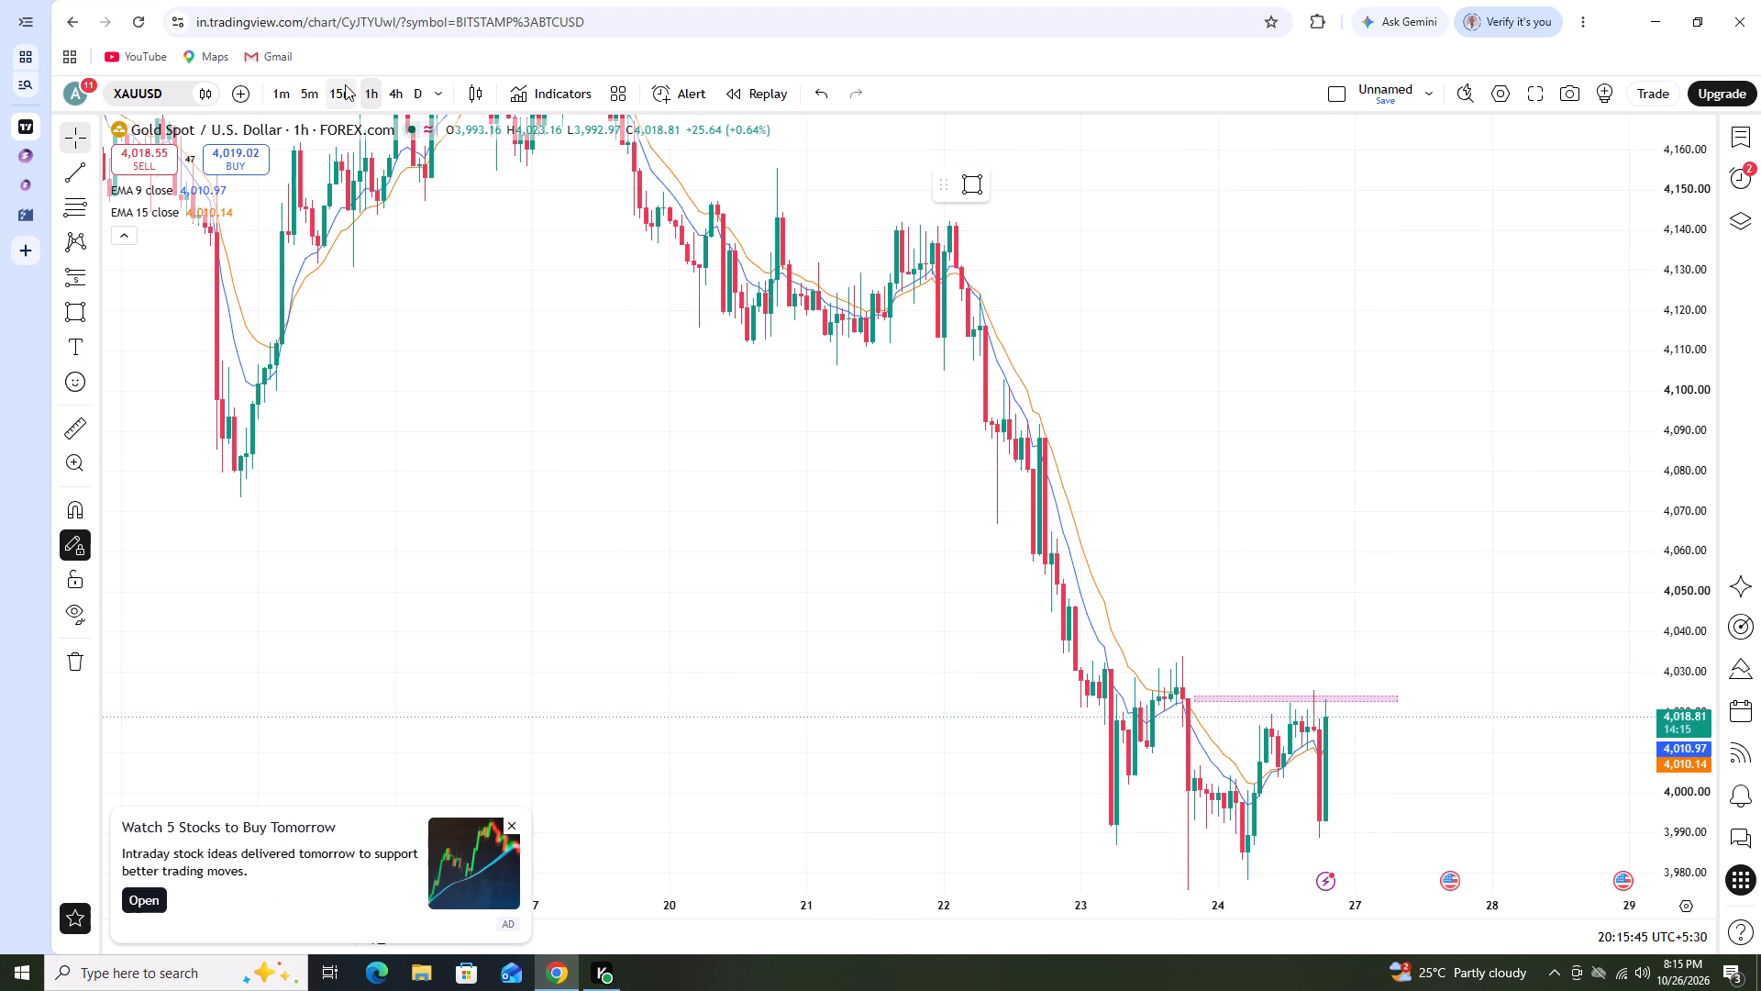
{"action": "scroll", "coordinate": [1041, 704], "scroll_direction": "down", "scroll_amount": 4}
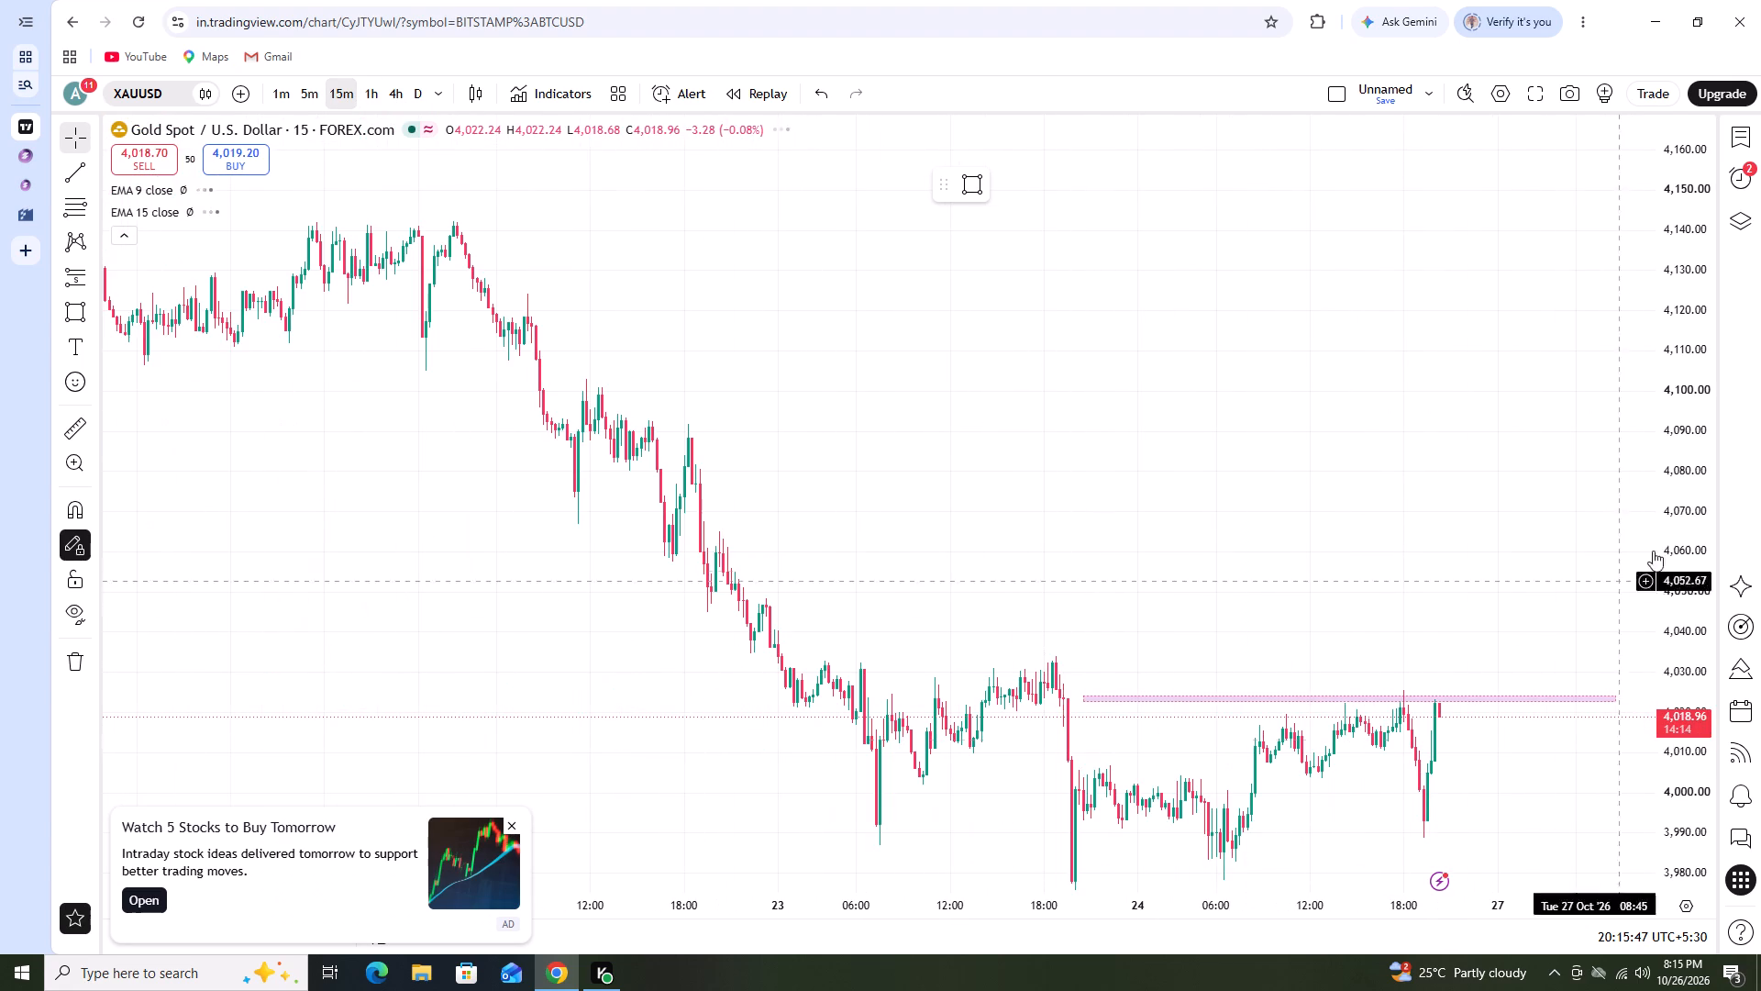
{"action": "scroll", "coordinate": [1693, 582], "scroll_direction": "up", "scroll_amount": 9}
{"action": "left_click_drag", "start_coordinate": [1514, 596], "coordinate": [1400, 398]}
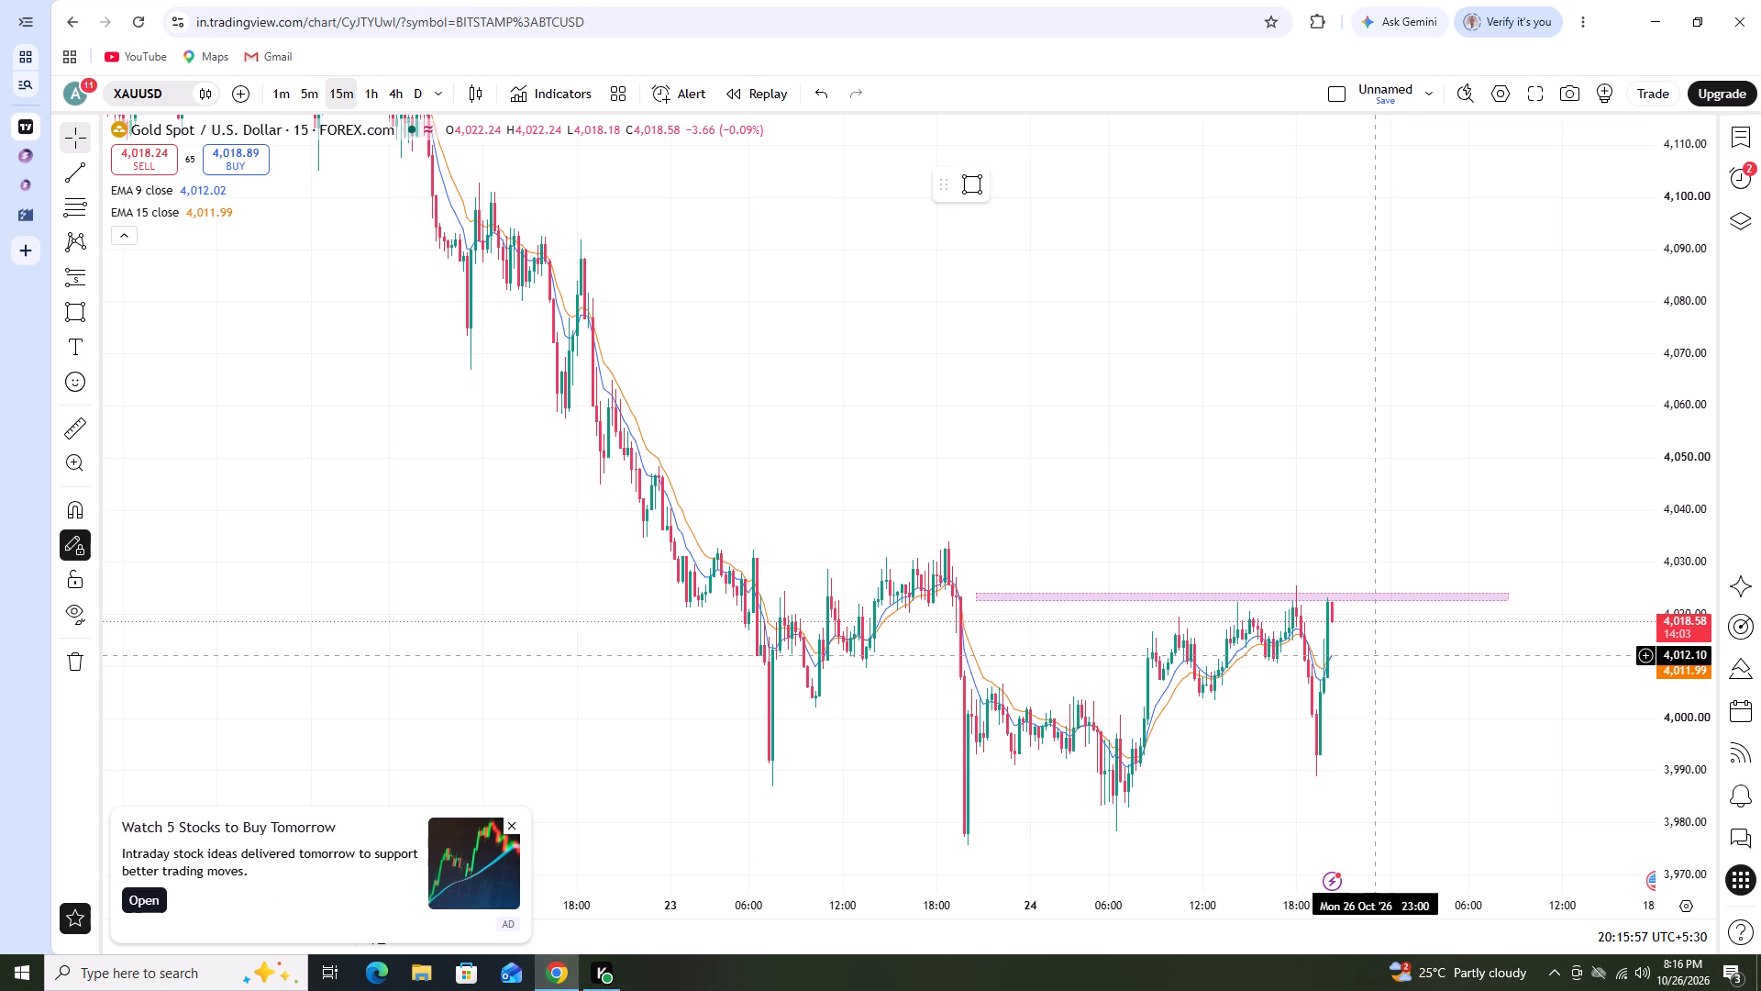
{"action": "scroll", "coordinate": [1706, 570], "scroll_direction": "up", "scroll_amount": 5}
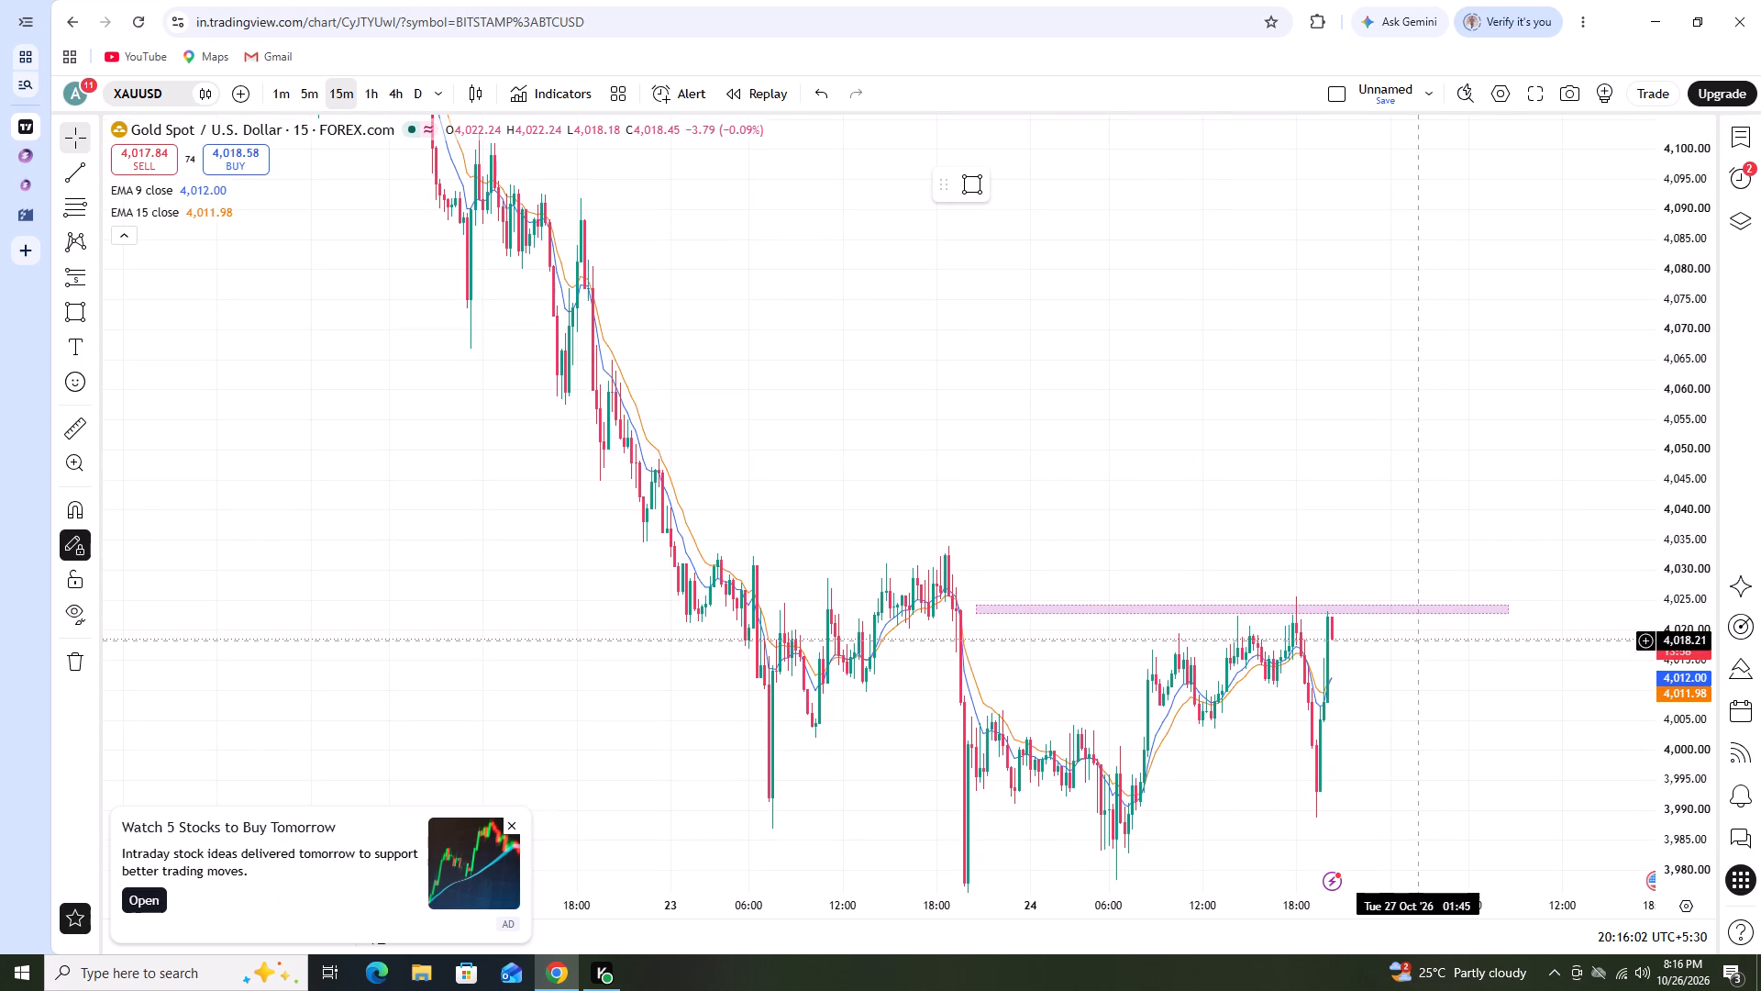
{"action": "scroll", "coordinate": [1675, 608], "scroll_direction": "up", "scroll_amount": 3}
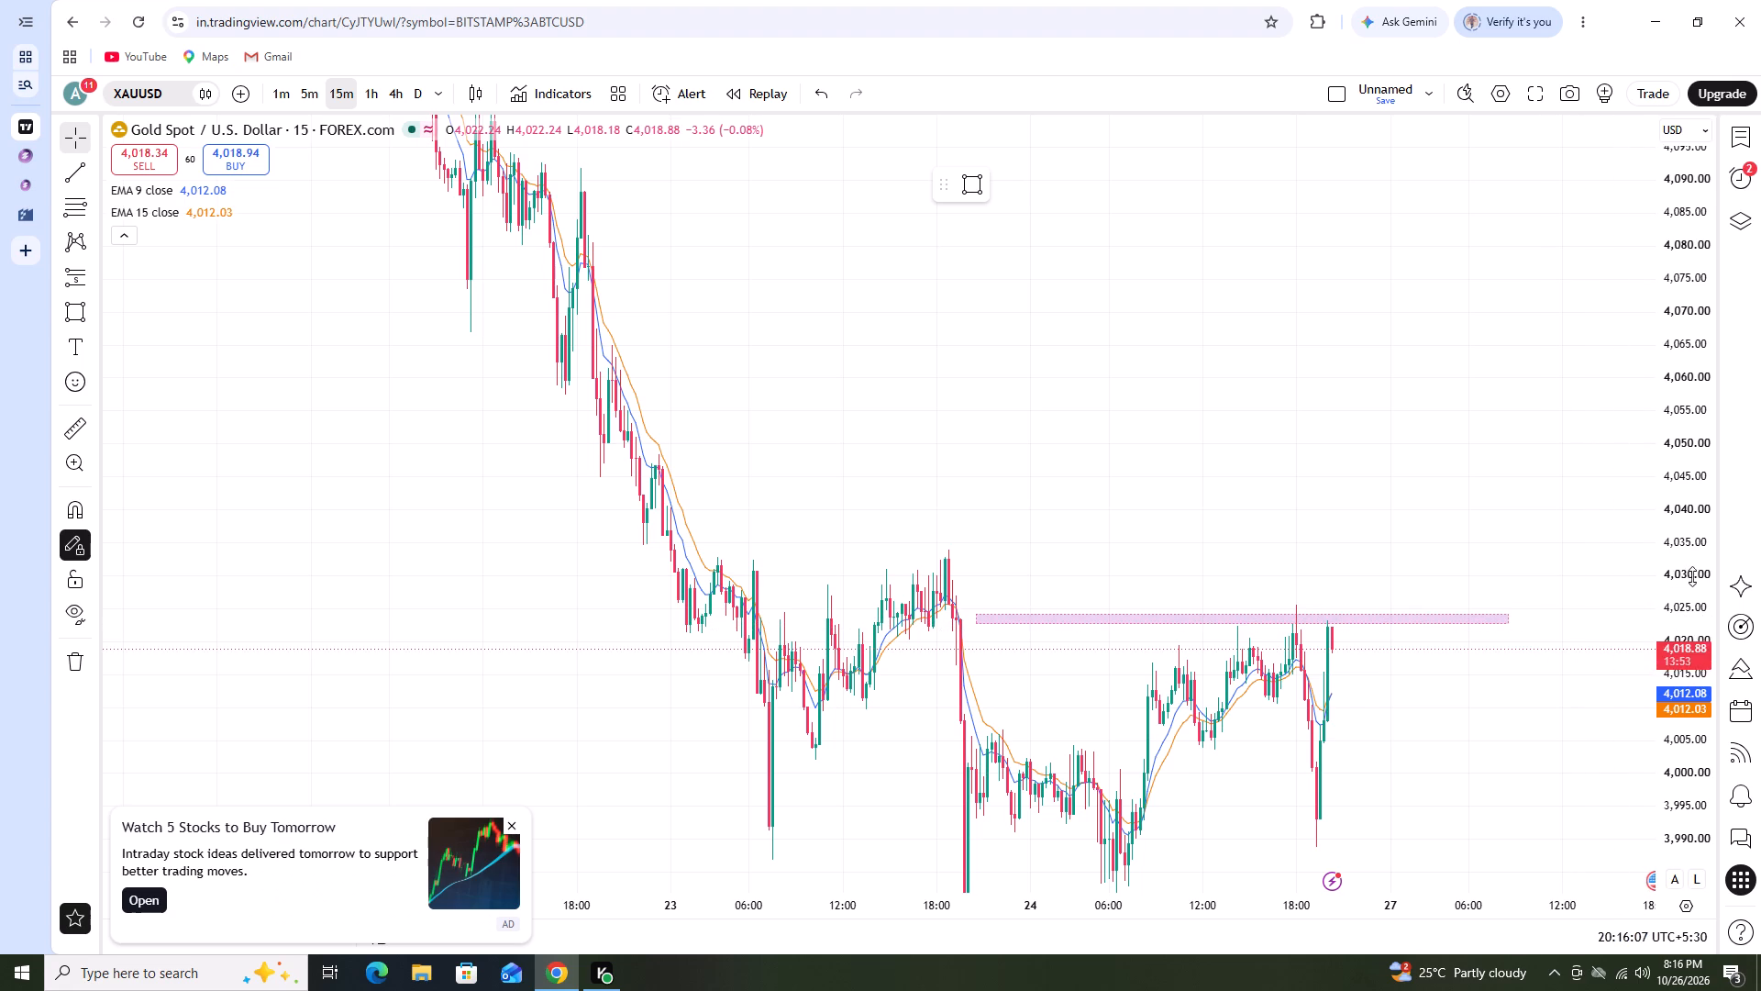
{"action": "scroll", "coordinate": [1692, 576], "scroll_direction": "up", "scroll_amount": 4}
{"action": "left_click_drag", "start_coordinate": [1627, 556], "coordinate": [1614, 440]}
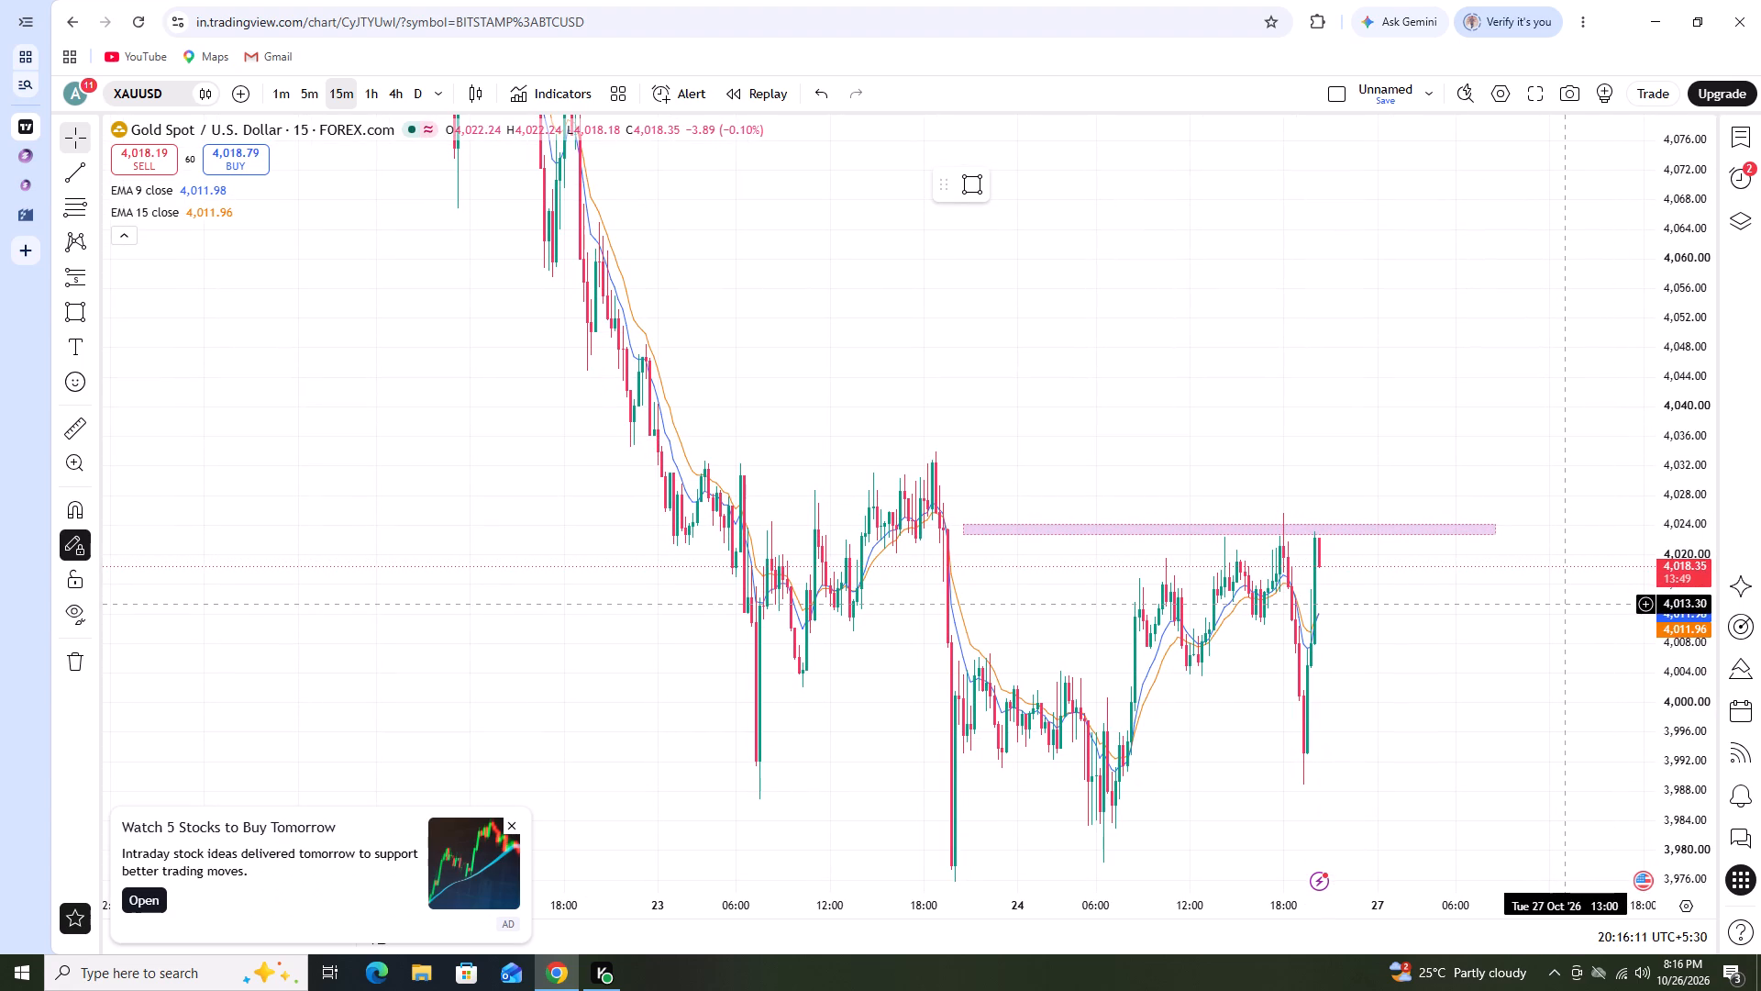
{"action": "scroll", "coordinate": [1564, 604], "scroll_direction": "up", "scroll_amount": 1}
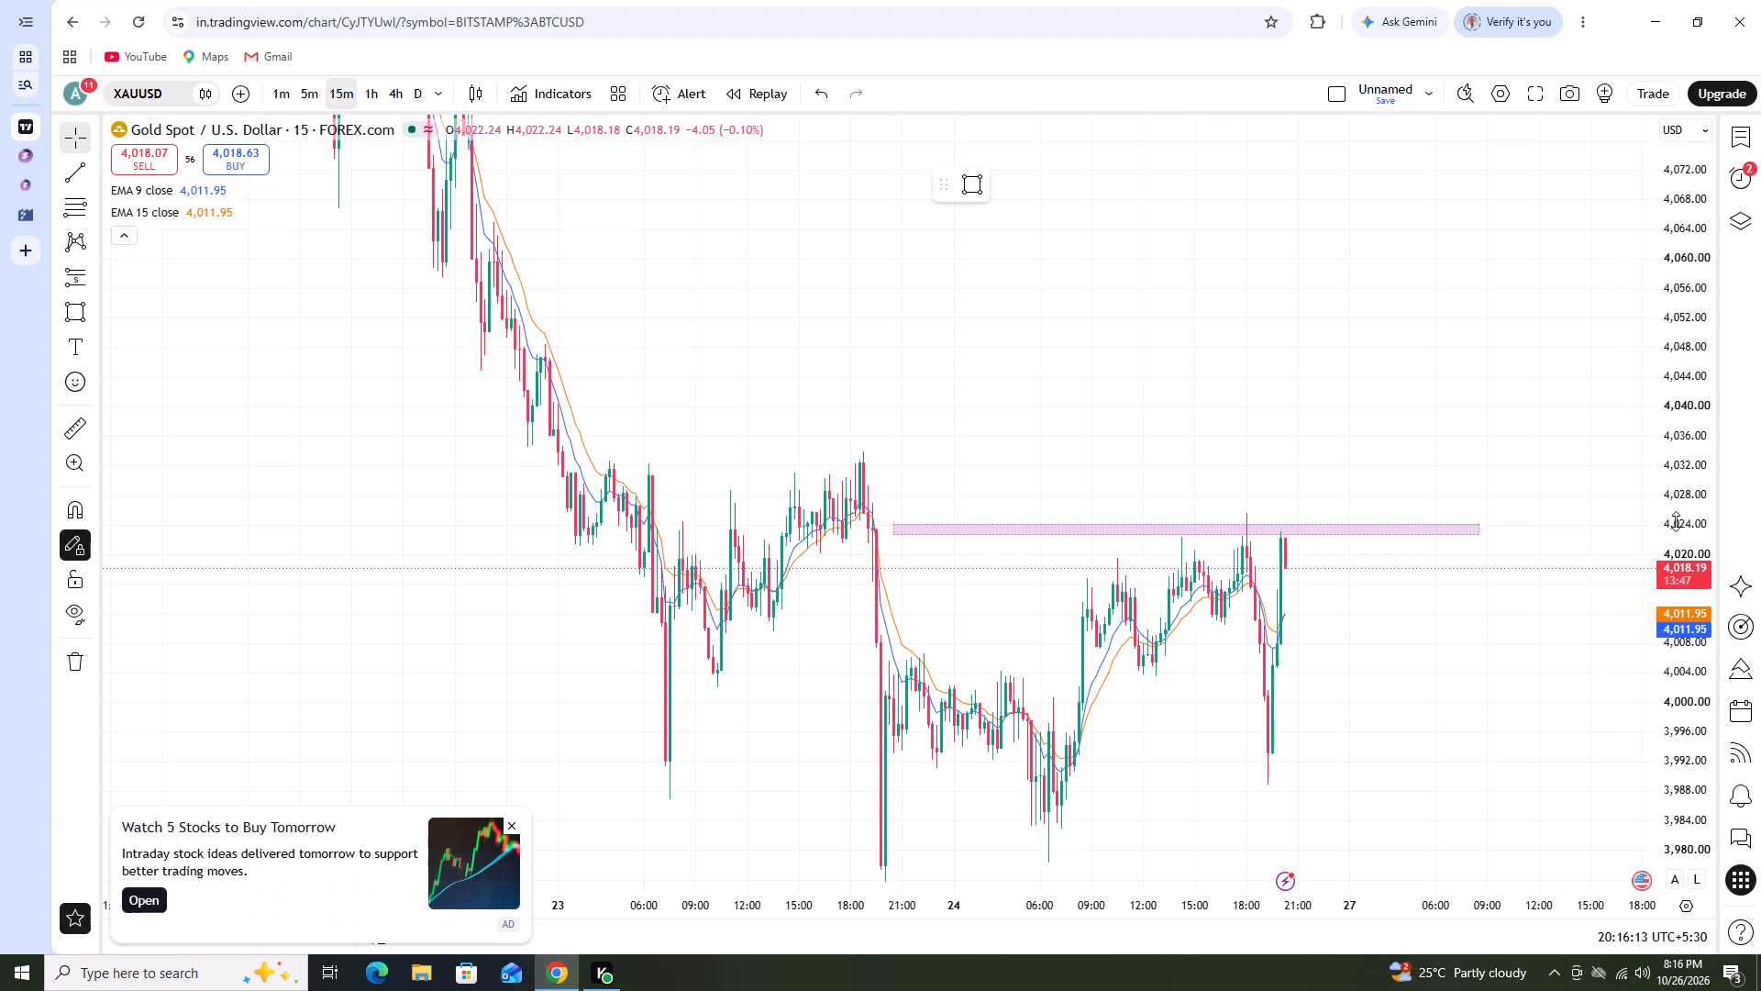
{"action": "scroll", "coordinate": [1676, 521], "scroll_direction": "down", "scroll_amount": 5}
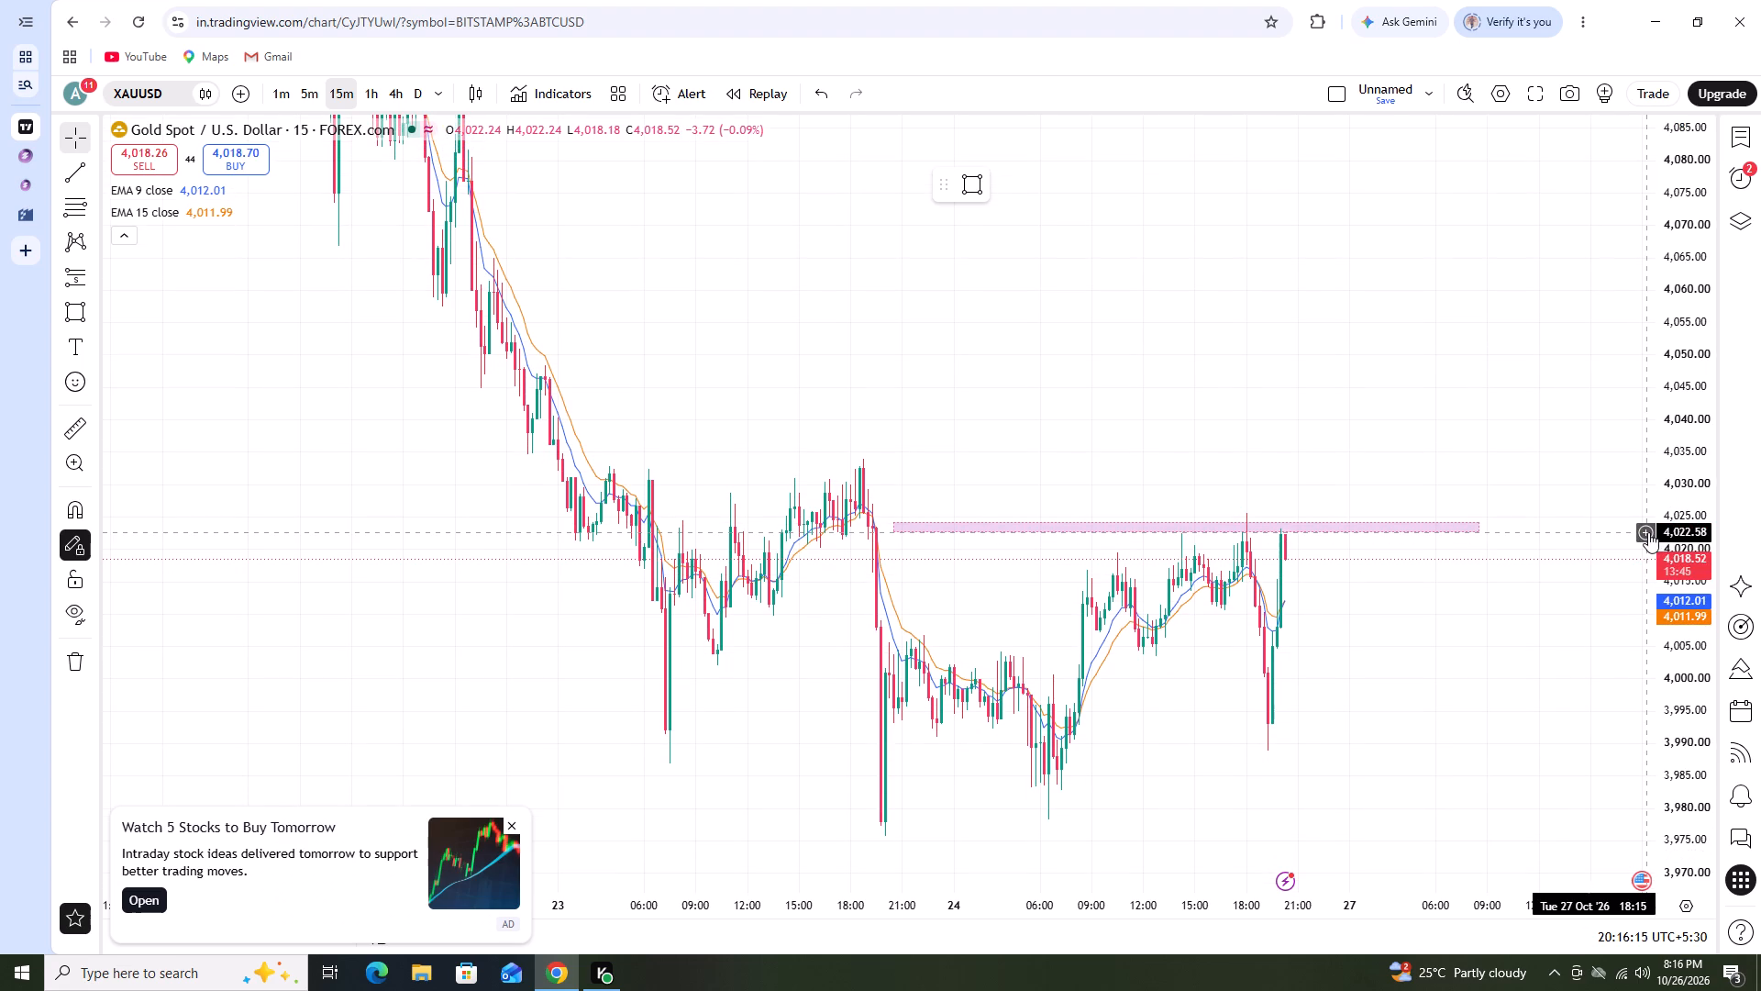
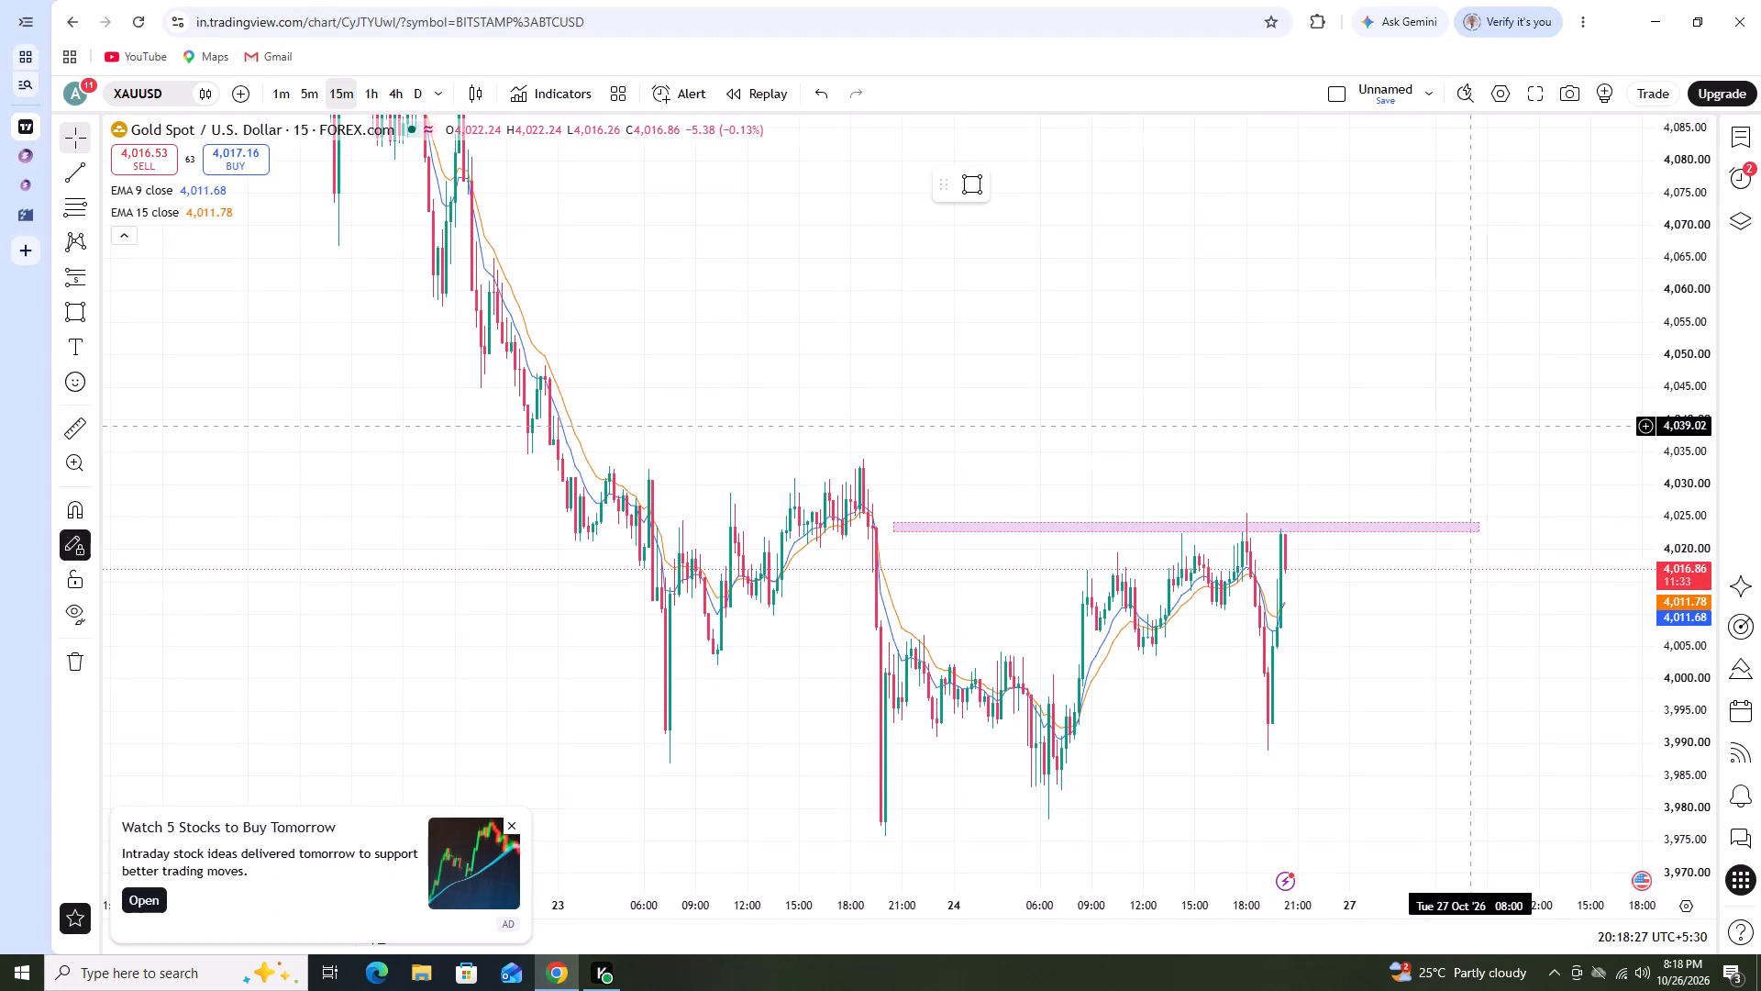
Examine a wider range of 15-minute XAUUSD price action around the pink rectangle zone and the 23 October decline before it.
{"action": "scroll", "coordinate": [1419, 457], "scroll_direction": "down", "scroll_amount": 1}
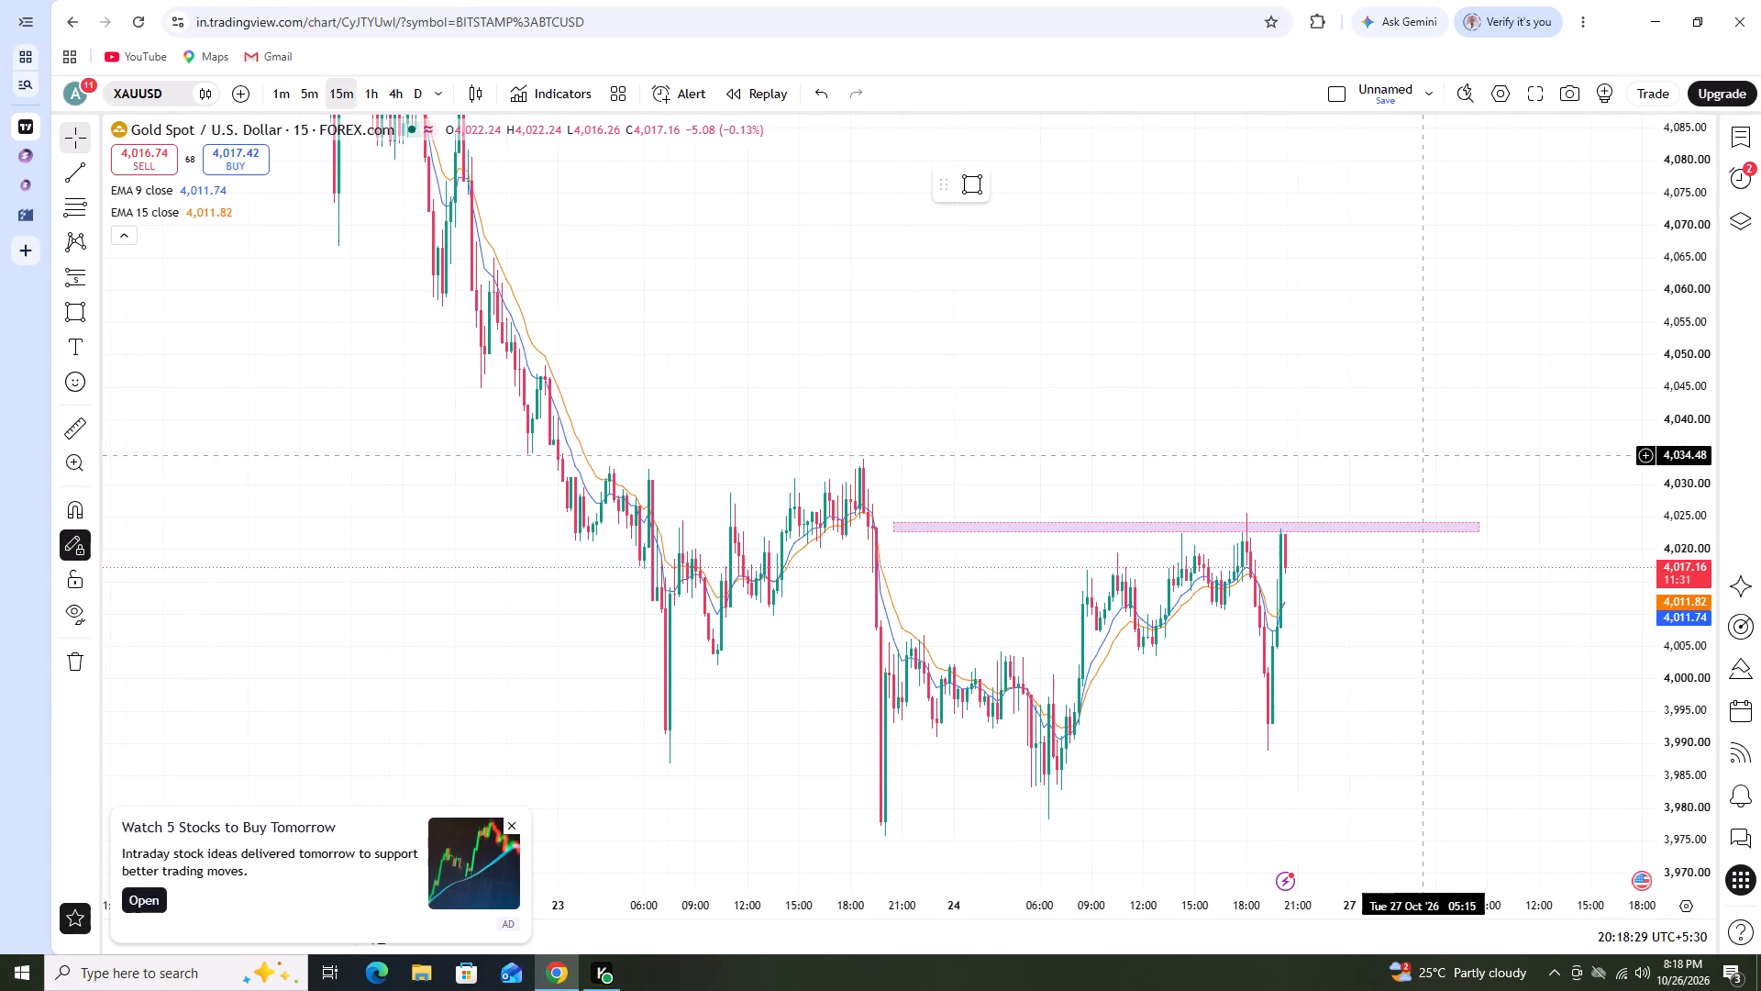
{"action": "scroll", "coordinate": [1398, 451], "scroll_direction": "up", "scroll_amount": 2}
{"action": "scroll", "coordinate": [1686, 419], "scroll_direction": "down", "scroll_amount": 4}
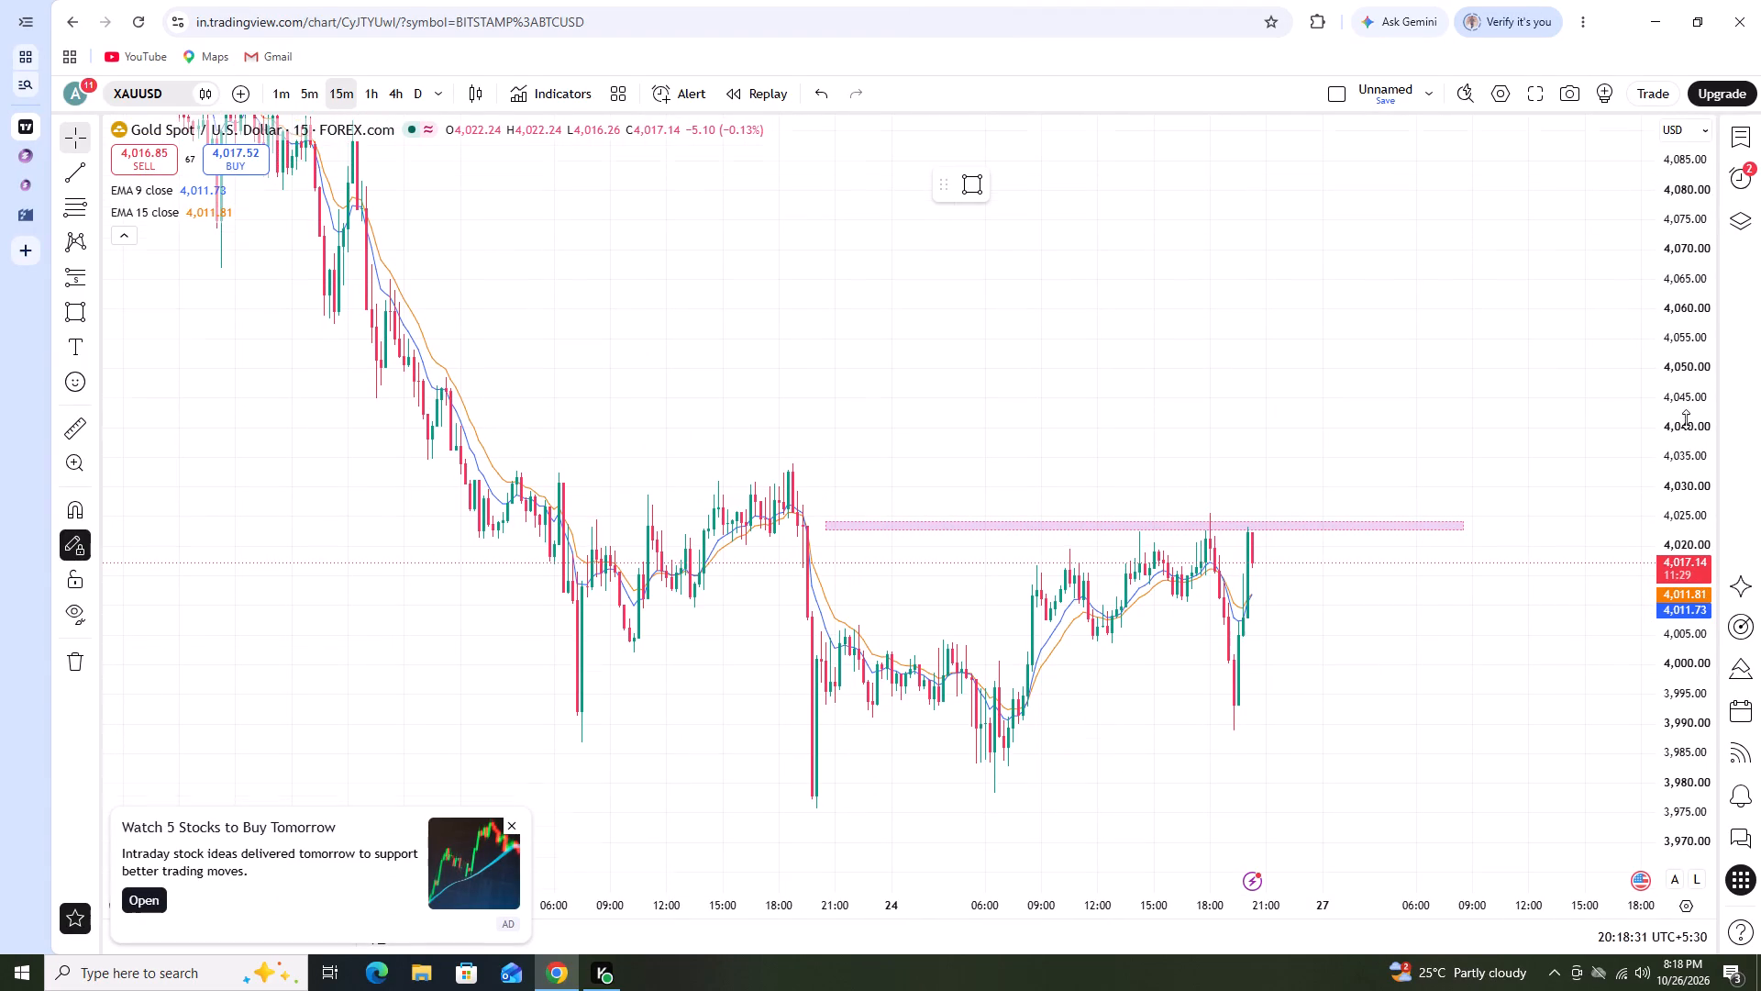
{"action": "scroll", "coordinate": [1686, 419], "scroll_direction": "down", "scroll_amount": 2}
{"action": "left_click_drag", "start_coordinate": [1236, 410], "coordinate": [1246, 487]}
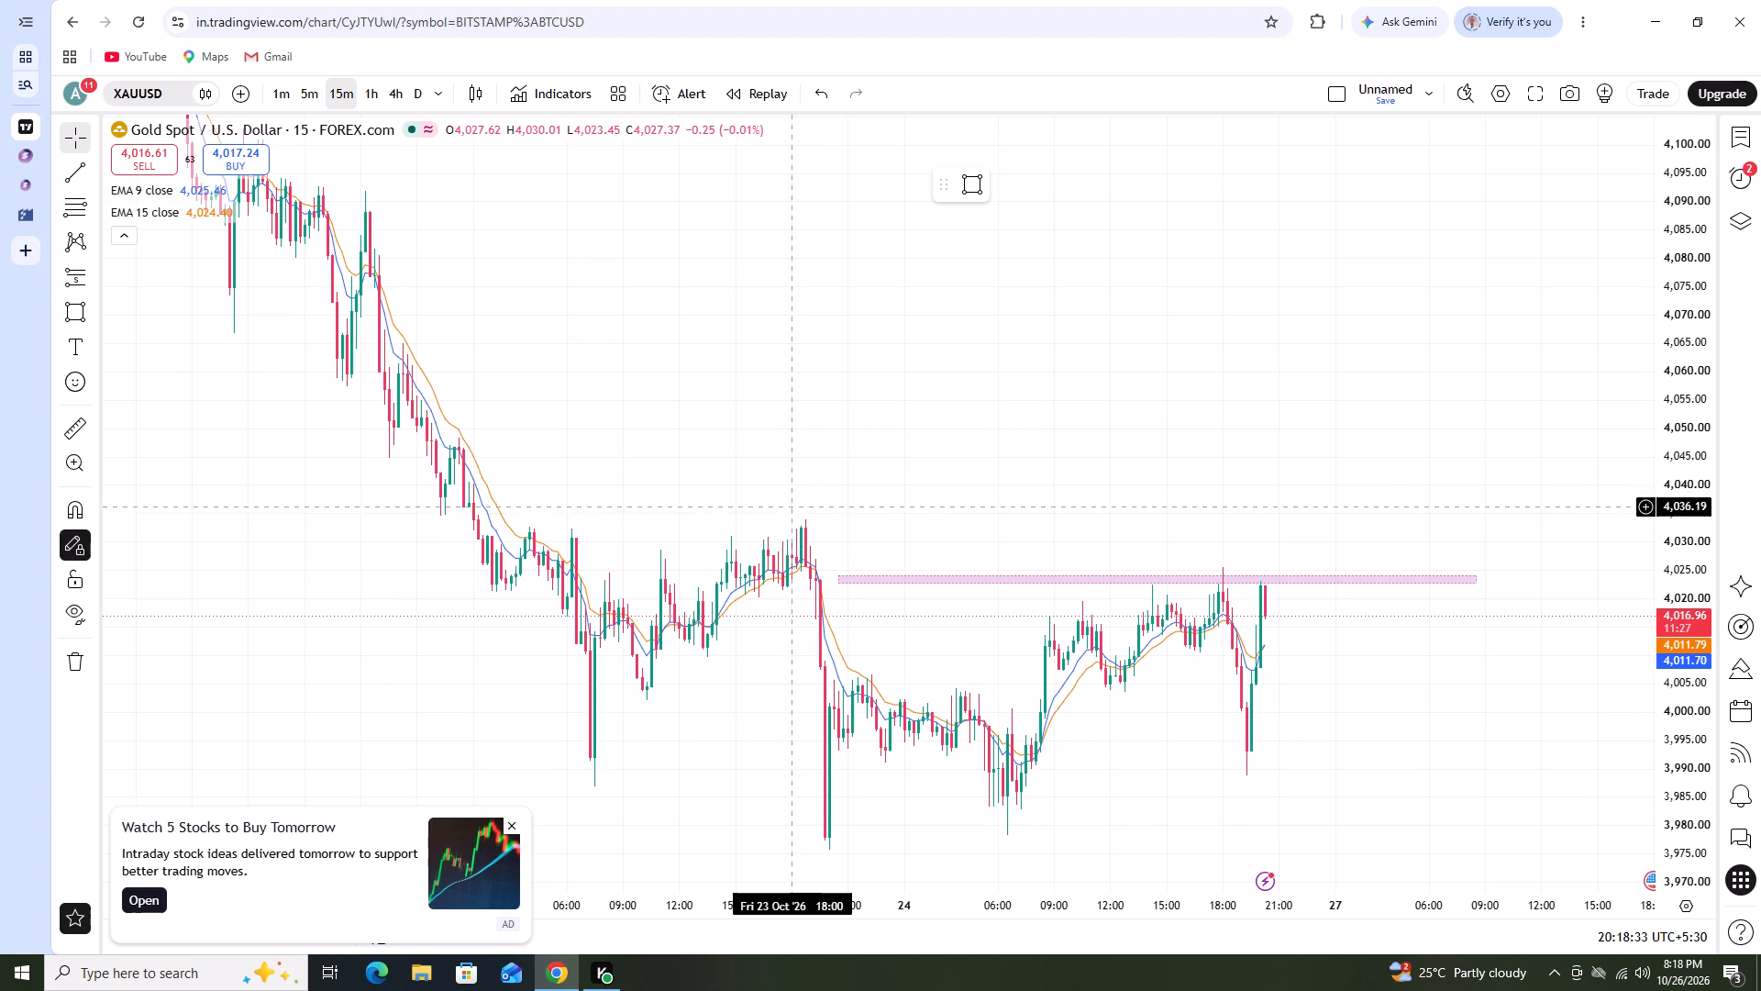
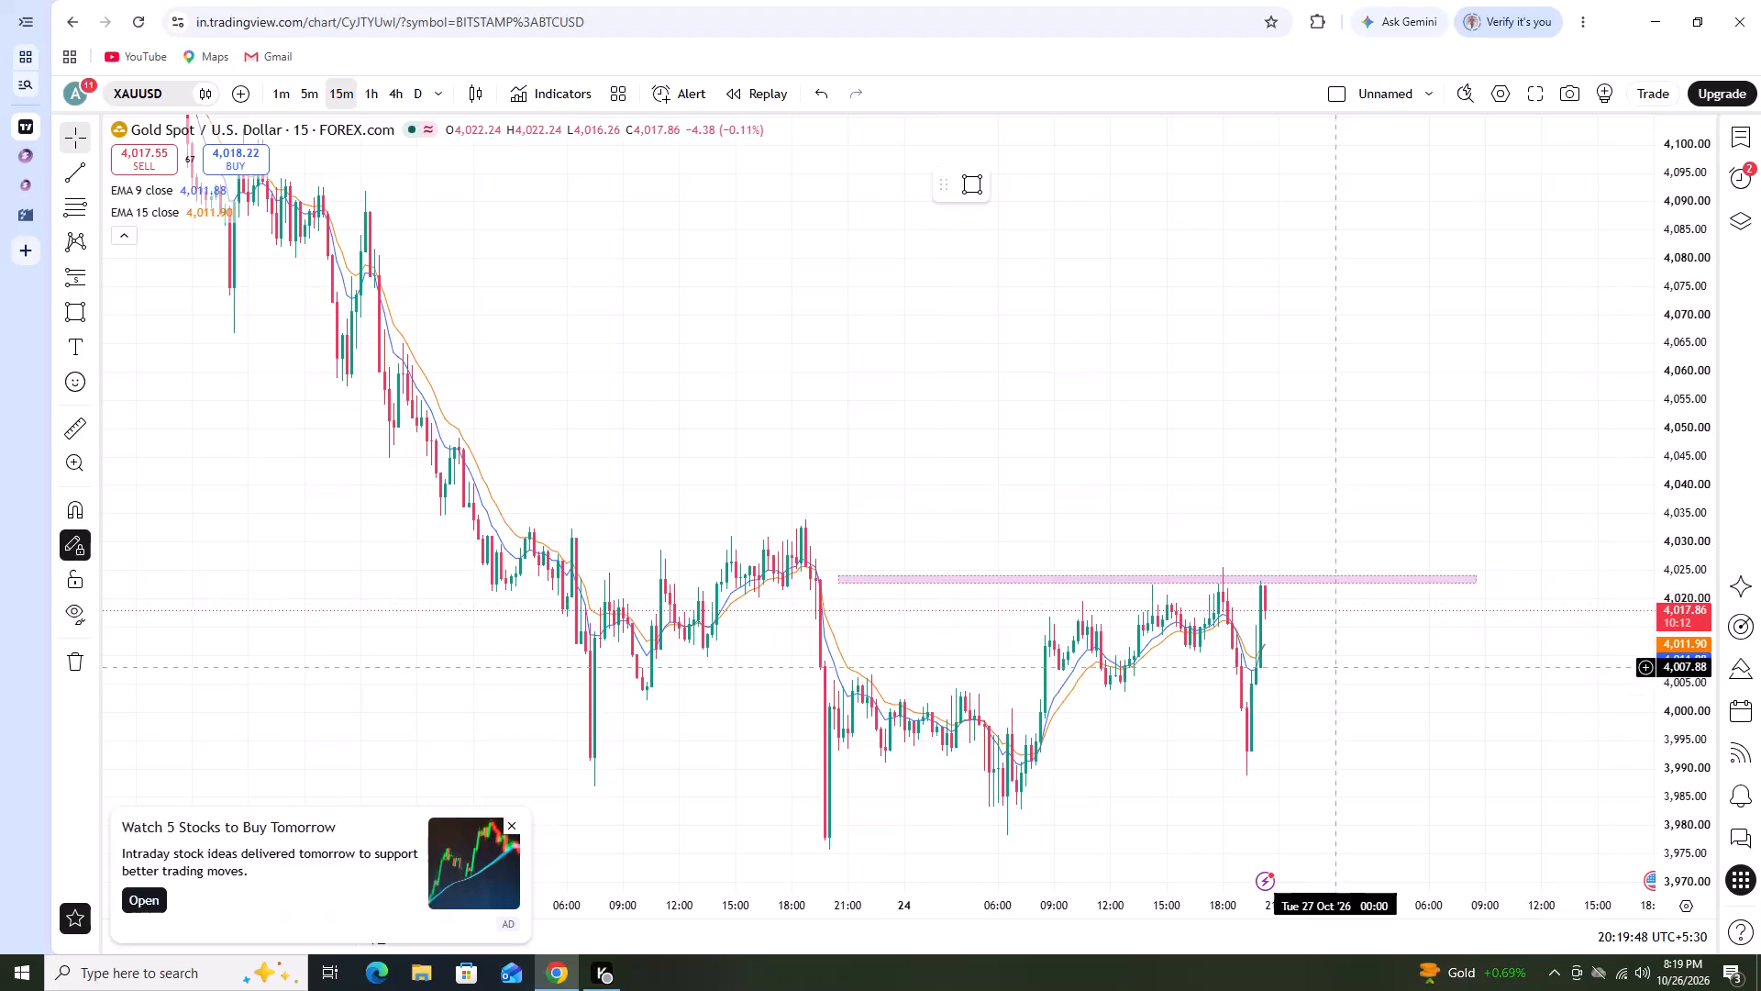
Examine the latest 15-minute XAUUSD rebound toward the pink rectangle zone against the preceding 23–24 October price action.
{"action": "scroll", "coordinate": [1334, 670], "scroll_direction": "up", "scroll_amount": 1}
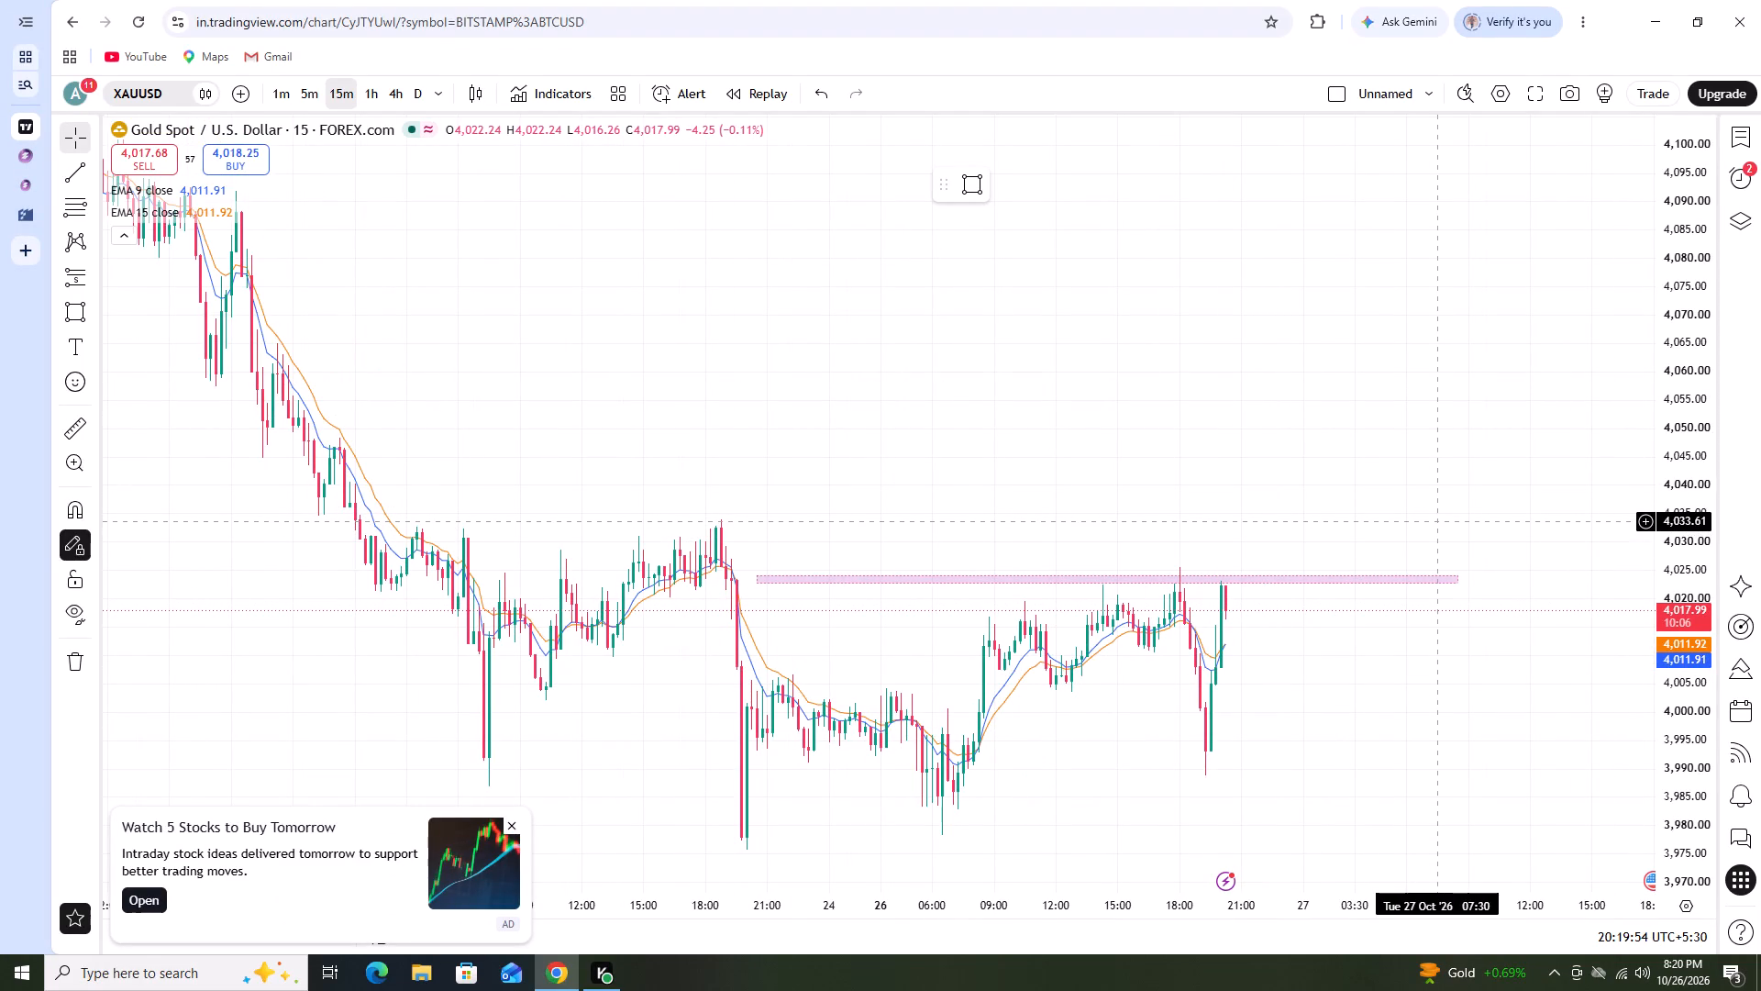
{"action": "scroll", "coordinate": [1444, 512], "scroll_direction": "down", "scroll_amount": 1}
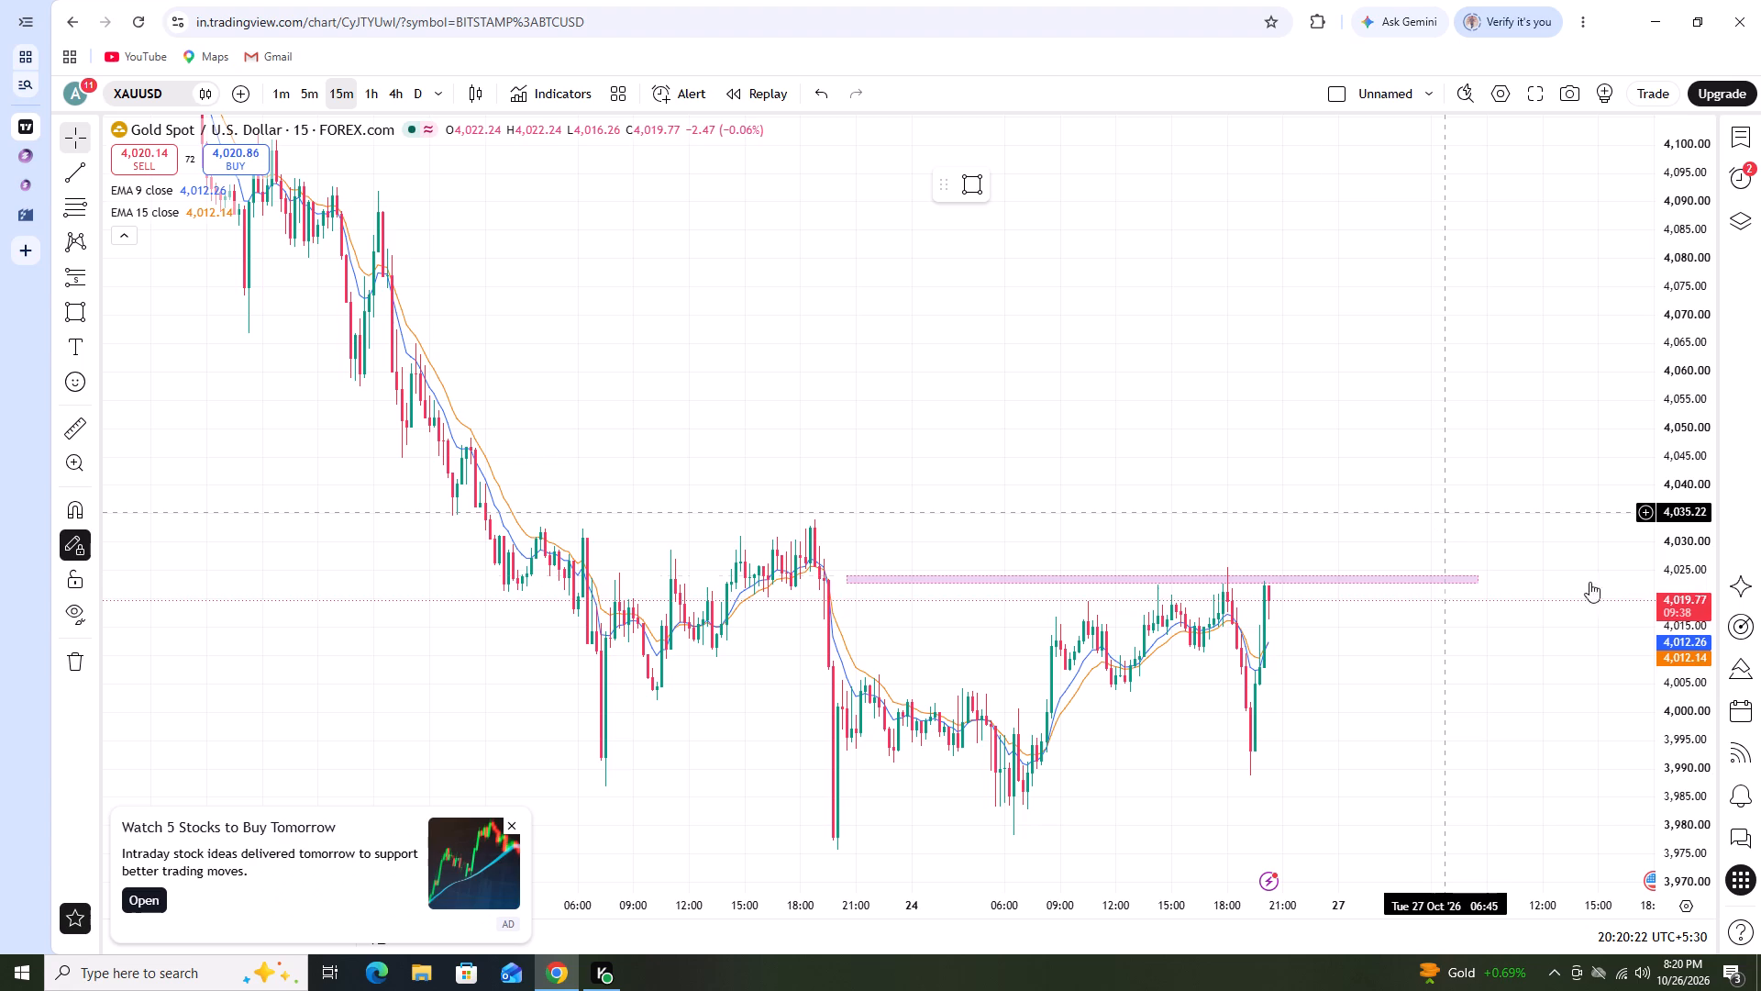
{"action": "scroll", "coordinate": [1313, 702], "scroll_direction": "down", "scroll_amount": 1}
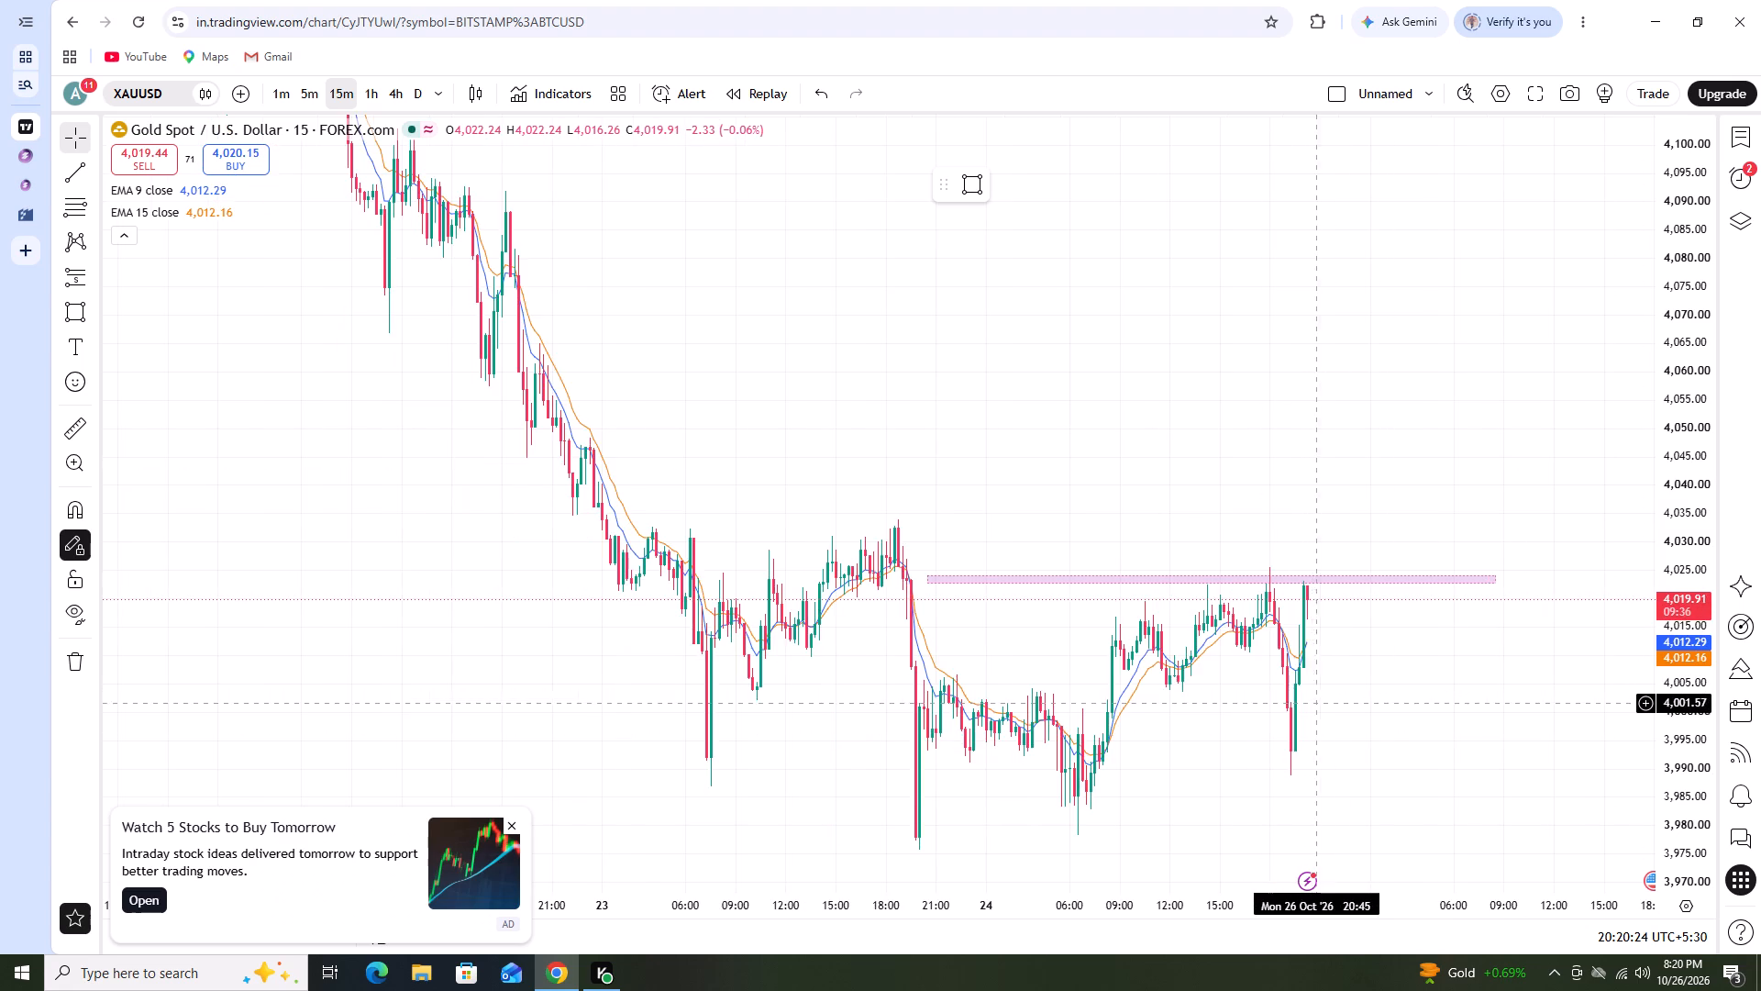
{"action": "scroll", "coordinate": [1335, 696], "scroll_direction": "up", "scroll_amount": 1}
{"action": "scroll", "coordinate": [1692, 467], "scroll_direction": "down", "scroll_amount": 3}
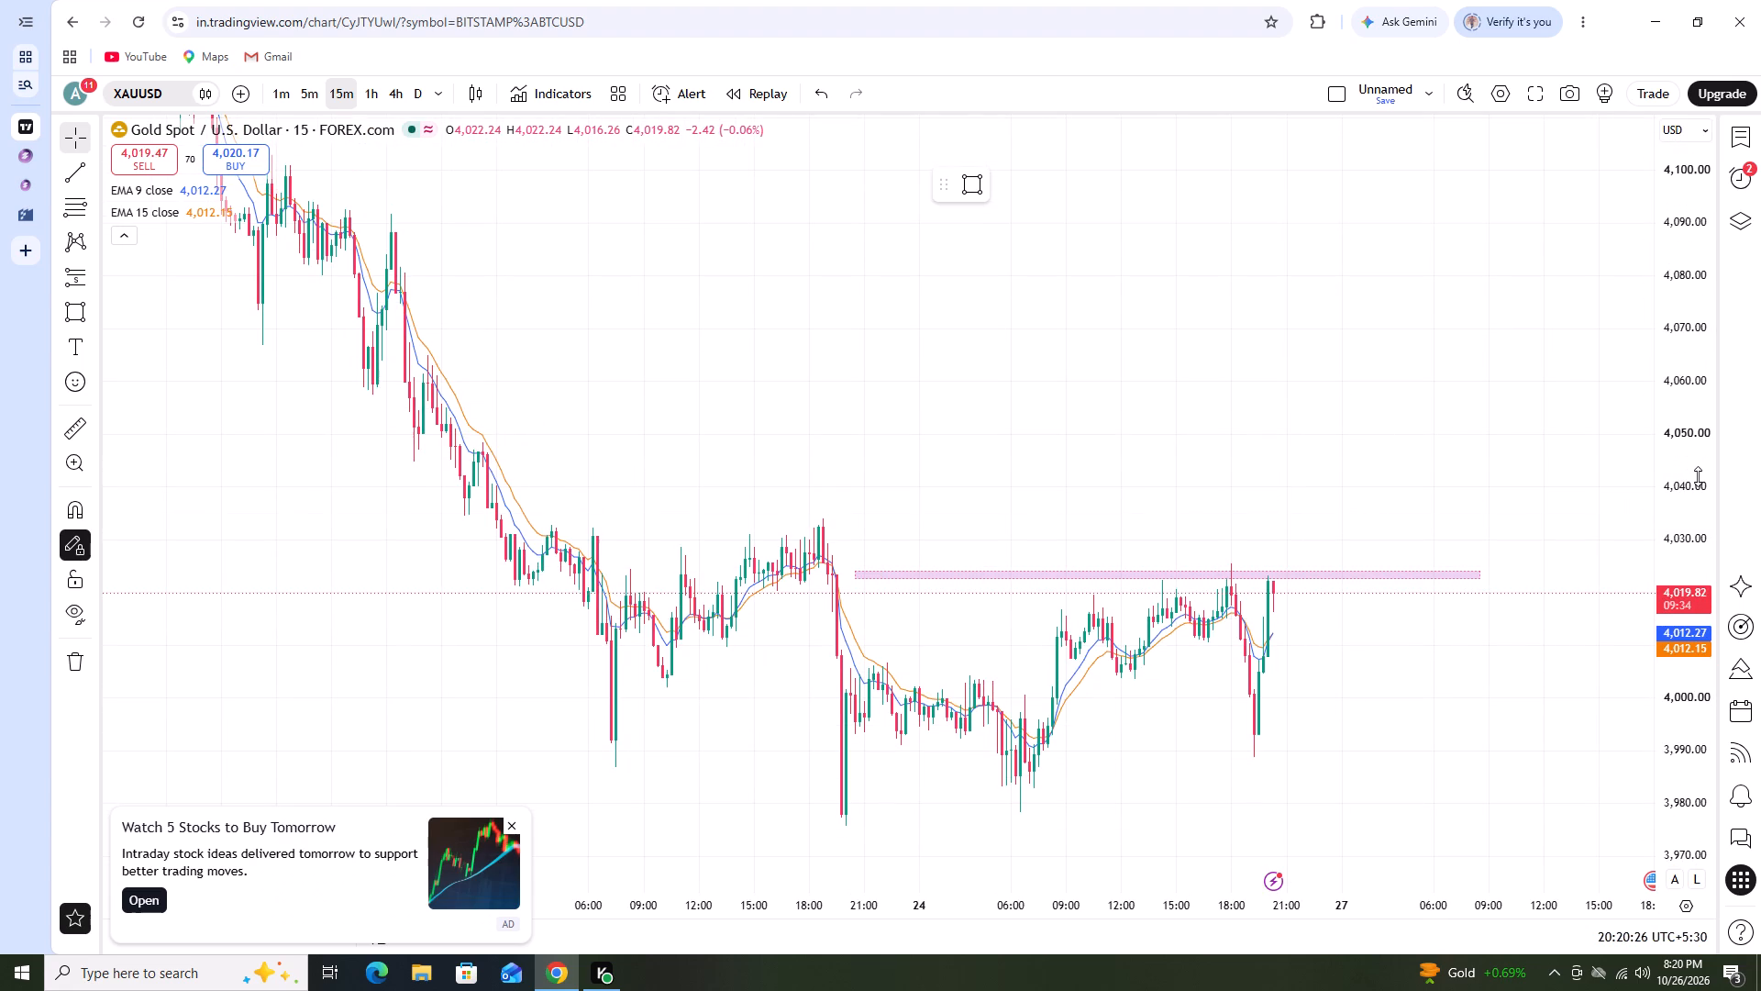
{"action": "scroll", "coordinate": [1698, 451], "scroll_direction": "up", "scroll_amount": 8}
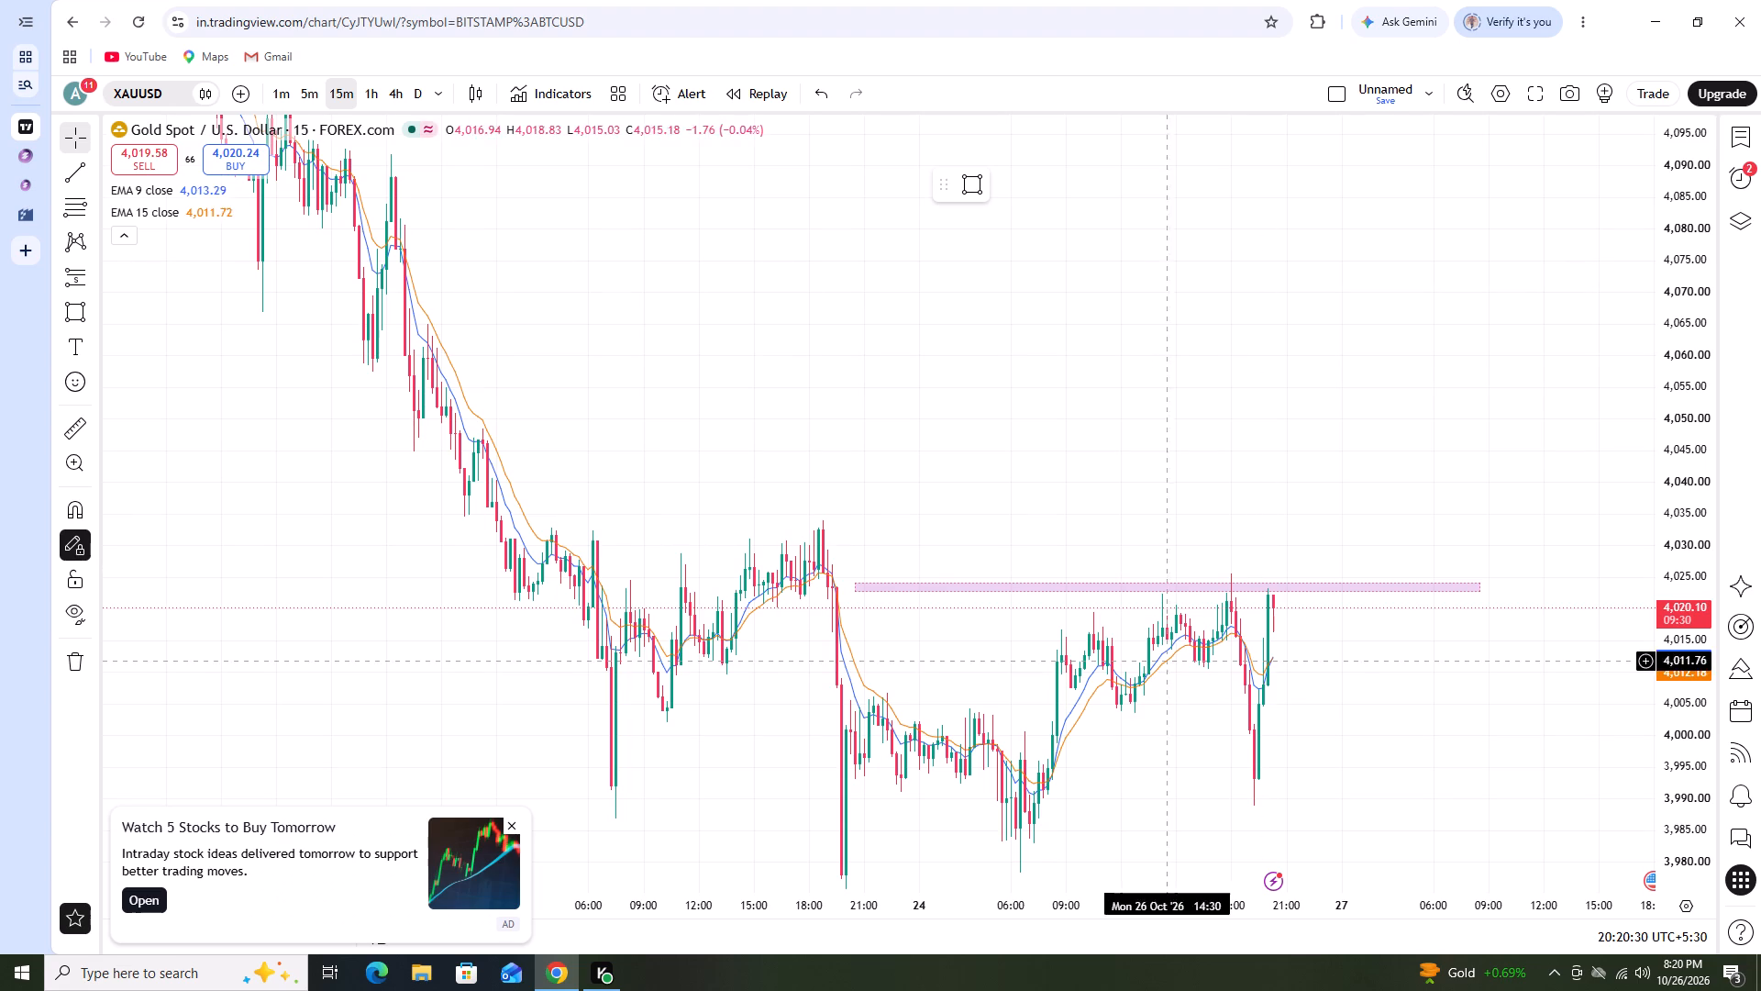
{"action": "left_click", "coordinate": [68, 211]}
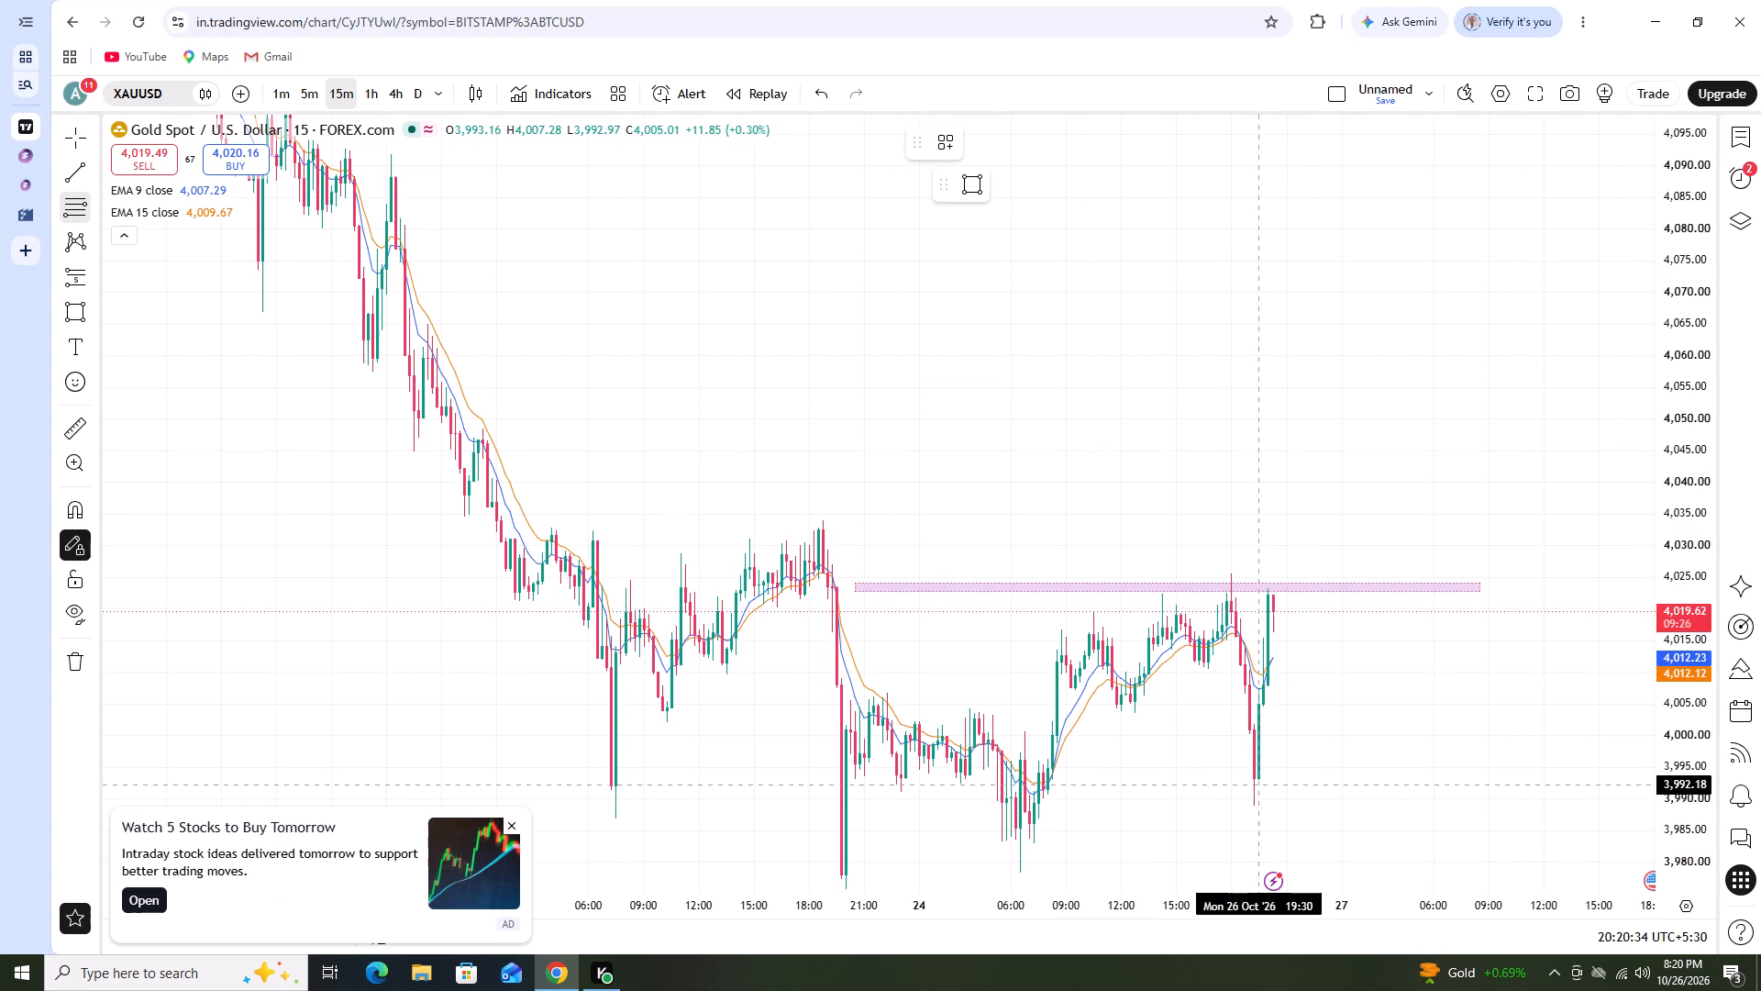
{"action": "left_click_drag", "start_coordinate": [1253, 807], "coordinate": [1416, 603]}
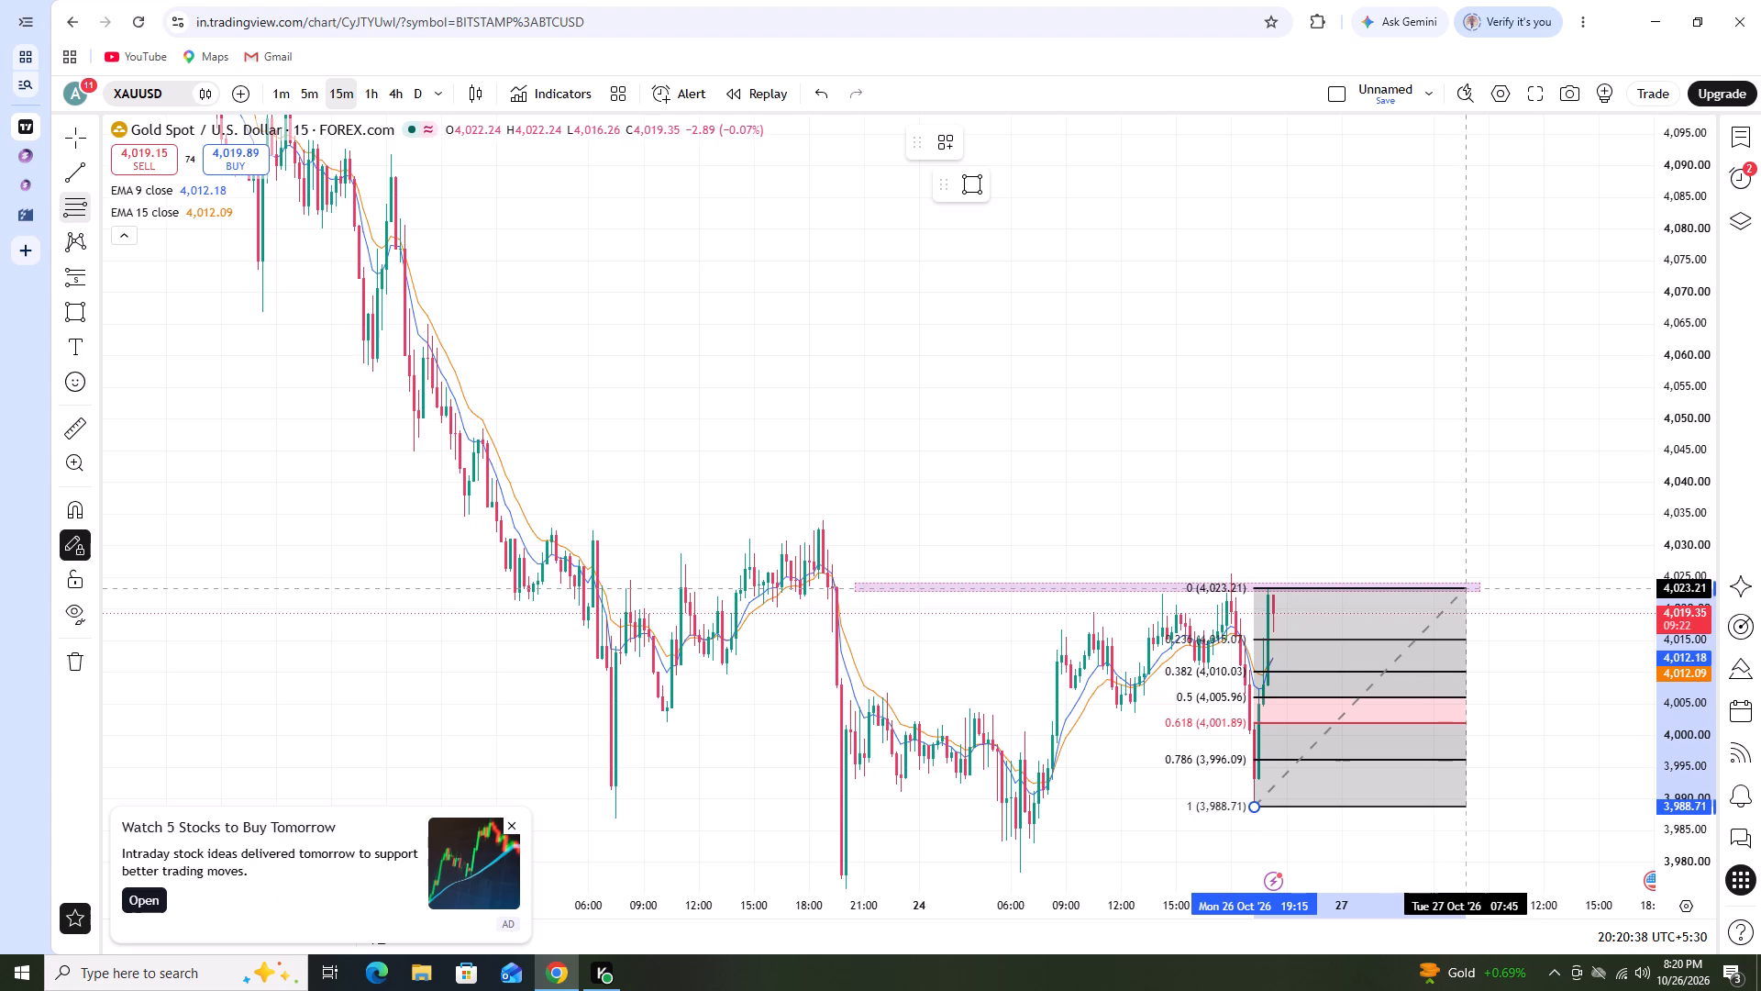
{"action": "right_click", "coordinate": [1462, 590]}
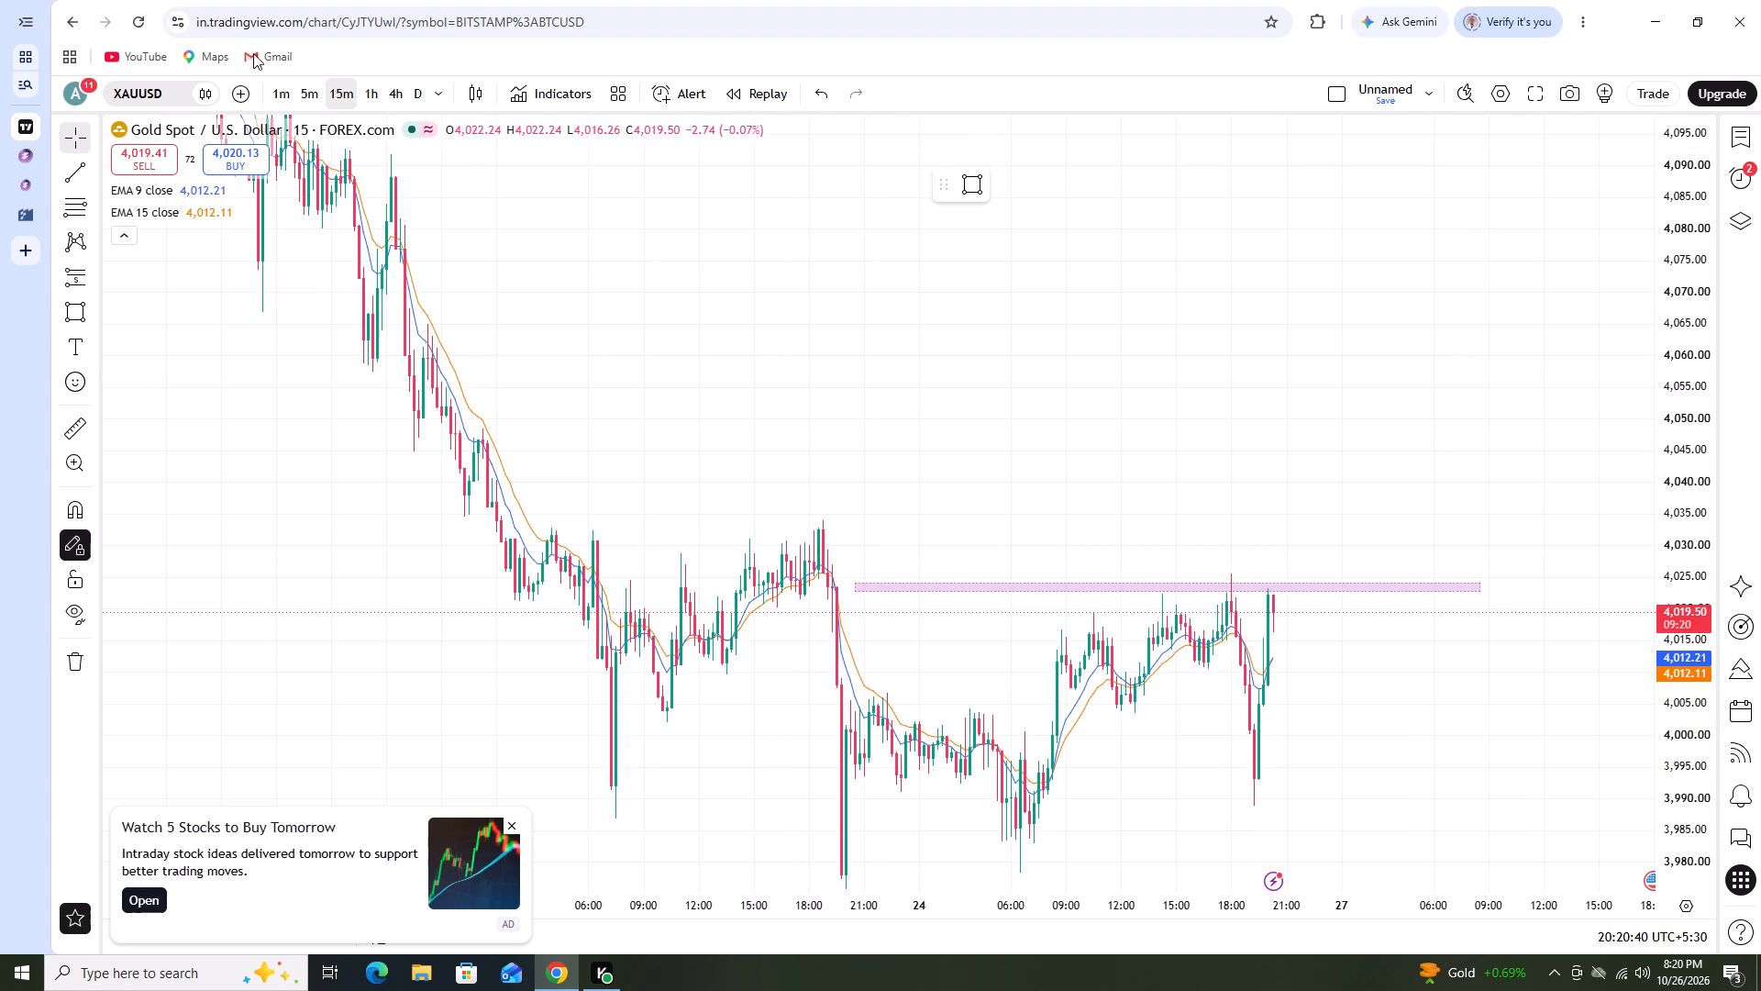
Switch XAUUSD to the 5-minute timeframe and examine the price action around the pink zone near 4,024.
{"action": "left_click", "coordinate": [307, 88]}
{"action": "scroll", "coordinate": [708, 546], "scroll_direction": "down", "scroll_amount": 1}
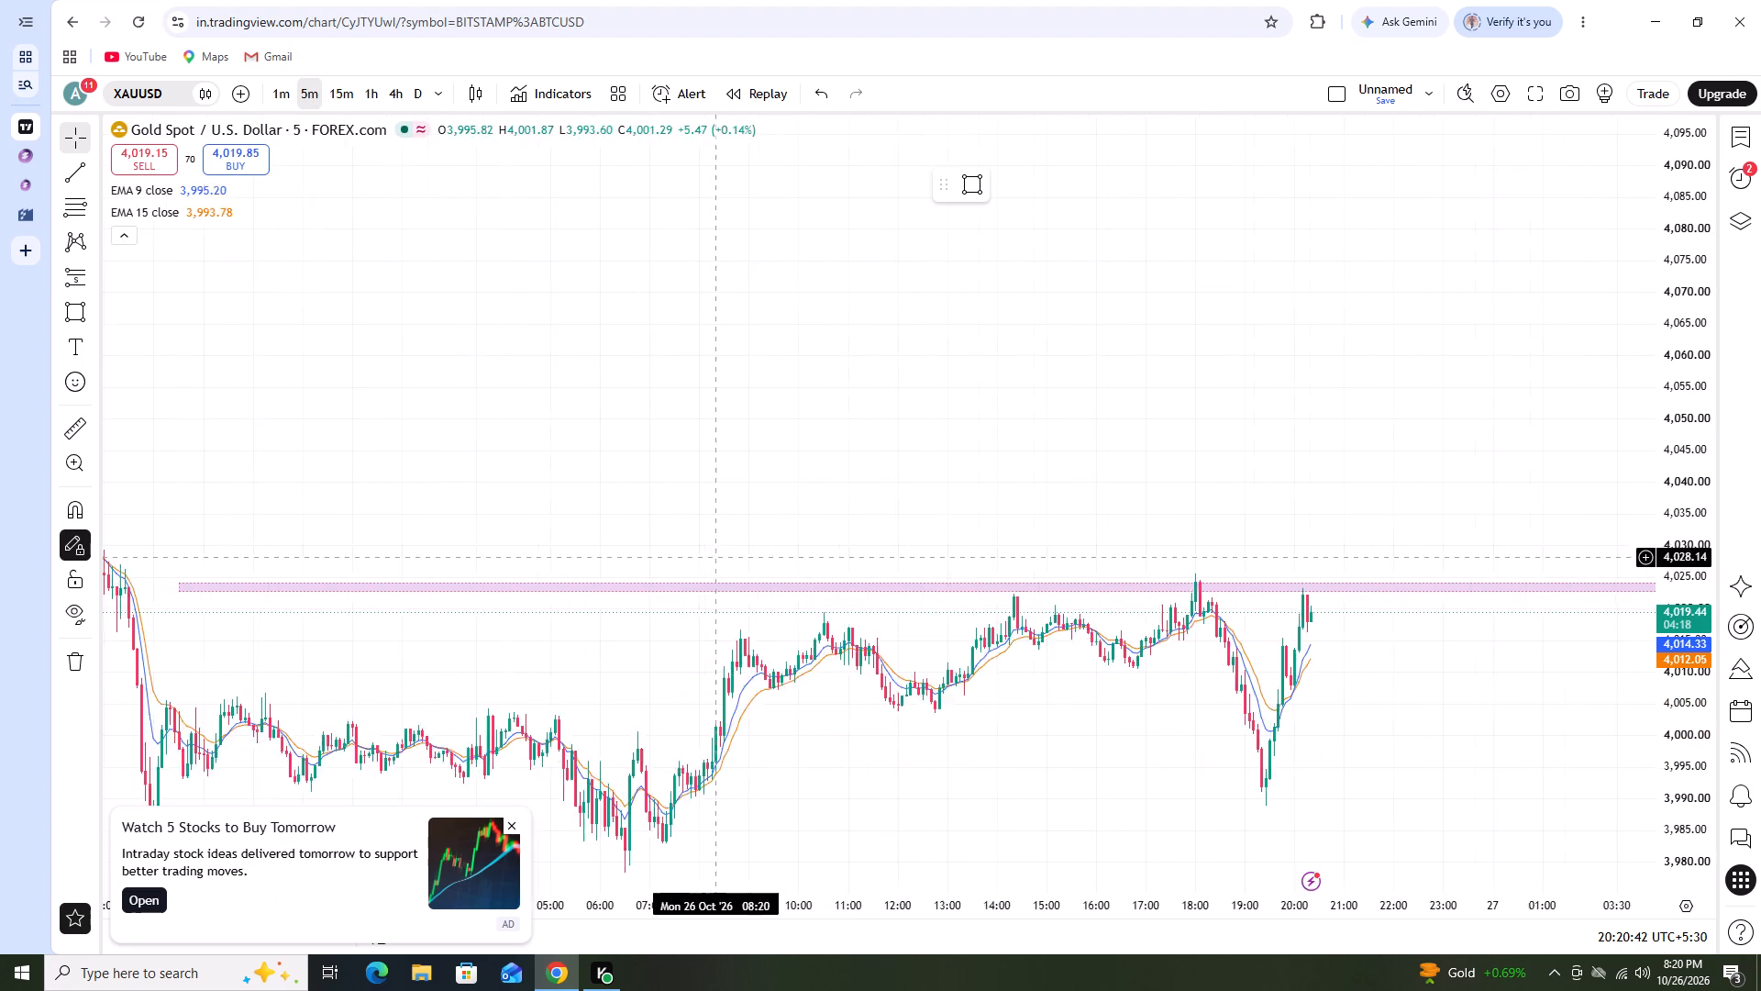
{"action": "scroll", "coordinate": [715, 558], "scroll_direction": "down", "scroll_amount": 1}
{"action": "scroll", "coordinate": [1691, 517], "scroll_direction": "up", "scroll_amount": 8}
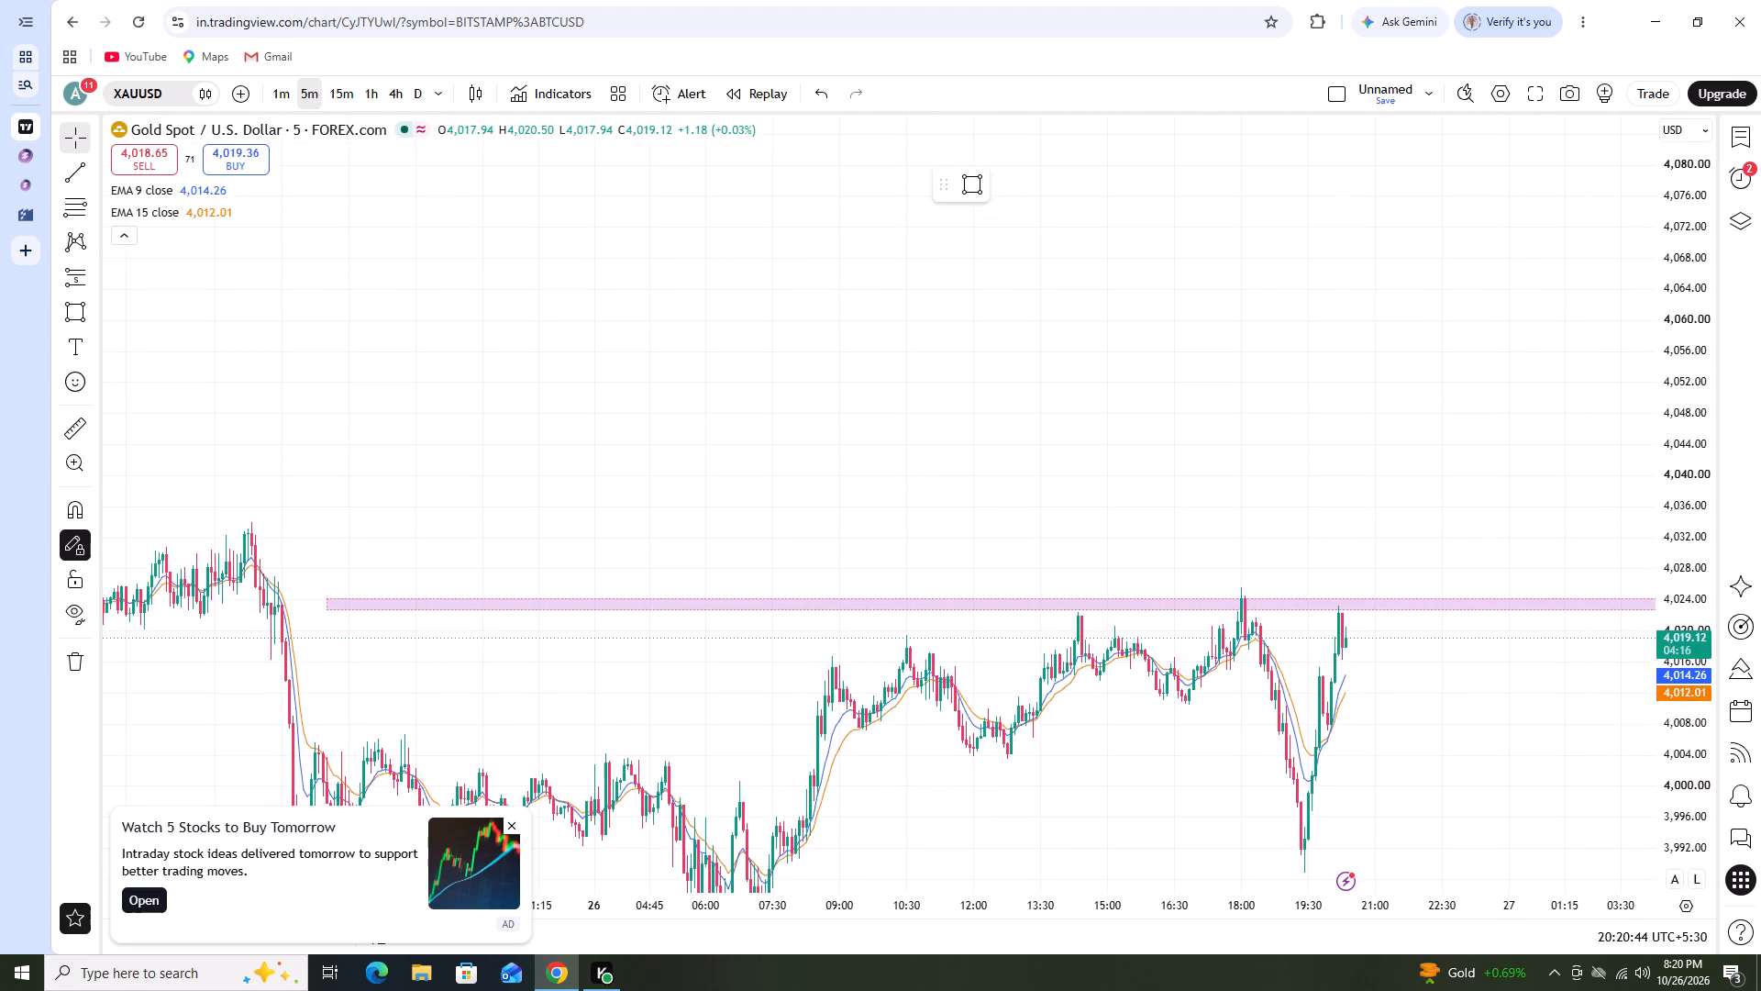
{"action": "left_click_drag", "start_coordinate": [1563, 489], "coordinate": [1505, 387]}
{"action": "scroll", "coordinate": [1408, 639], "scroll_direction": "down", "scroll_amount": 1}
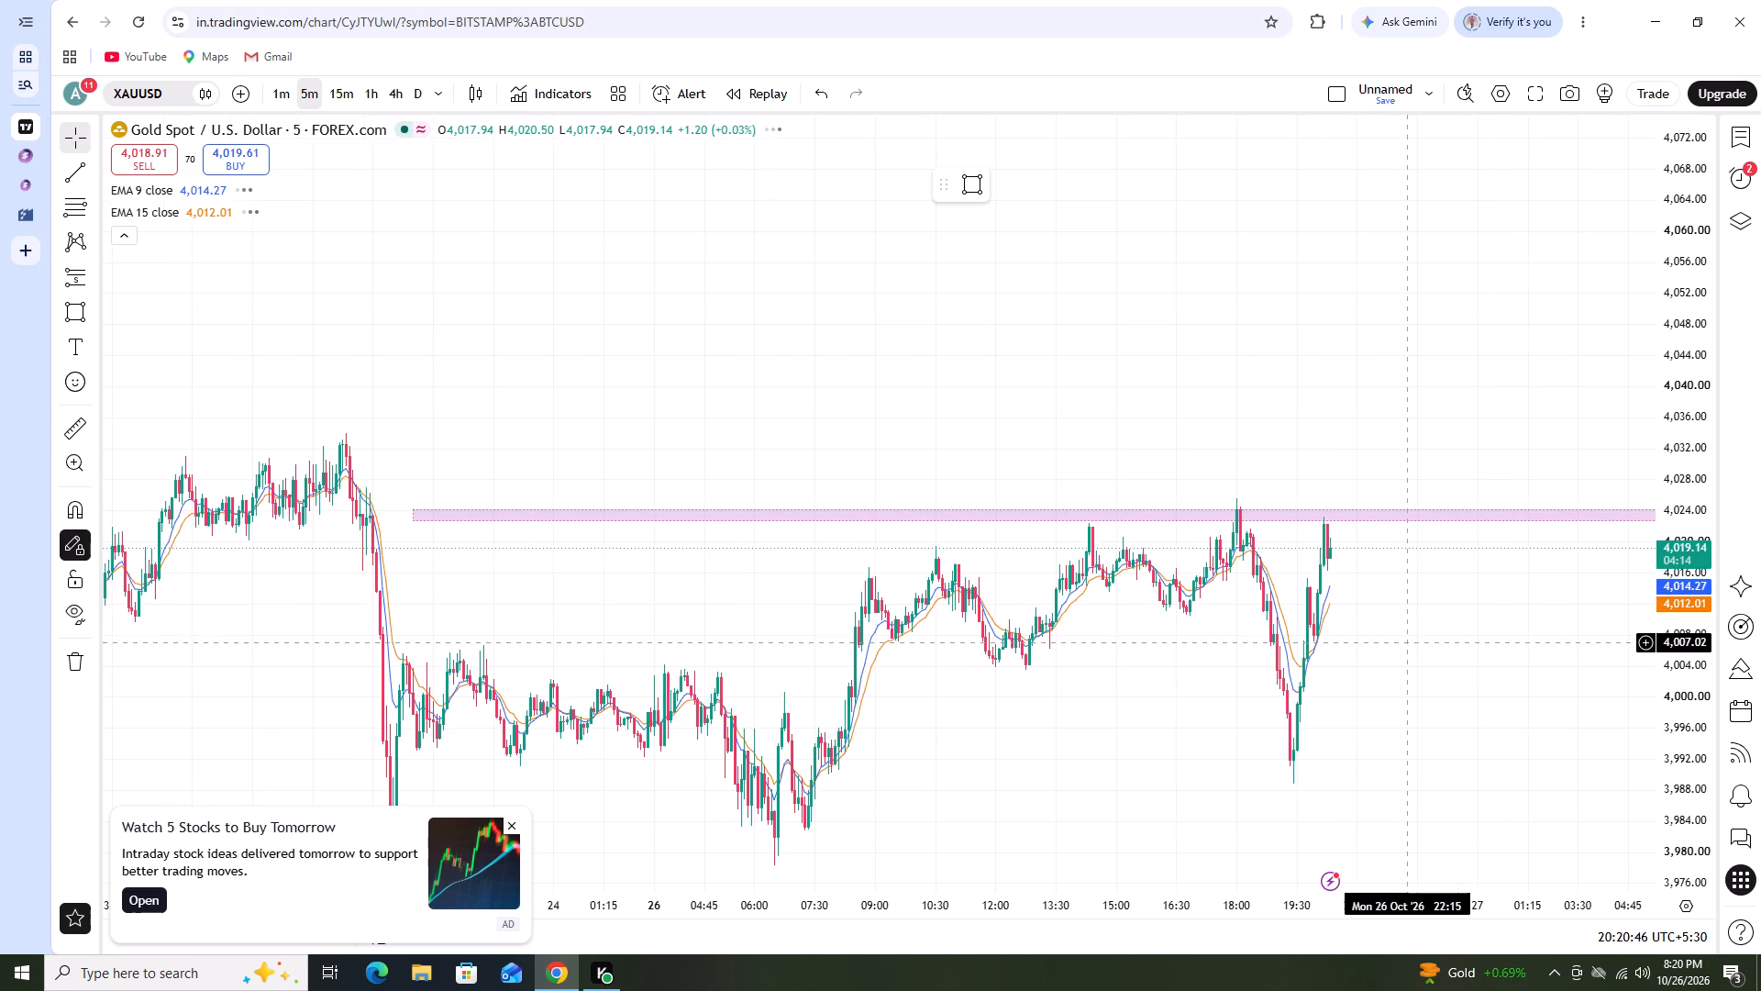